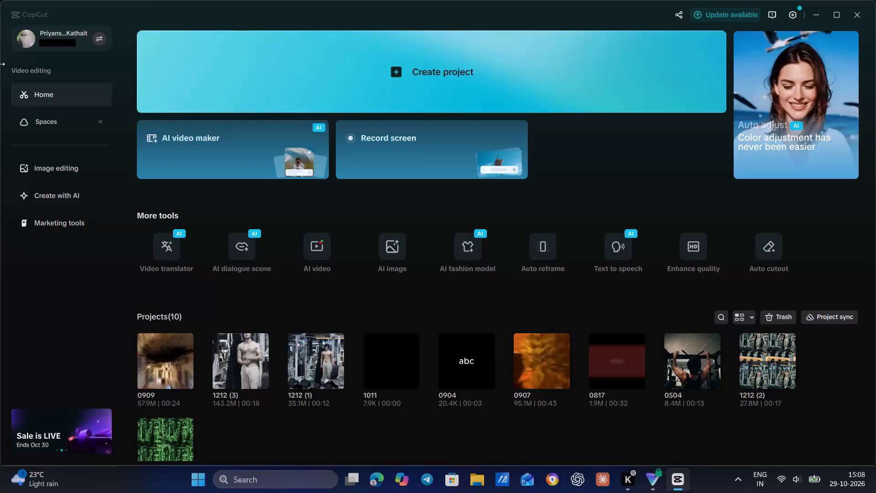
Open the existing project 0909.
left_click(156, 355)
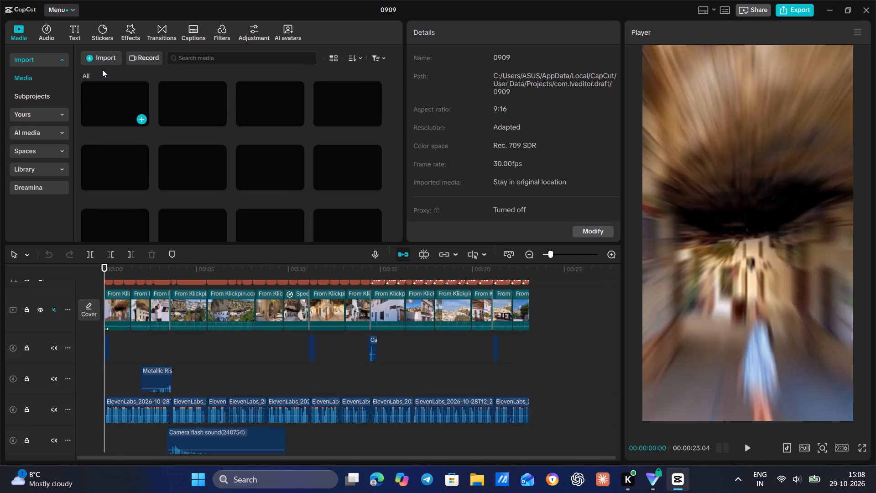
left_click(564, 347)
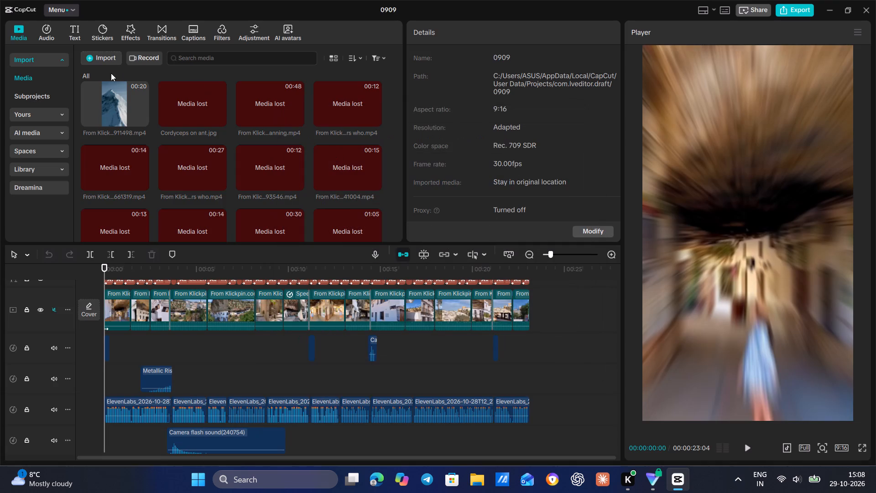
Import all media files from the clips folder on the Desktop into the project.
left_click(107, 53)
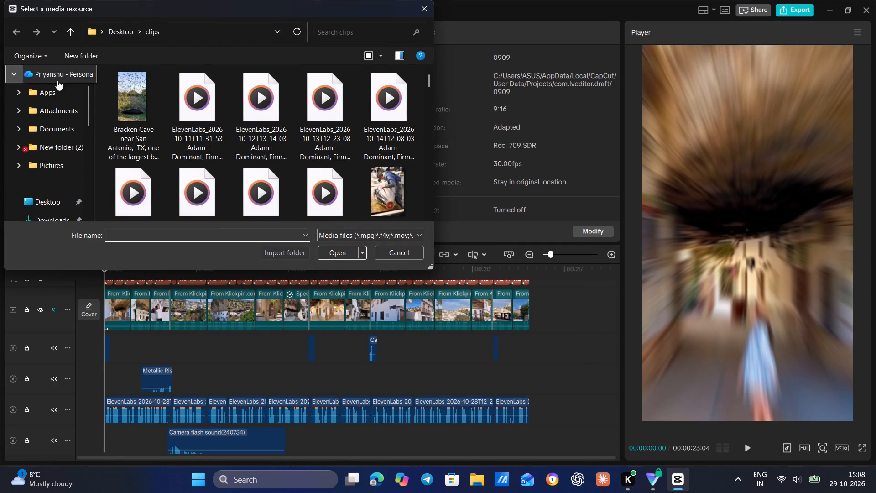
left_click(121, 97)
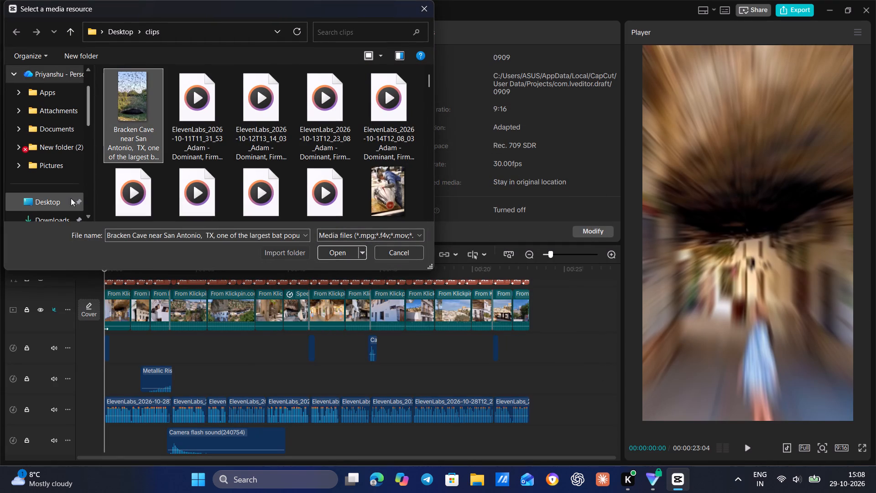
left_click(68, 198)
double_click(120, 104)
left_click(145, 93)
key("ctrl+a")
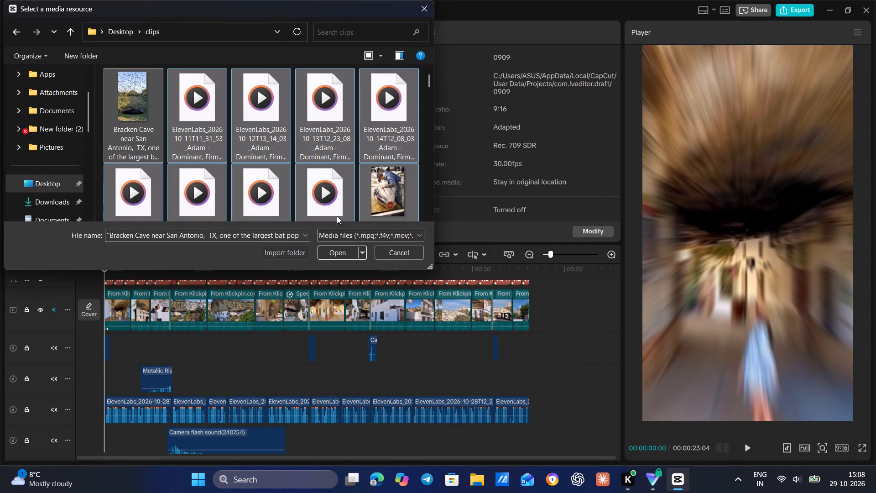
left_click(340, 251)
scroll(178, 150, "down", 5)
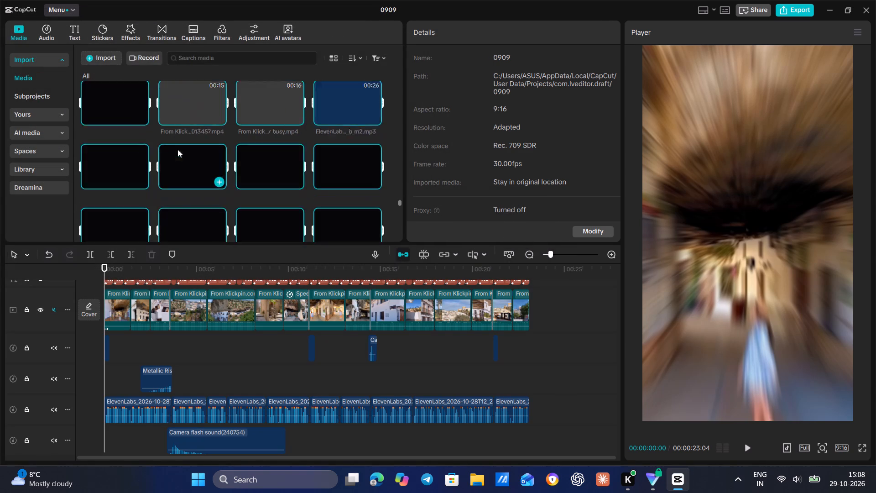
scroll(177, 149, "down", 20)
scroll(177, 149, "down", 18)
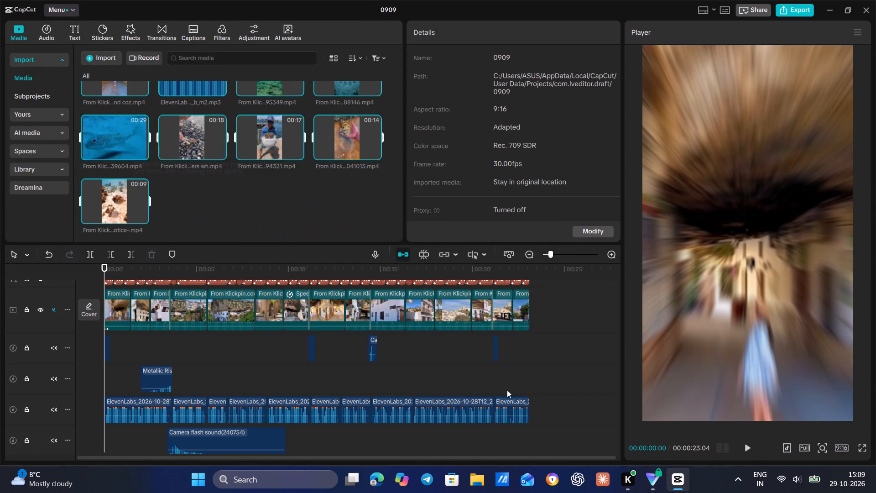
Delete all the old ElevenLabs voiceover clips from their audio track.
left_click(516, 372)
left_click_drag(558, 417, 82, 412)
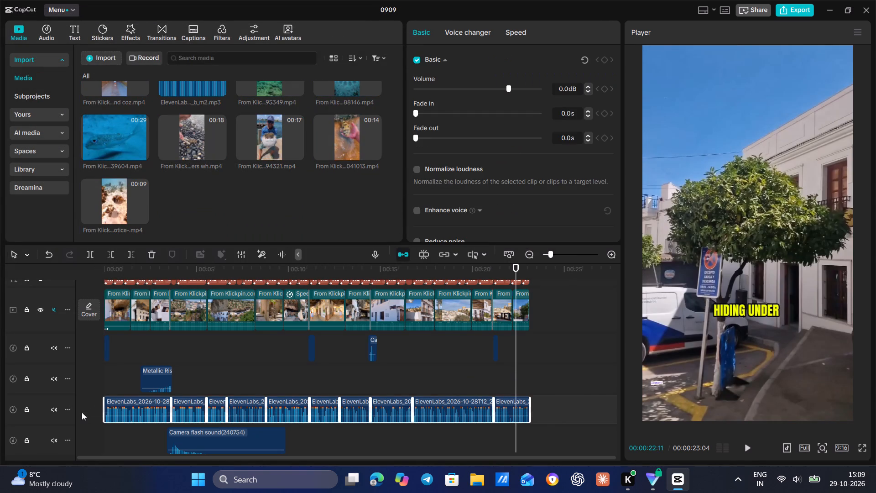
key("BackSpace")
Place the new 34-second ElevenLabs voiceover from the media library at the start of the emptied audio track.
scroll(242, 332, "up", 4)
scroll(317, 154, "up", 3)
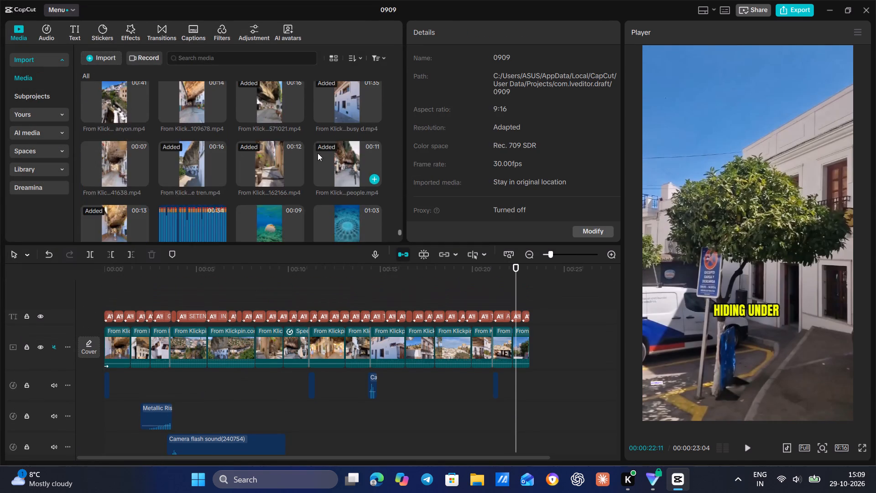
scroll(318, 153, "down", 2)
scroll(193, 127, "up", 1)
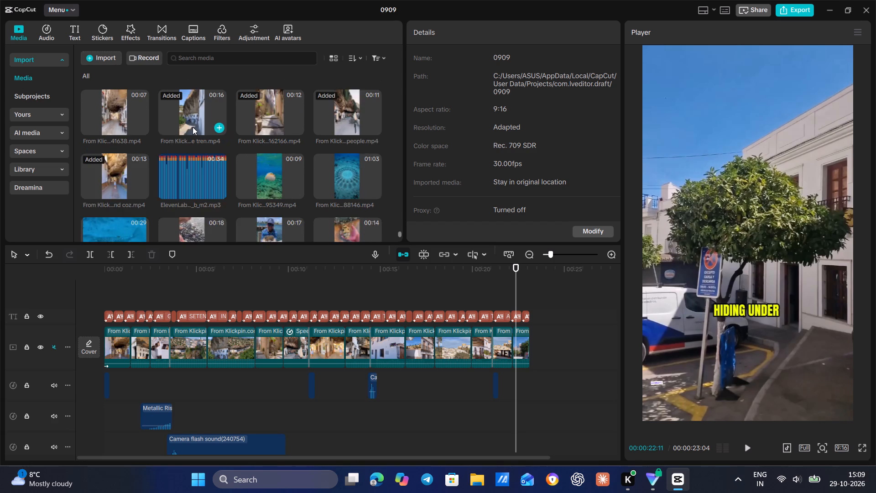
scroll(193, 127, "down", 3)
scroll(193, 127, "up", 1)
left_click_drag(193, 127, 148, 233)
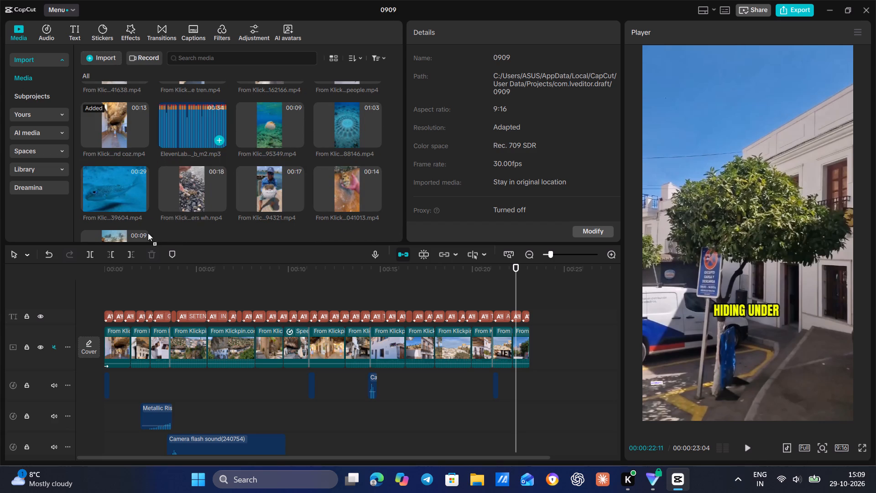
left_click_drag(148, 233, 87, 414)
Trim the short silence off the start of the new voiceover and move the clip back to 00:00.
scroll(125, 408, "down", 2)
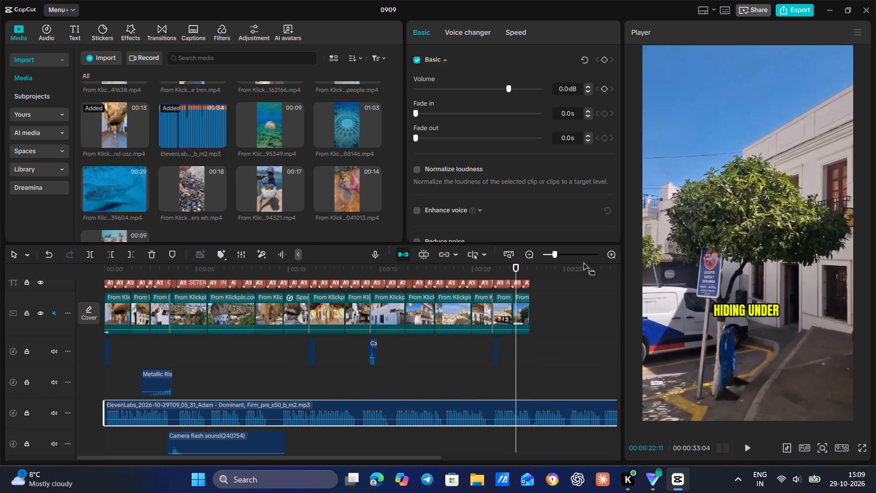
triple_click(609, 254)
left_click(215, 351)
left_click_drag(215, 351, 115, 371)
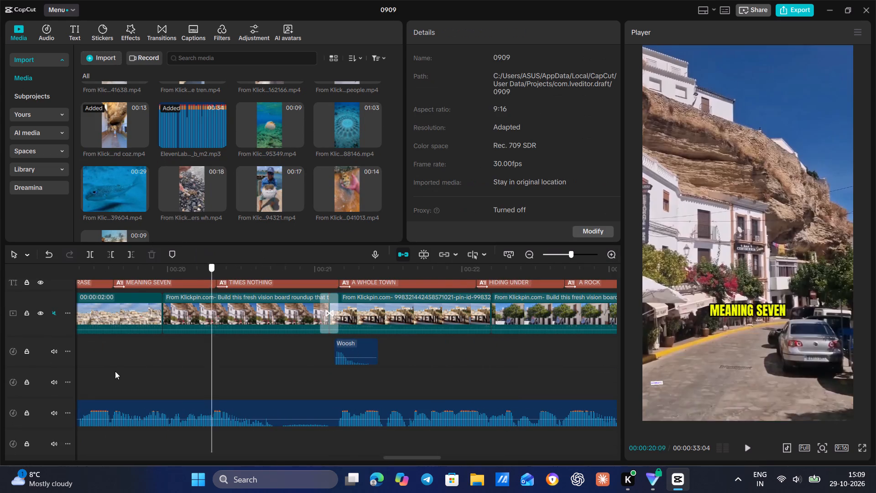
left_click_drag(115, 371, 0, 433)
left_click(165, 377)
left_click_drag(165, 377, 0, 453)
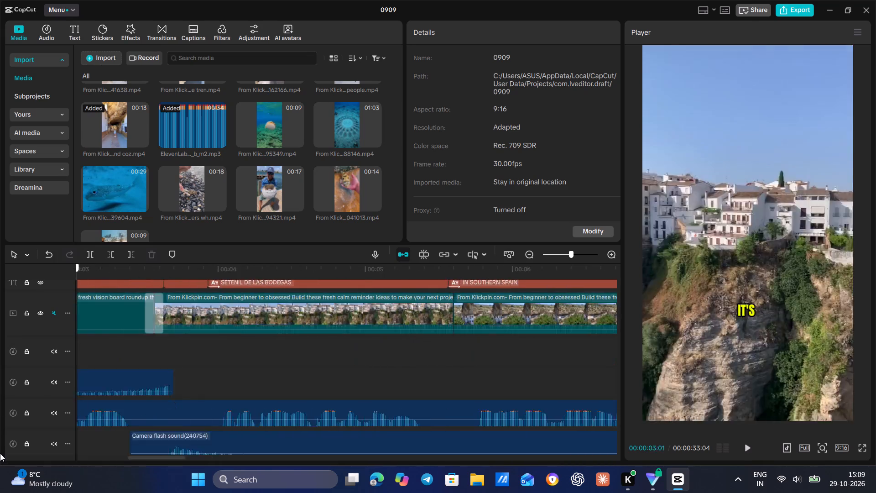
left_click_drag(0, 453, 0, 455)
left_click(113, 414)
left_click_drag(104, 422, 109, 424)
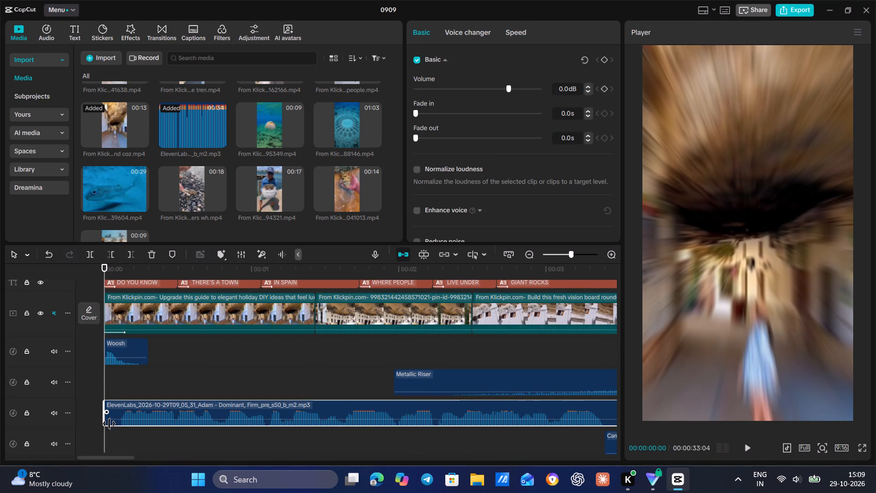
left_click_drag(109, 424, 119, 435)
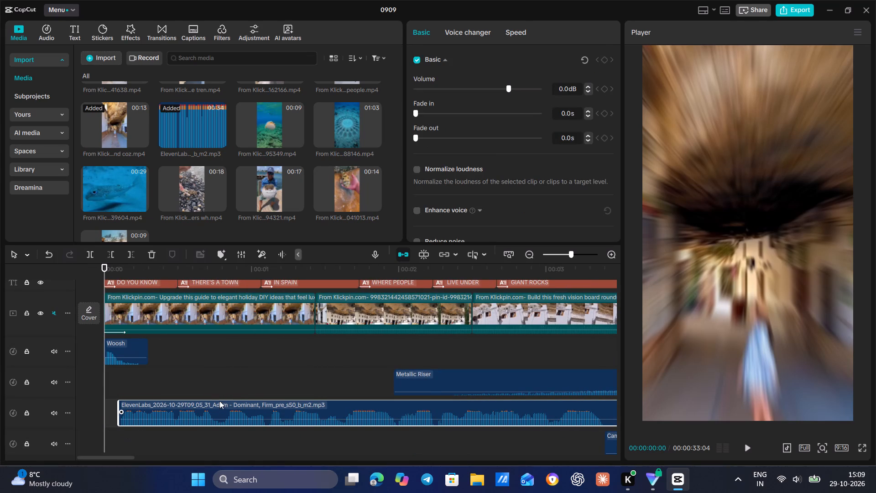
left_click_drag(209, 409, 114, 410)
Cut out the voiceover silence from about 3.3 to 3.9 s and move the remaining audio back to close the gap.
left_click(307, 375)
left_click_drag(308, 374, 560, 379)
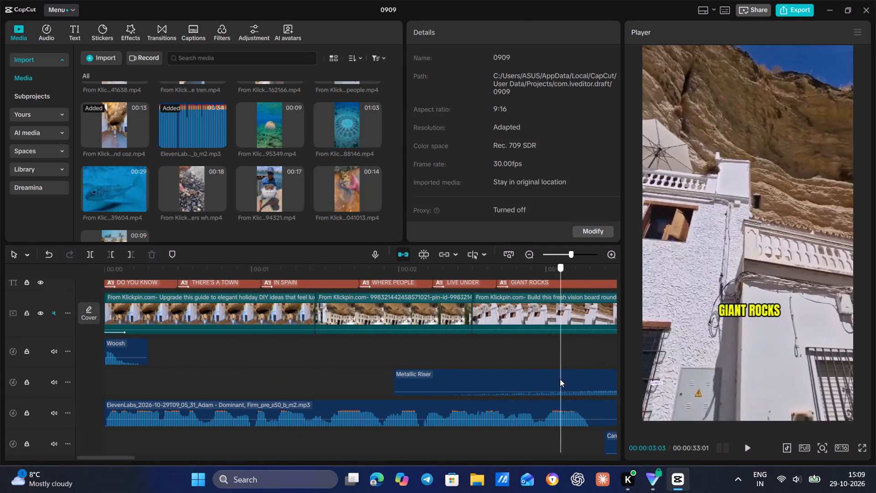
left_click_drag(560, 379, 199, 348)
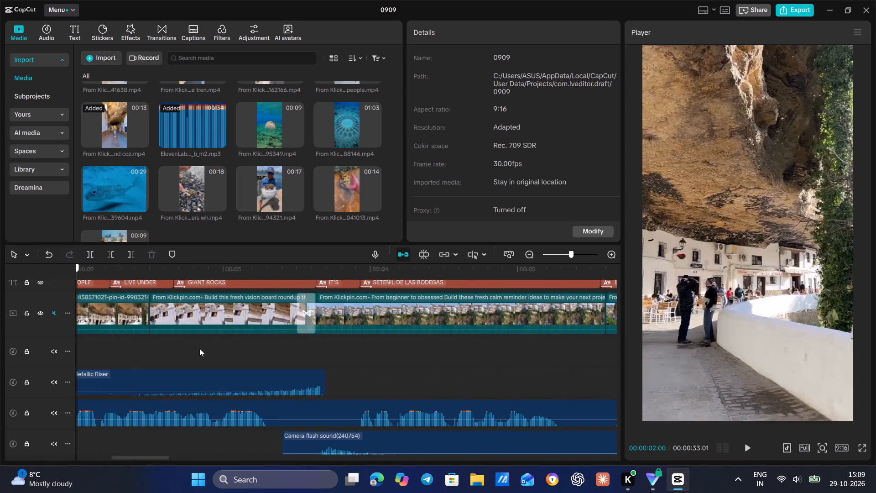
left_click_drag(199, 348, 372, 348)
key("b")
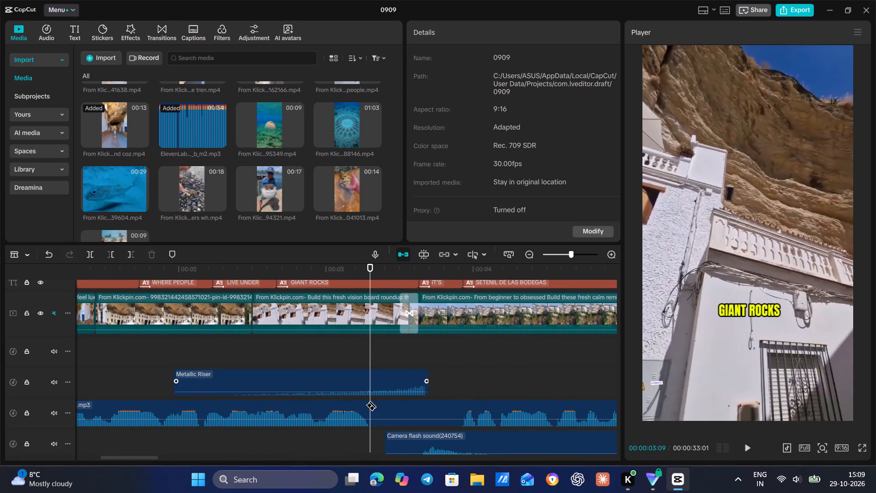
left_click(371, 400)
left_click(457, 417)
key("a")
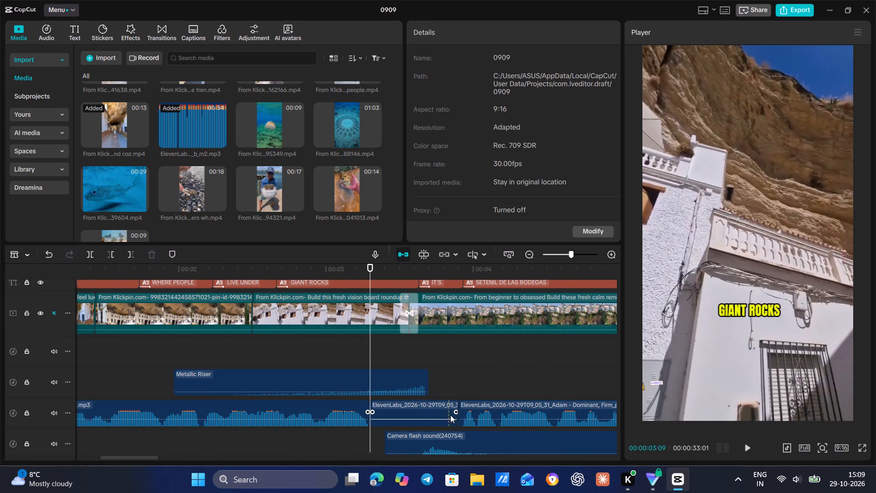
left_click(445, 413)
key("BackSpace")
left_click_drag(508, 402, 411, 412)
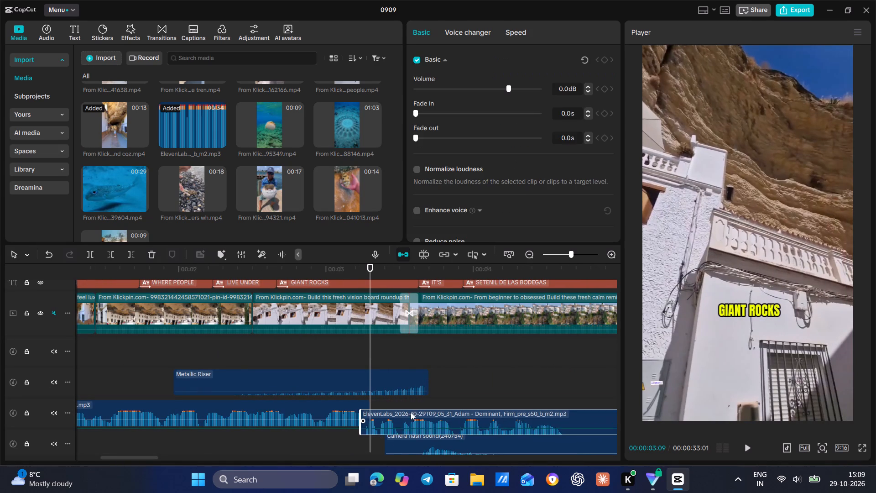
left_click_drag(411, 412, 421, 407)
Play on to the next pause, cut out the voiceover silence from about 4.7 to 5.0 s, and close the gap.
left_click(361, 354)
key("space")
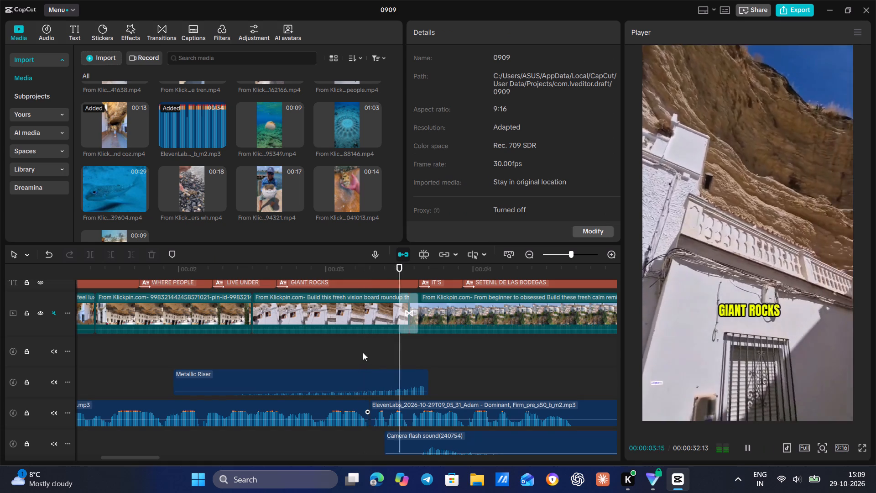
key("space")
key("space")
key("space")
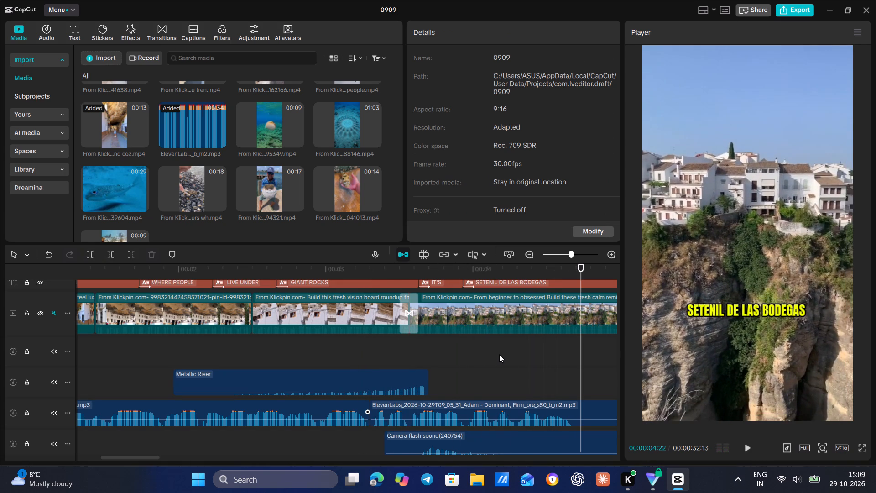
key("b")
left_click(575, 411)
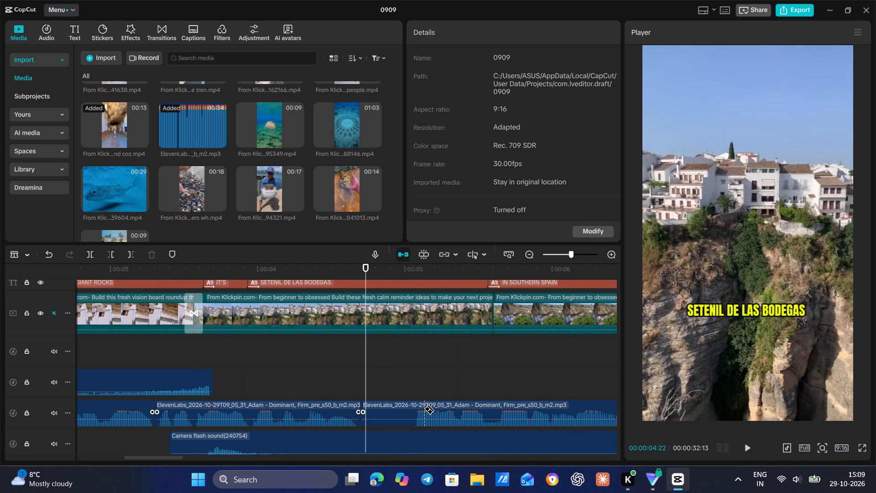
left_click(411, 412)
key("a")
left_click(391, 413)
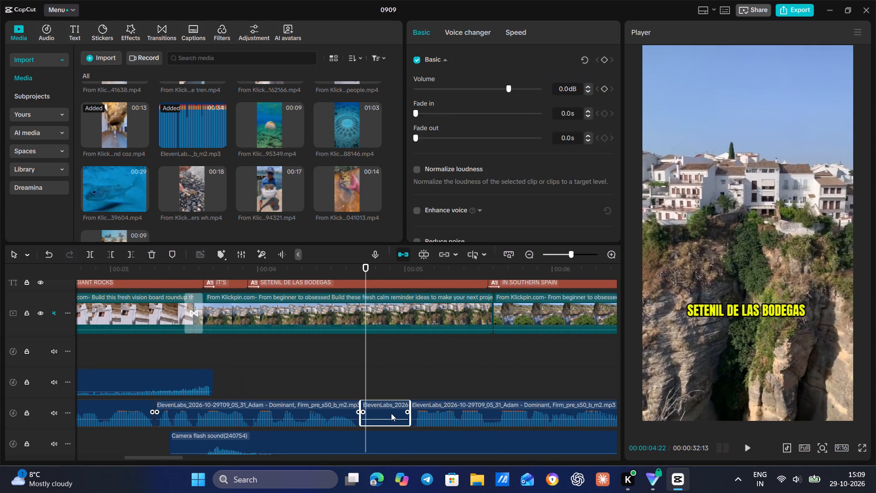
key("BackSpace")
left_click_drag(463, 408, 412, 413)
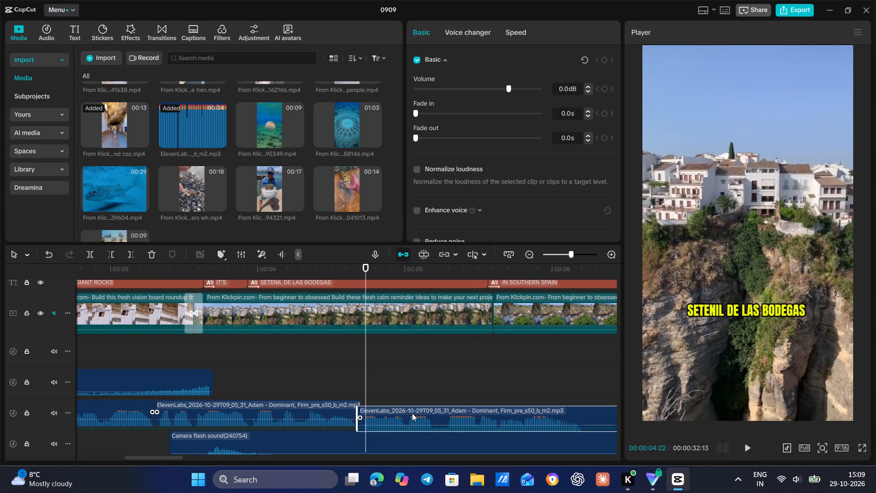
left_click_drag(412, 413, 412, 413)
Play on to the next pause, cut out the voiceover silence from about 6.3 to 6.6 s, and close the gap.
left_click(323, 381)
key("space")
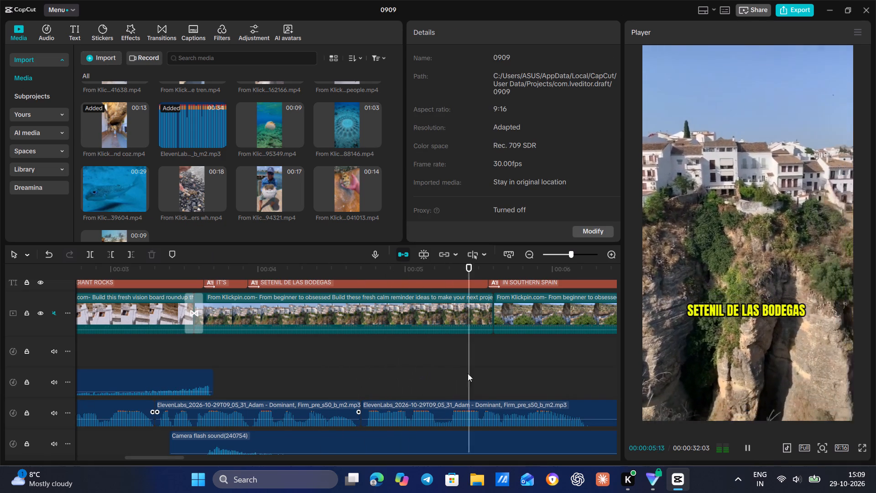
key("space")
key("space")
key("space")
key("b")
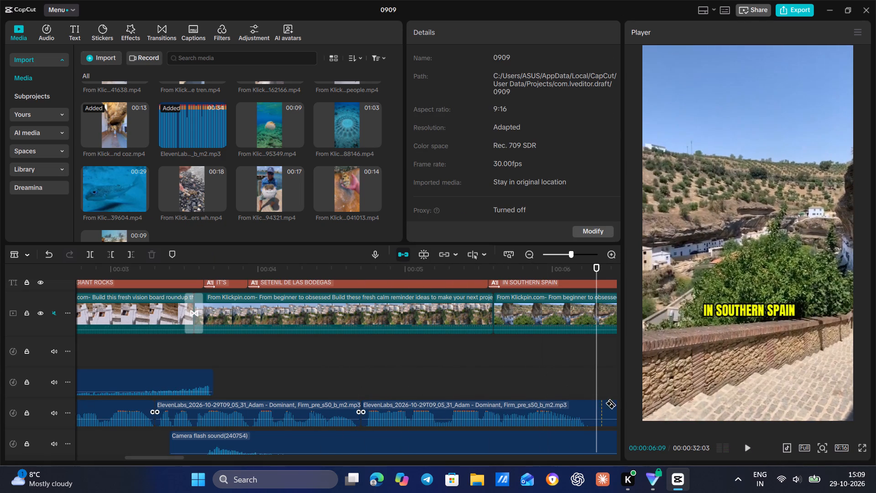
left_click(589, 408)
key("space")
key("space")
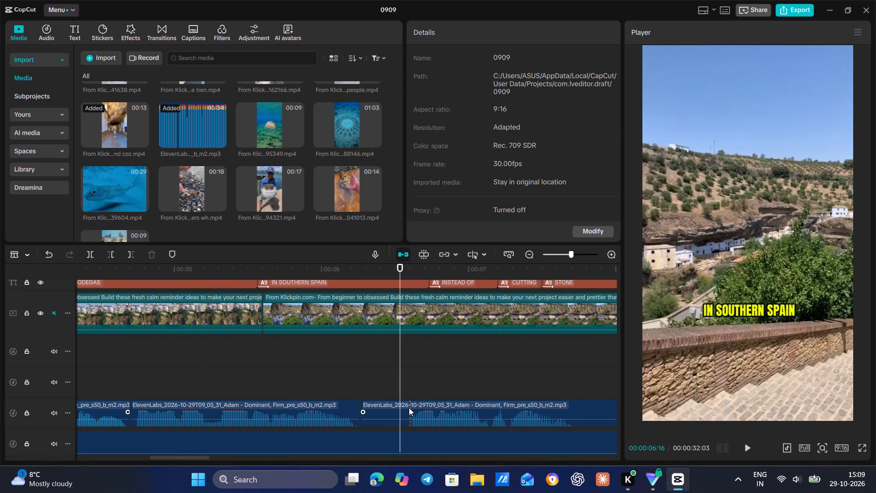
left_click(410, 411)
key("a")
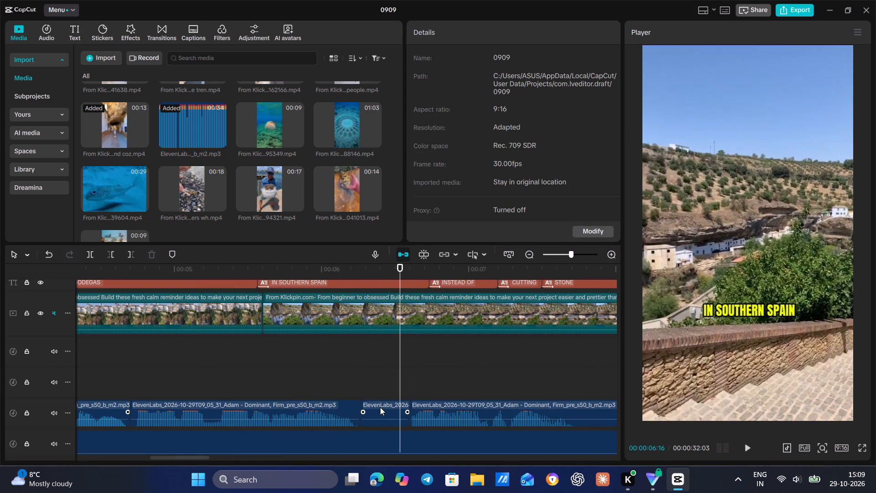
left_click(379, 407)
key("BackSpace")
left_click_drag(432, 402, 387, 409)
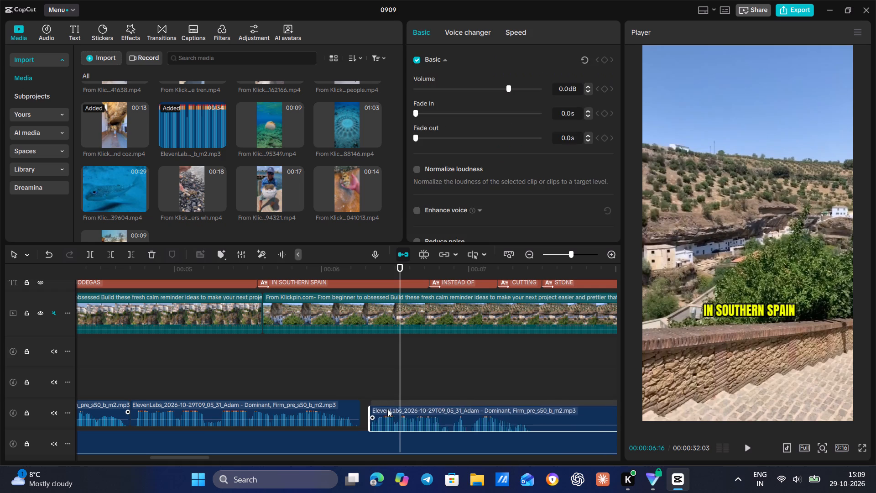
left_click_drag(387, 409, 383, 409)
Play on to the next pause, cut out the voiceover silence from about 7.4 to 8.3 s, and close the gap.
left_click(346, 380)
key("space")
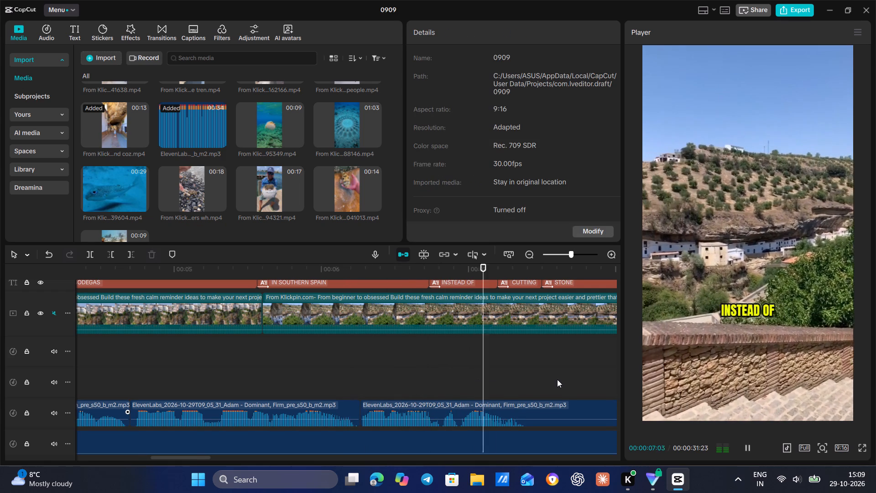
key("space")
key("b")
left_click(527, 406)
key("space")
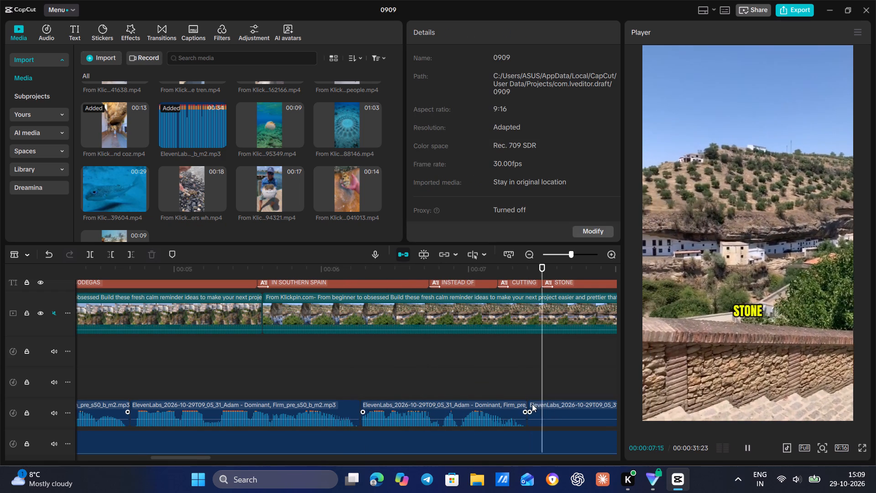
key("space")
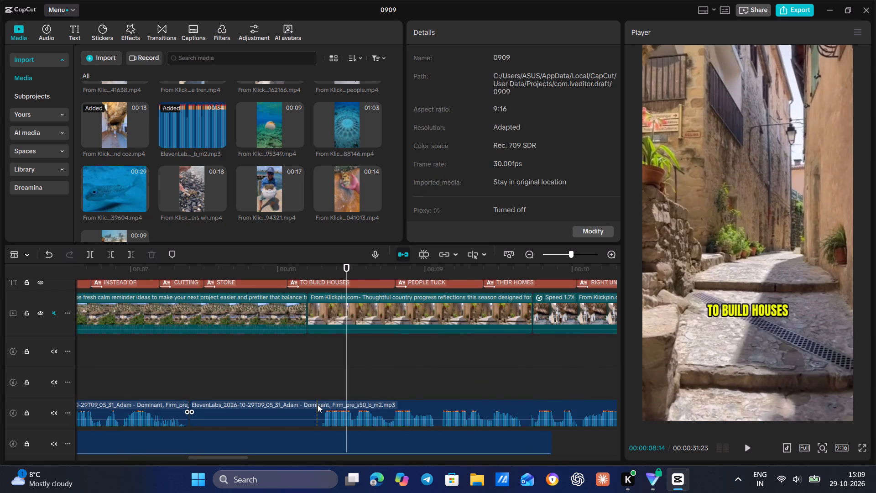
left_click(316, 412)
key("a")
left_click(287, 414)
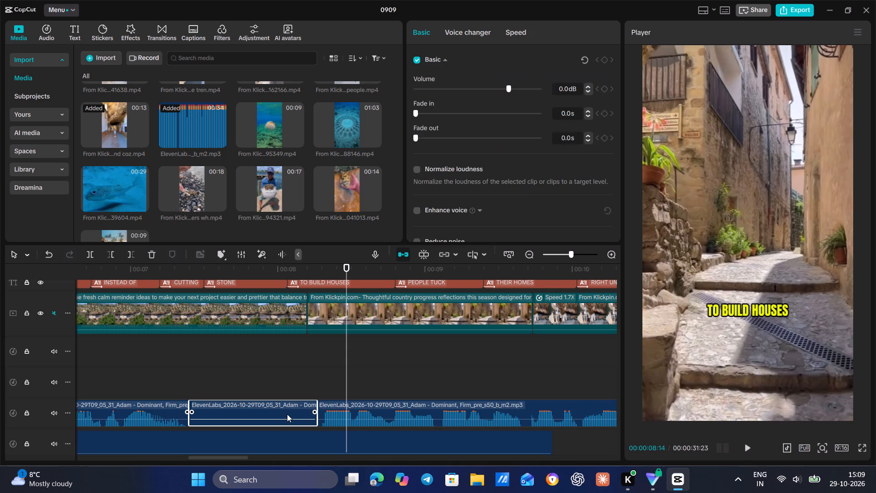
key("BackSpace")
left_click_drag(350, 402, 218, 411)
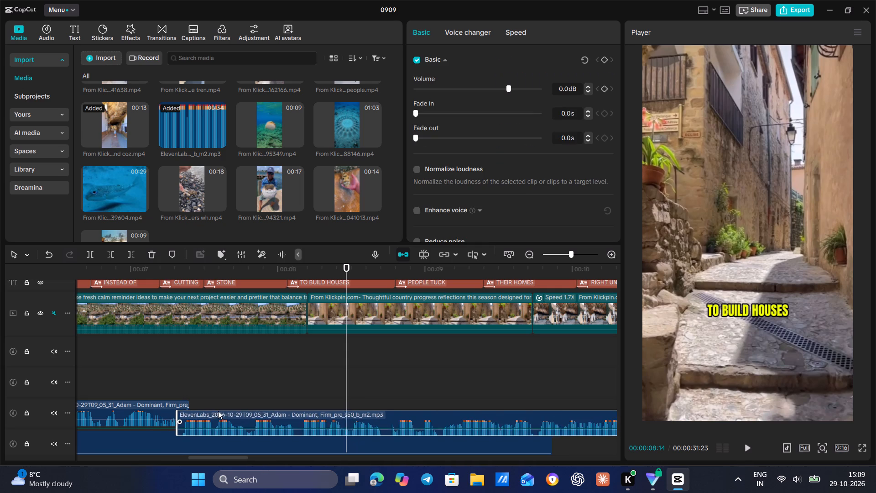
left_click_drag(218, 411, 222, 409)
Play on to the next pause, cut out the voiceover silence from about 11.3 to 11.7 s, and close the gap.
left_click(155, 373)
key("space")
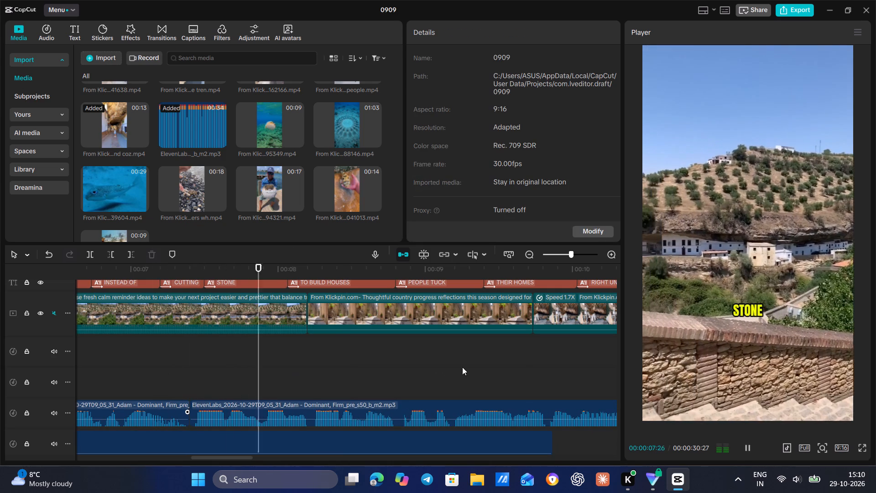
key("space")
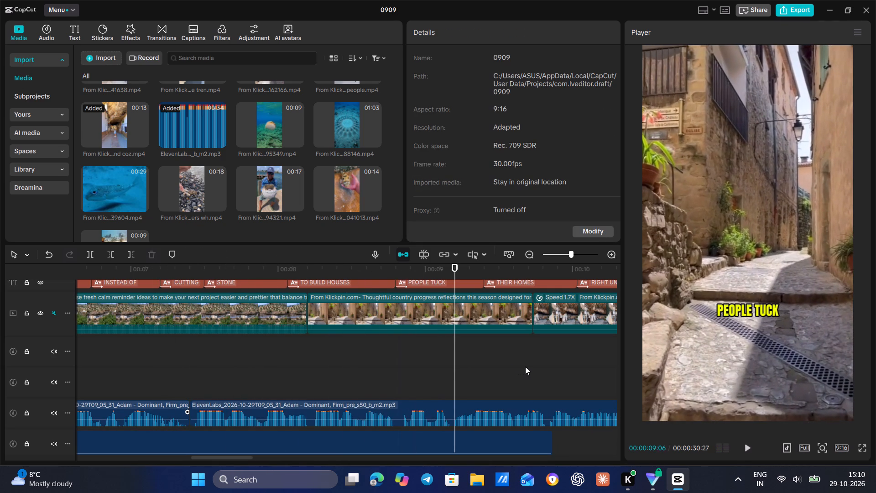
key("space")
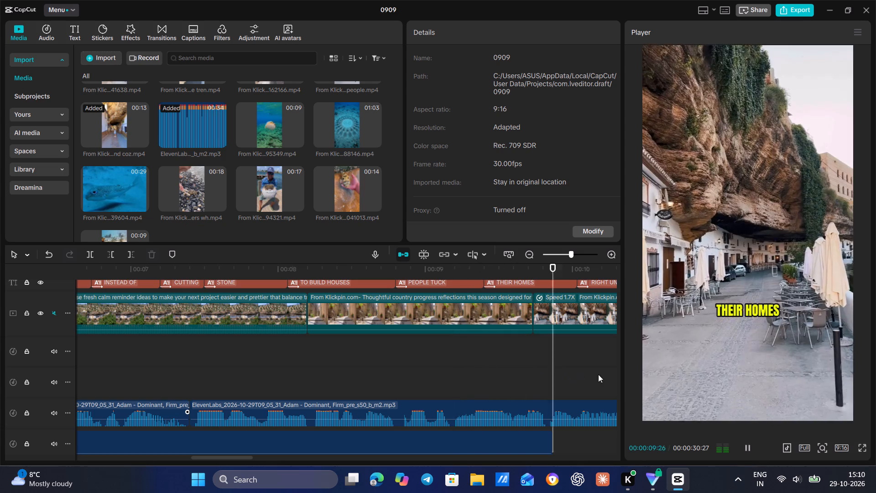
key("space")
key("space")
key("space")
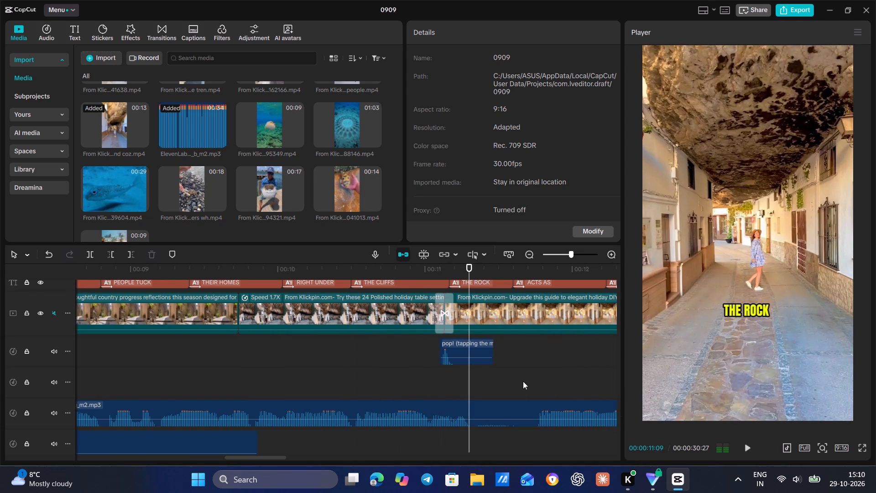
key("b")
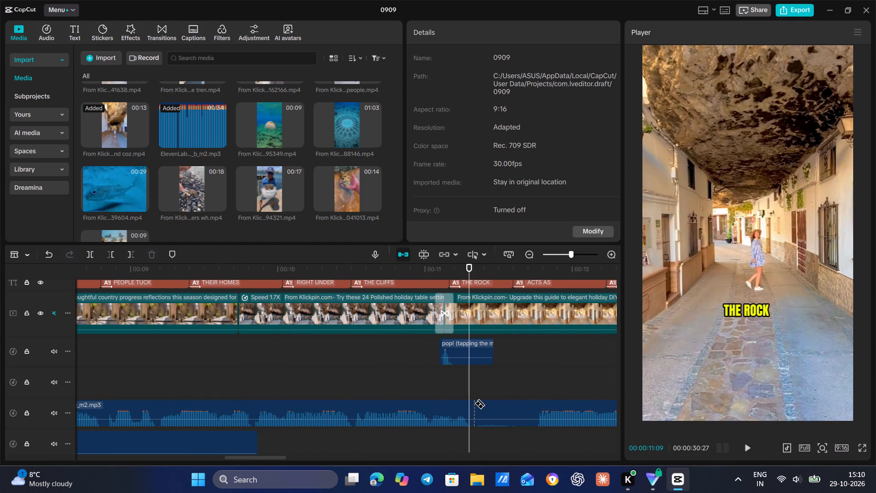
left_click(474, 403)
left_click(532, 417)
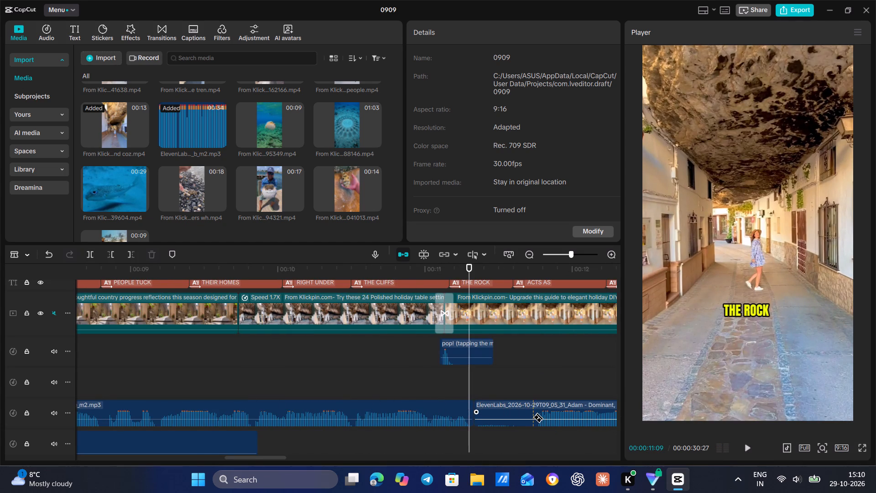
key("a")
left_click(506, 411)
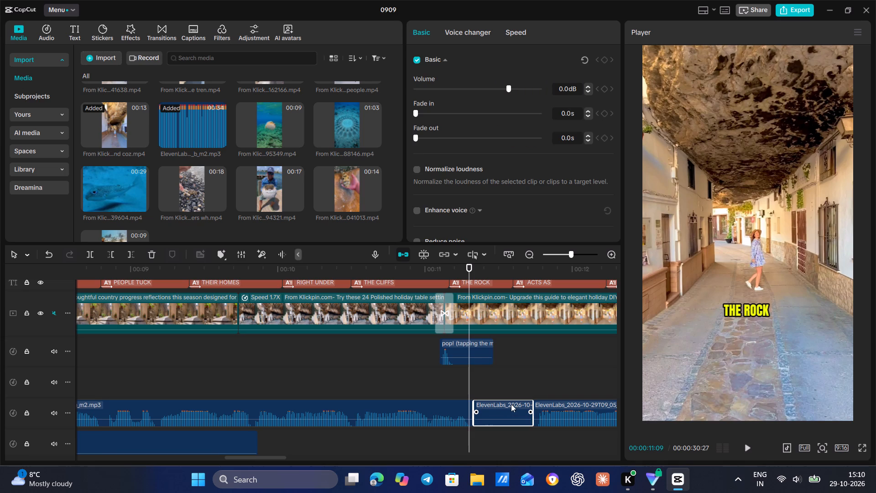
key("BackSpace")
left_click_drag(547, 403, 492, 419)
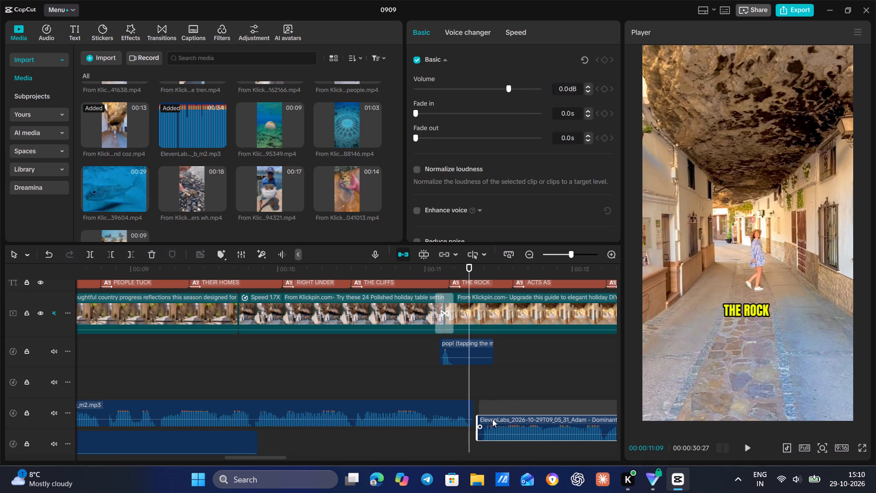
left_click_drag(492, 419, 488, 415)
Play on to the next pause, cut out the voiceover silence from about 12.7 to 13.2 s, and close the gap.
left_click(461, 383)
key("space")
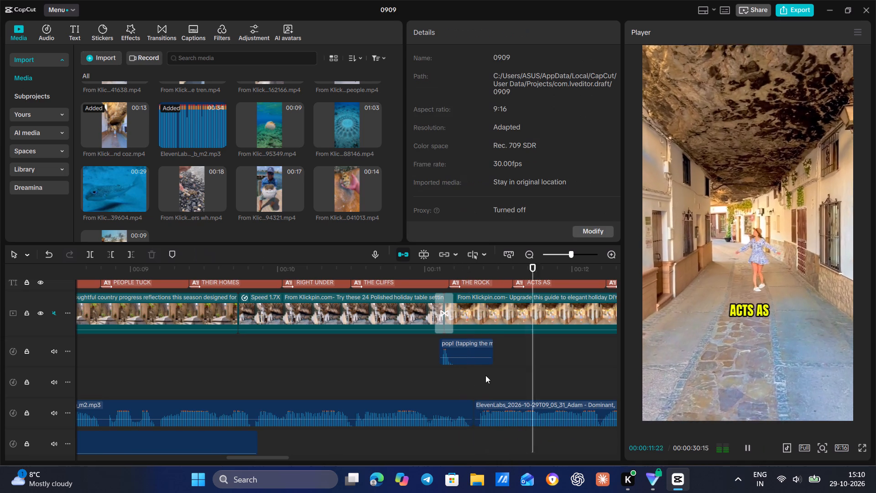
key("space")
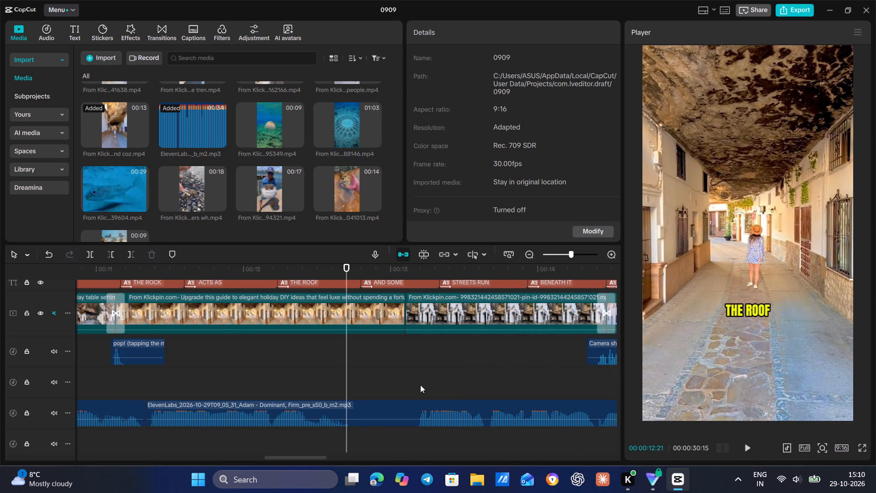
key("b")
left_click(351, 409)
left_click(415, 410)
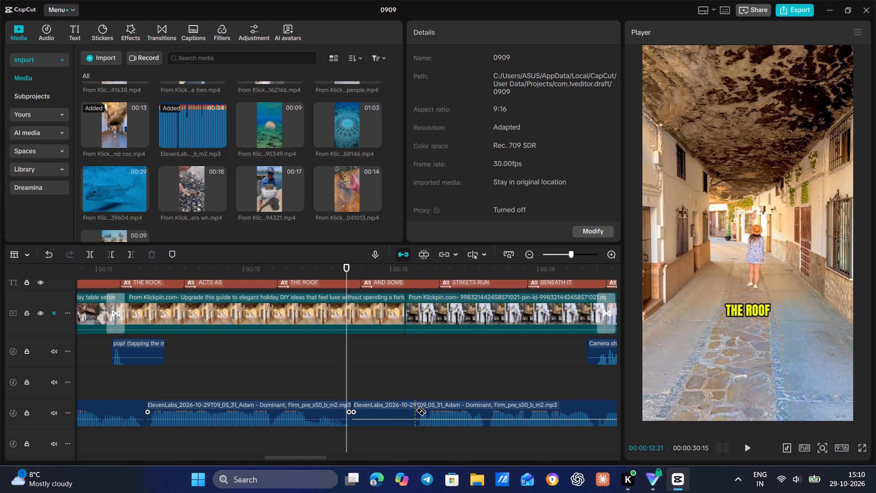
key("a")
left_click(406, 411)
key("BackSpace")
left_click_drag(454, 402, 444, 405)
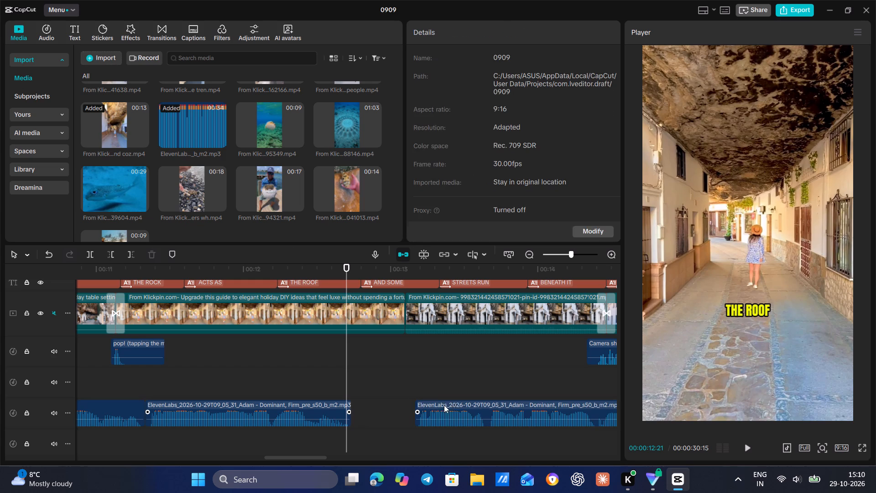
left_click_drag(444, 405, 393, 409)
left_click(383, 409)
Play on to the next pause, cut out the voiceover silence from about 15.2 to 15.4 s, and close the gap.
left_click(317, 372)
key("space")
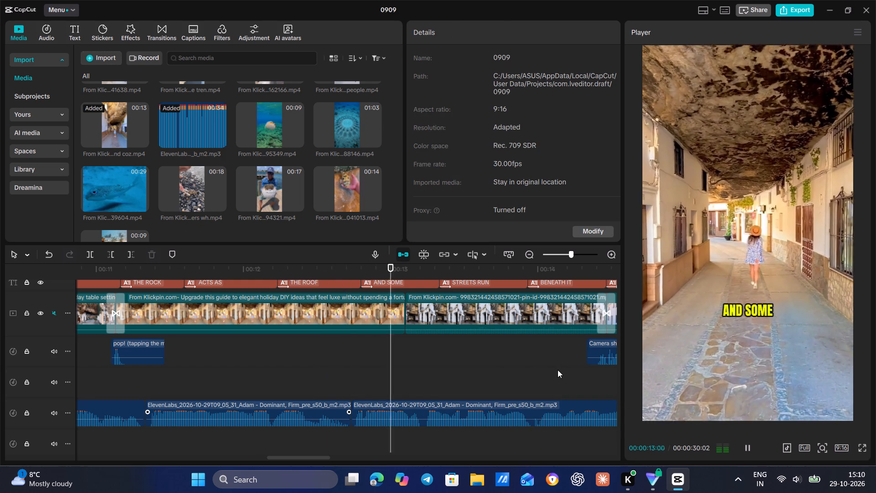
key("space")
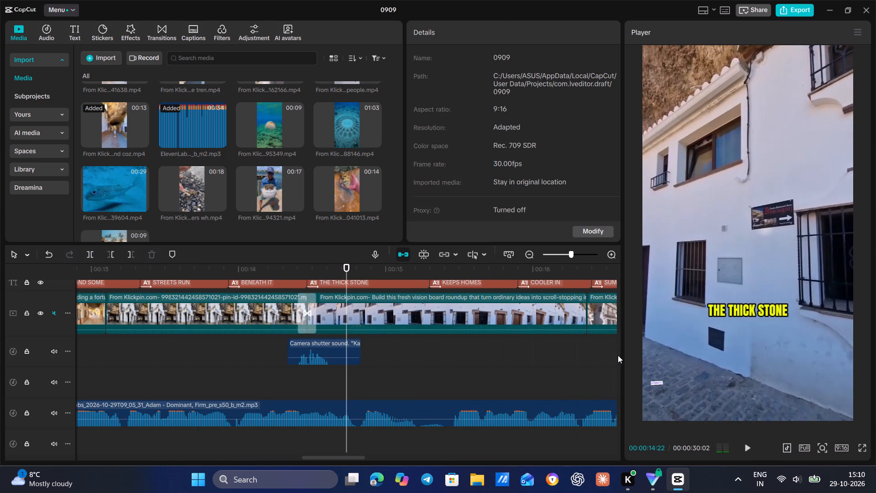
key("space")
key("space")
key("space")
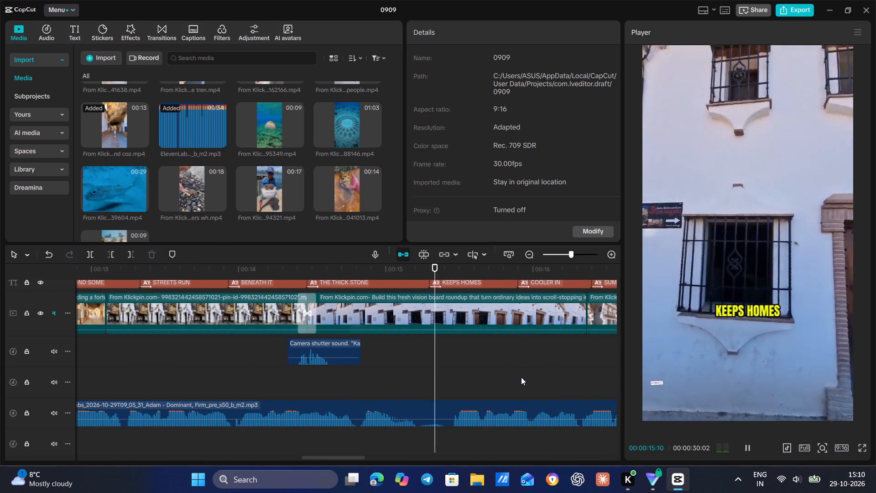
key("space")
left_click(344, 378)
key("space")
key("space")
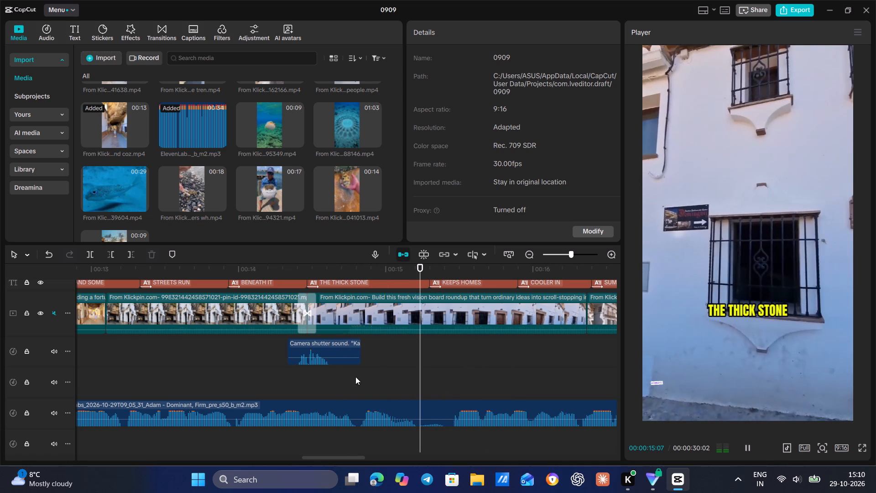
key("b")
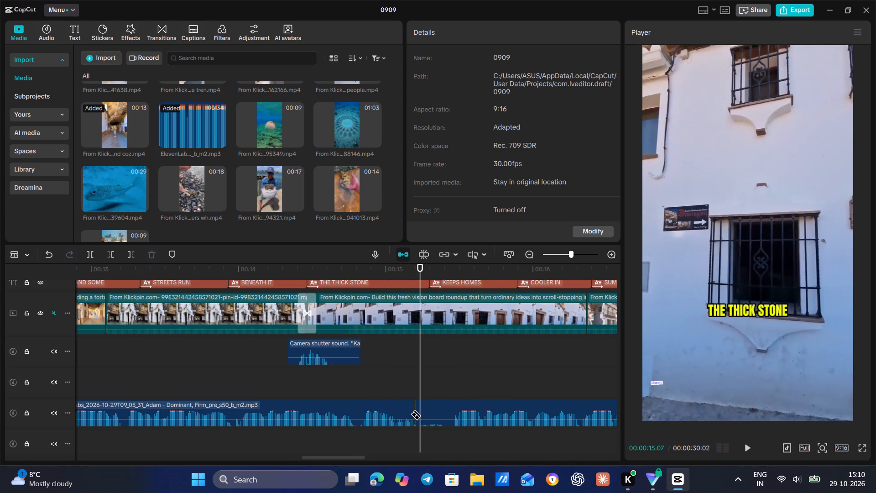
left_click(416, 409)
left_click(448, 417)
key("a")
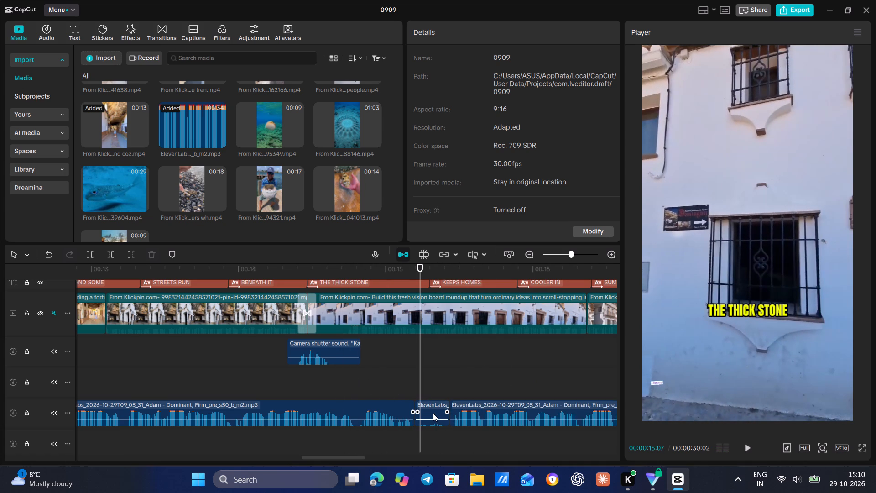
left_click(432, 413)
key("BackSpace")
left_click_drag(484, 406, 444, 420)
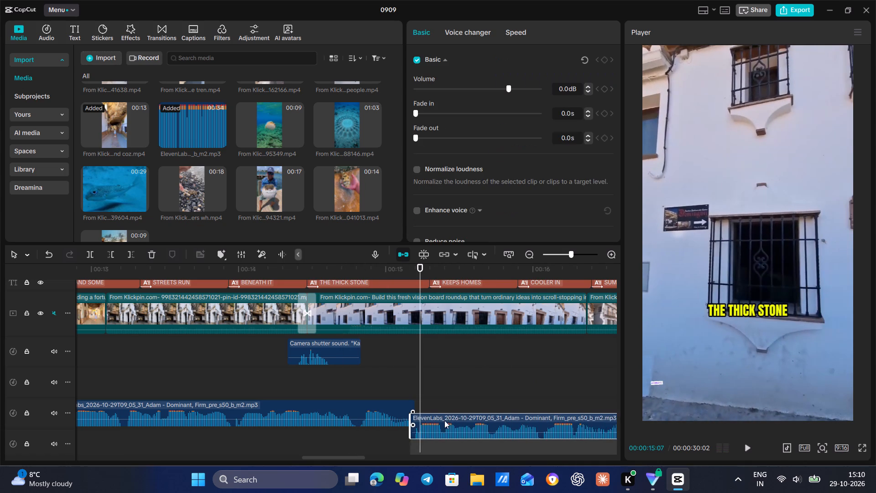
left_click_drag(444, 420, 450, 415)
Play on to the next pause, cut out the voiceover silence from about 17.4 to 17.8 s, and close the gap.
left_click(408, 389)
key("space")
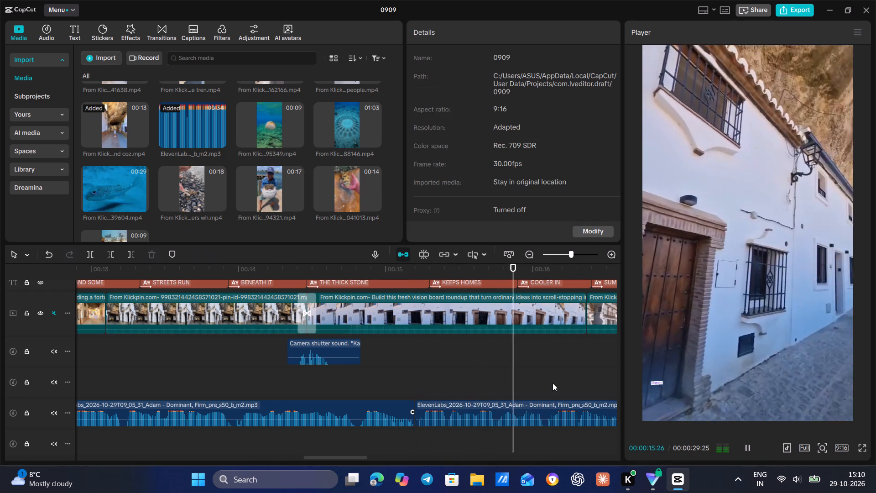
key("space")
key("b")
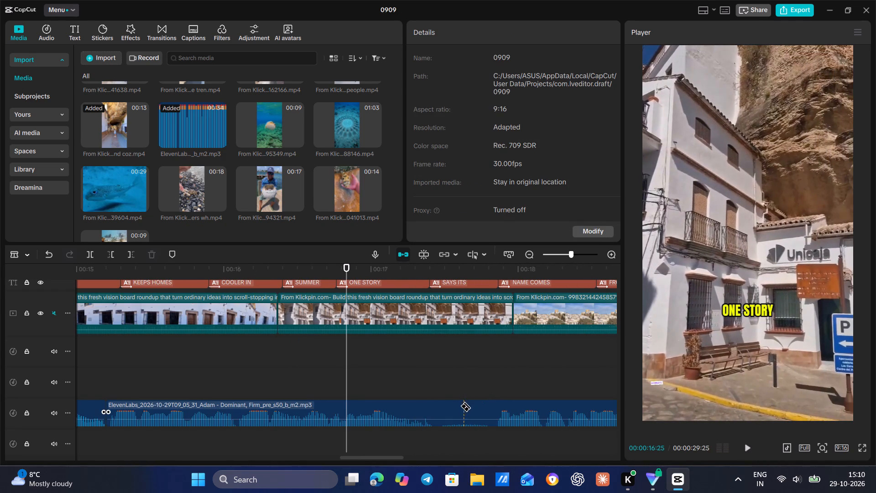
left_click(435, 413)
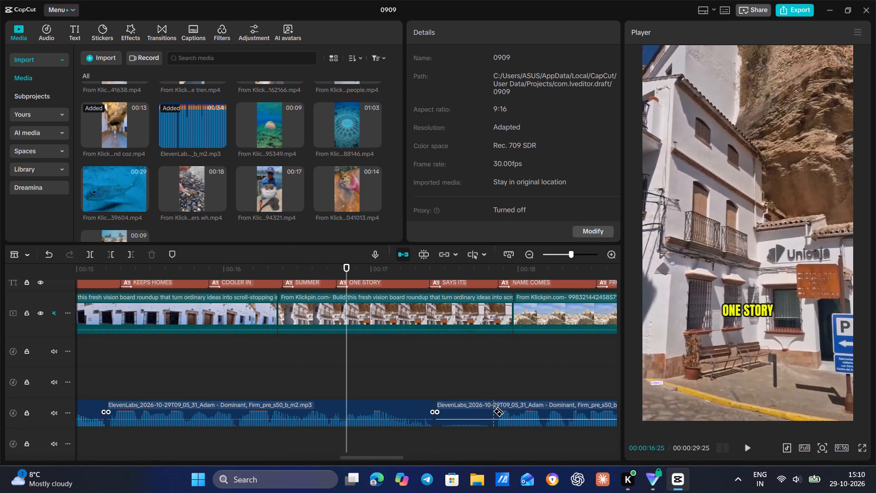
left_click(494, 411)
key("a")
left_click(482, 408)
key("BackSpace")
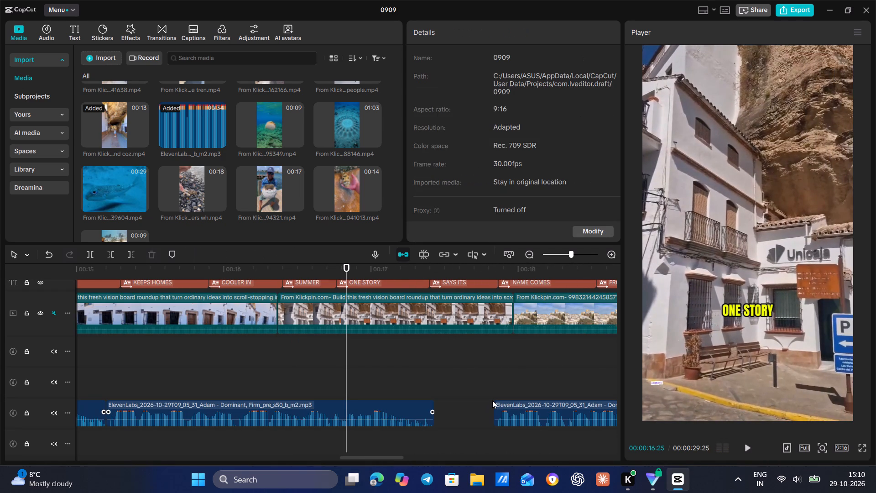
left_click_drag(509, 402, 448, 412)
Play on to the next pause, cut out the voiceover silence from about 19.4 to 19.6 s, and close the gap.
left_click(424, 376)
key("space")
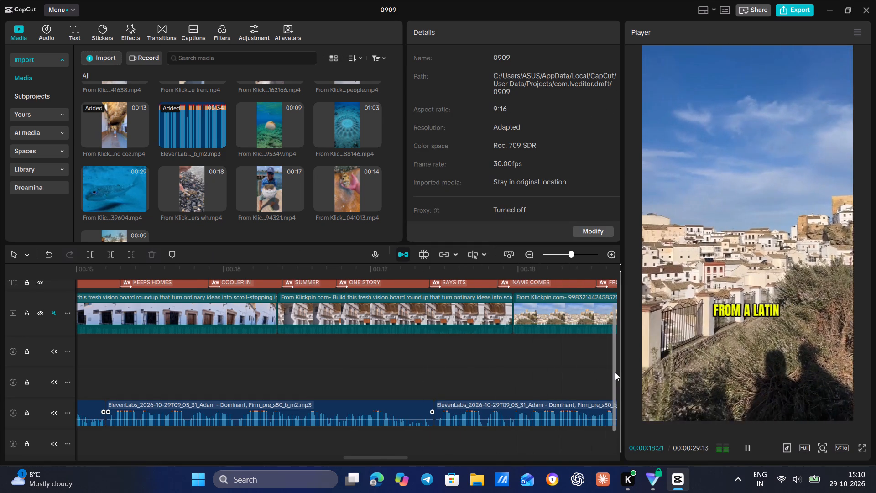
key("space")
key("space")
key("space")
key("b")
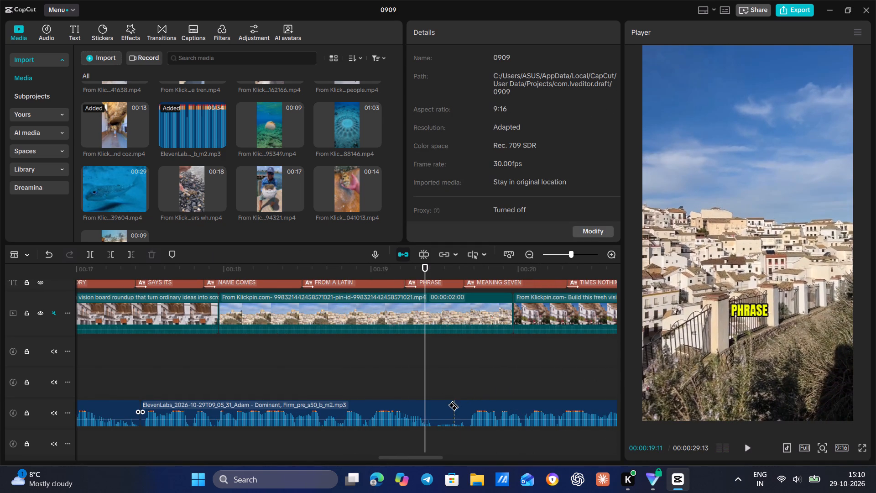
left_click(432, 405)
left_click(465, 412)
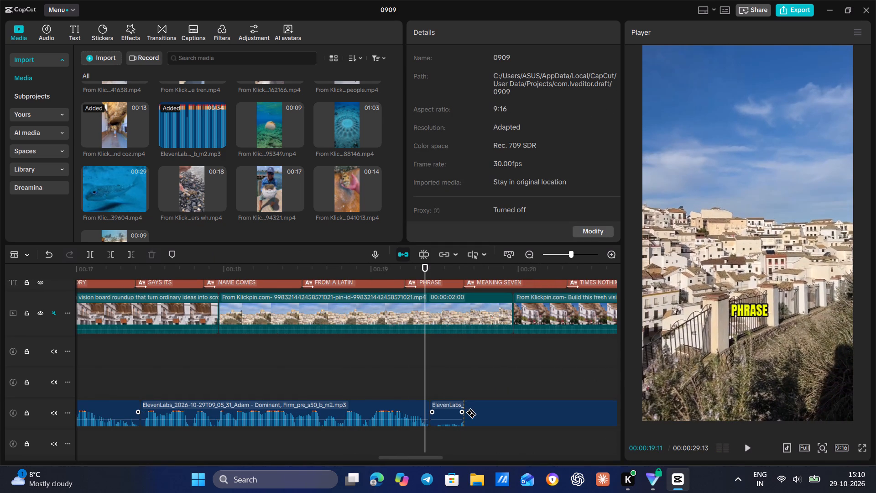
key("a")
left_click(454, 411)
key("BackSpace")
left_click_drag(489, 405, 469, 417)
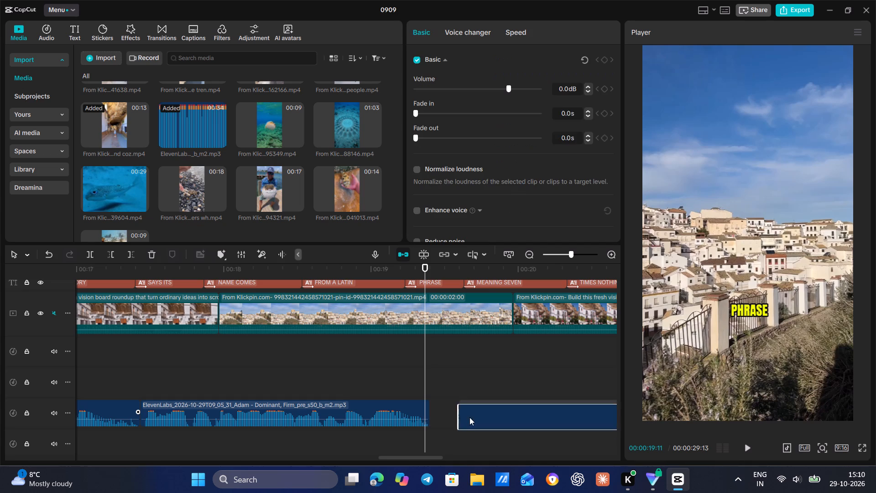
left_click_drag(469, 417, 456, 414)
Play on to the next pause, cut out the voiceover silence from about 21.0 to 21.4 s, and close the gap.
left_click(413, 379)
key("space")
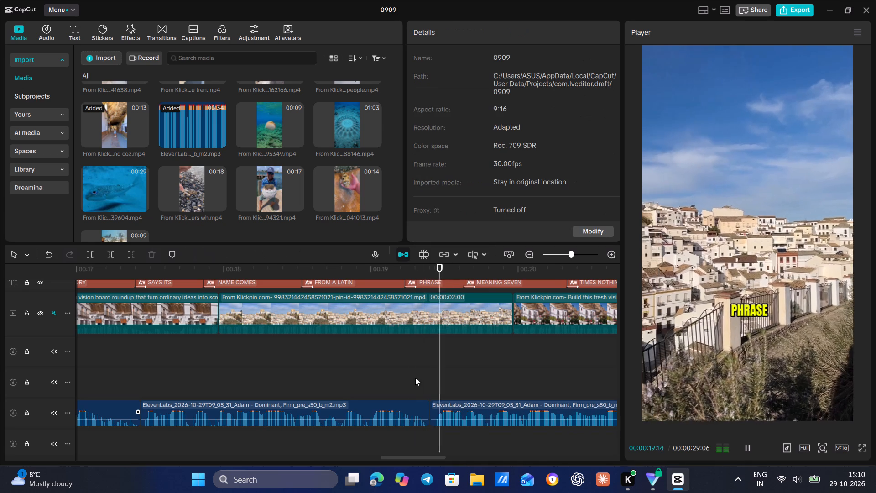
key("space")
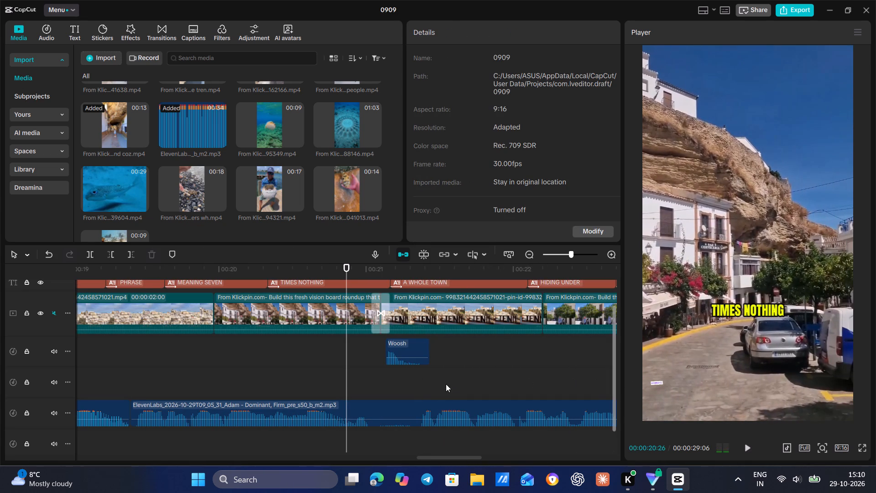
key("b")
left_click(370, 407)
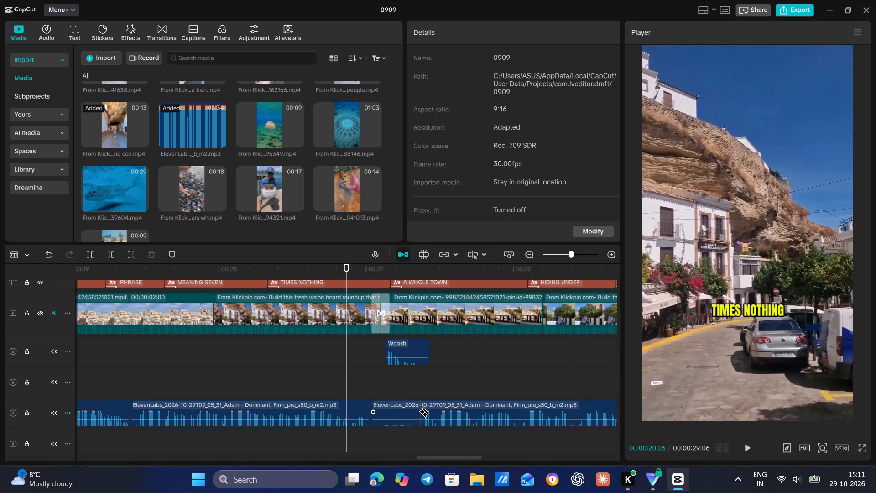
left_click(418, 412)
key("a")
left_click(397, 413)
key("BackSpace")
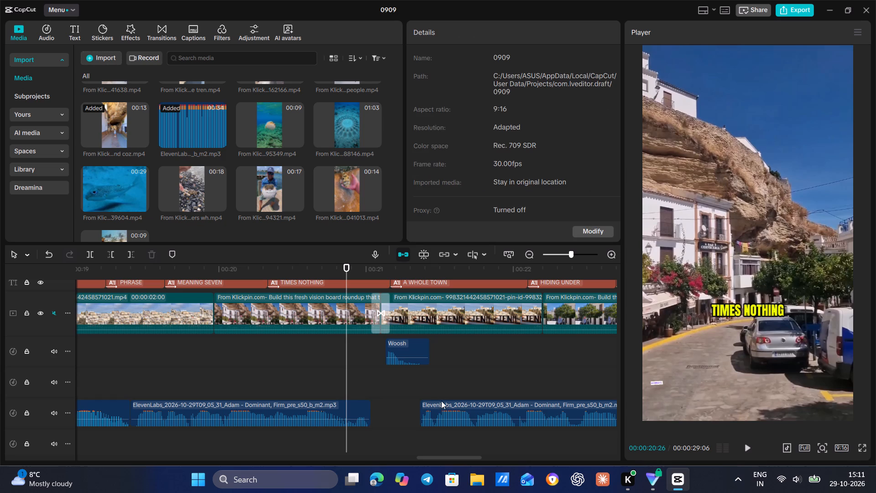
left_click_drag(448, 406, 396, 418)
left_click_drag(386, 430, 392, 413)
Play on to the next pause, cut out the voiceover silence from about 22.6 to 22.9 s, and close the gap.
left_click(356, 377)
key("space")
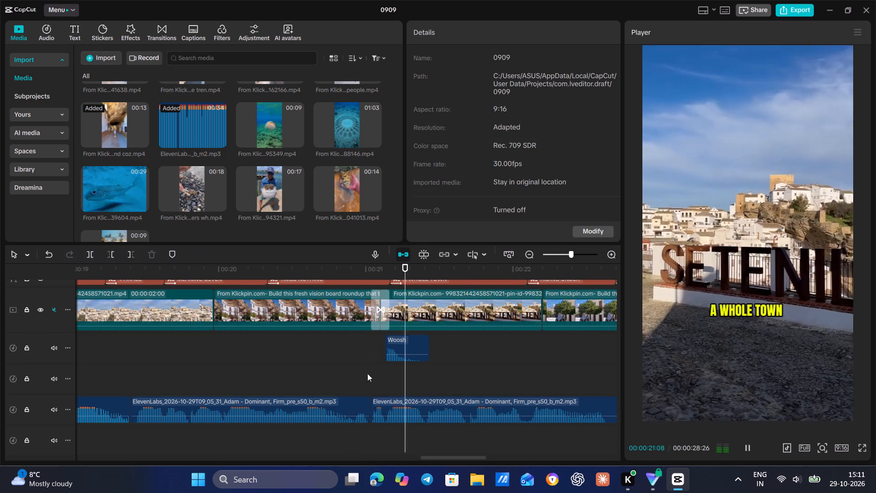
key("space")
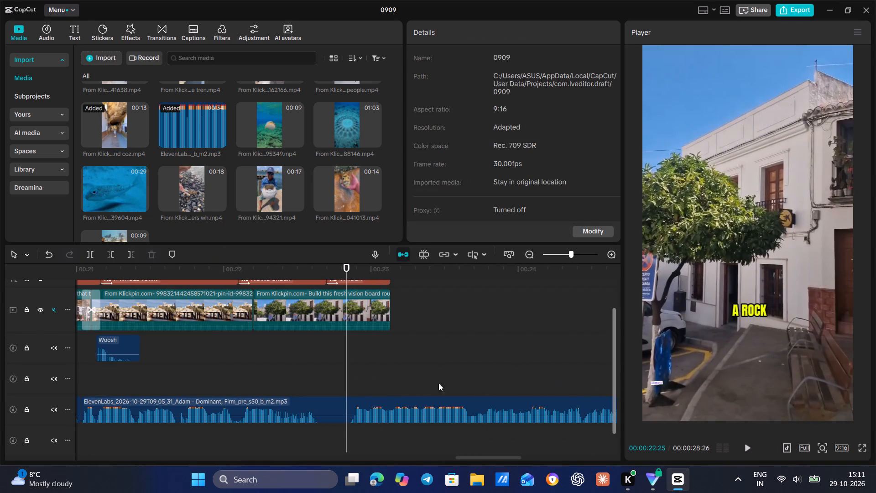
key("b")
left_click(315, 406)
left_click(349, 406)
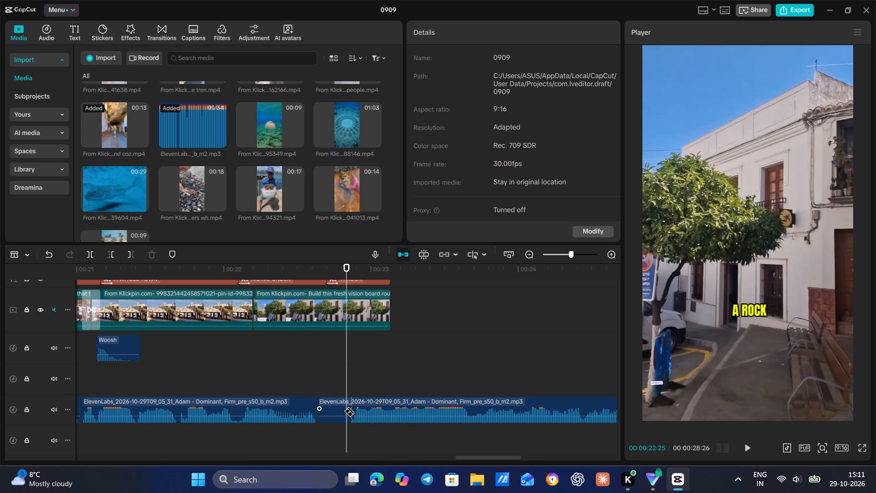
key("a")
left_click(335, 407)
key("BackSpace")
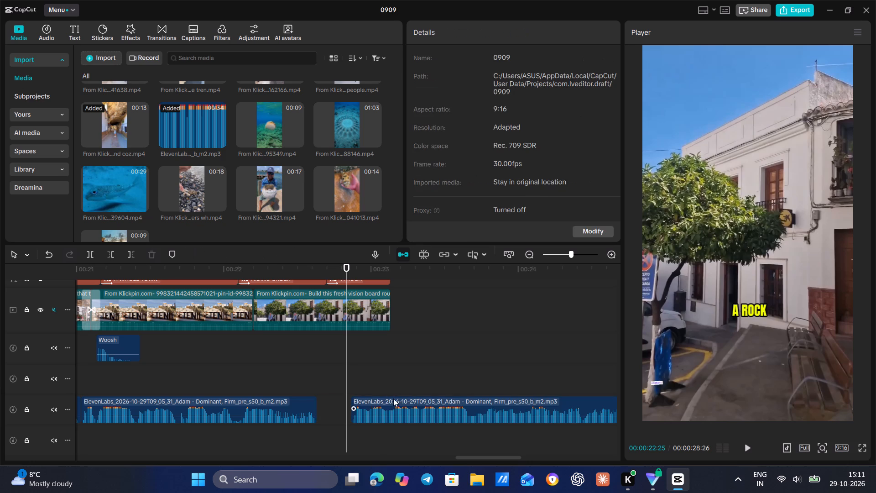
left_click_drag(394, 399, 361, 410)
Play on to the next pause, cut out the voiceover silence from about 25.1 to 25.6 s, and close the gap.
left_click(313, 371)
key("space")
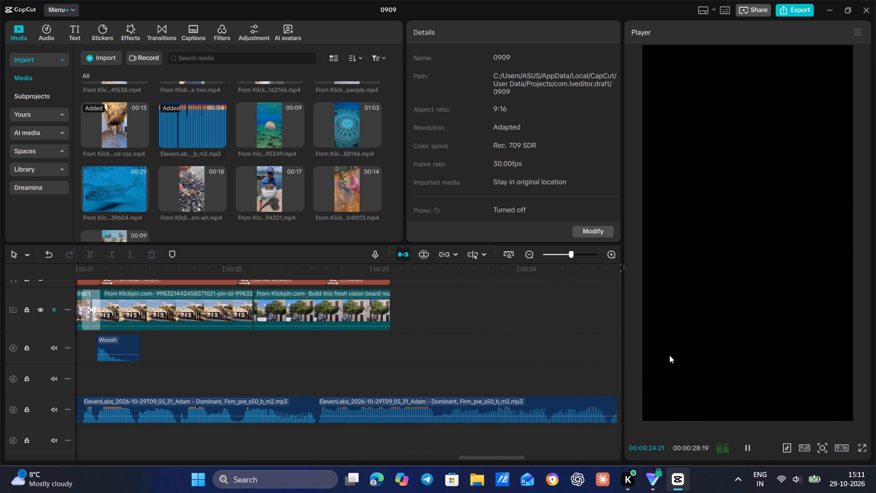
key("space")
key("space")
key("space")
key("b")
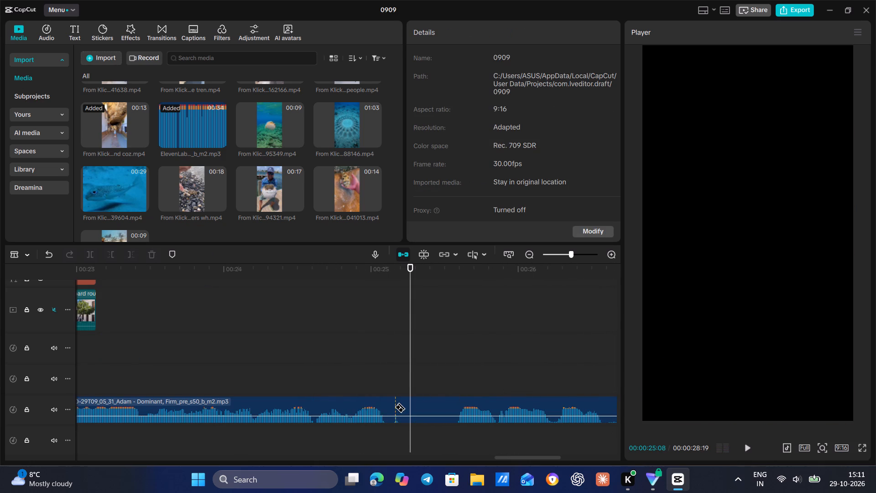
left_click(390, 407)
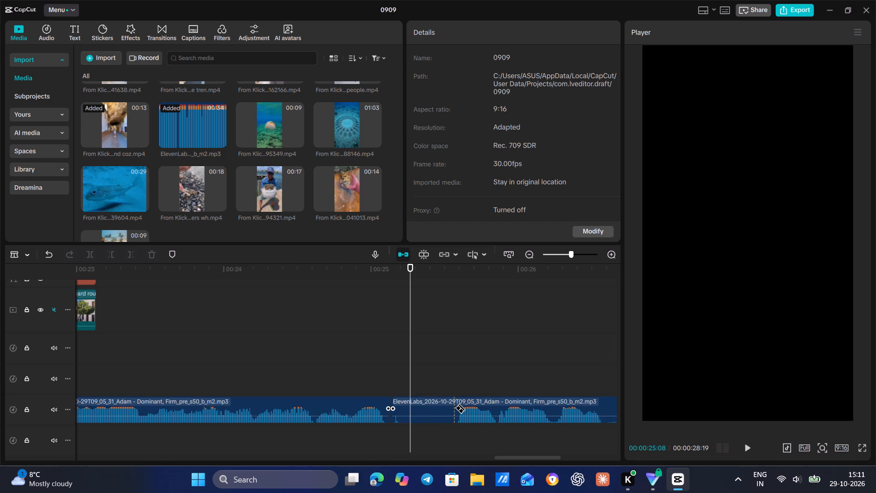
left_click(454, 408)
key("a")
left_click(408, 405)
key("BackSpace")
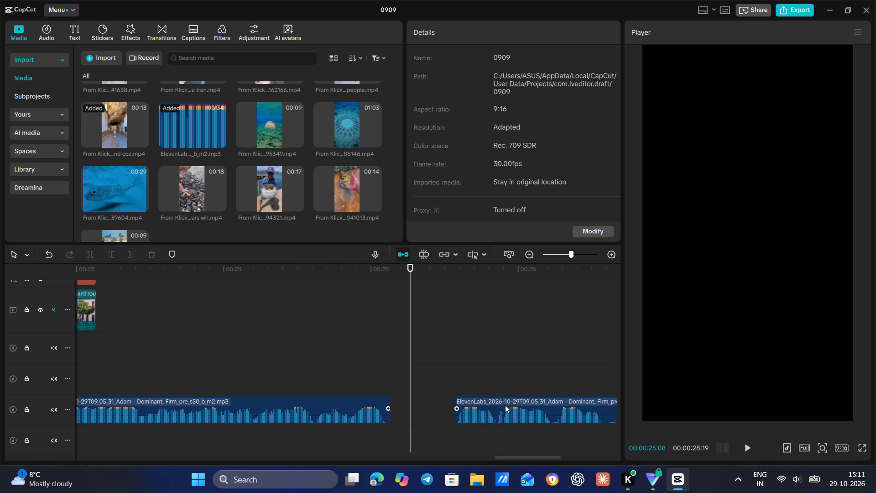
left_click_drag(506, 404, 440, 412)
Play on to the next pause, cut out the voiceover silence from about 26.1 to 26.3 s, and close the gap.
left_click(351, 365)
key("space")
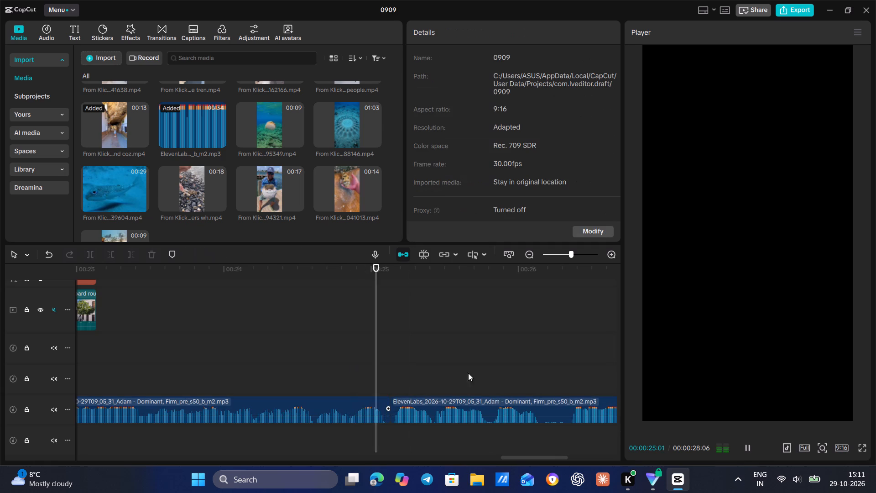
key("space")
key("b")
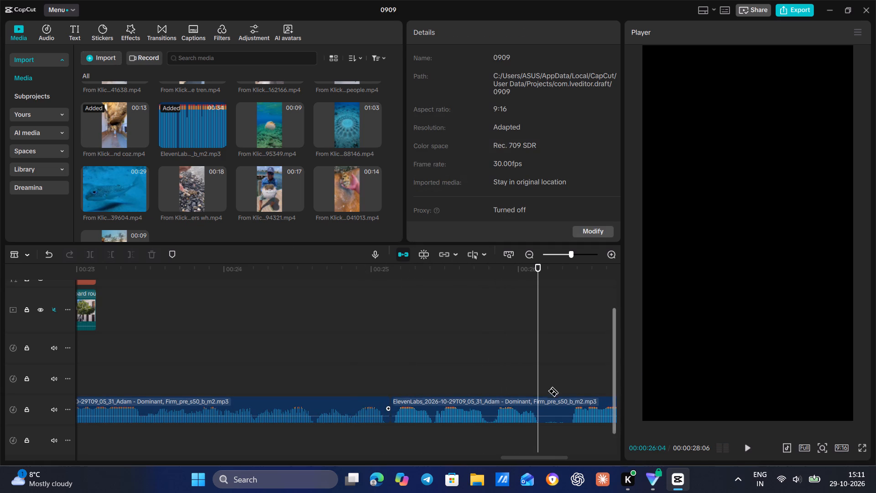
left_click(540, 400)
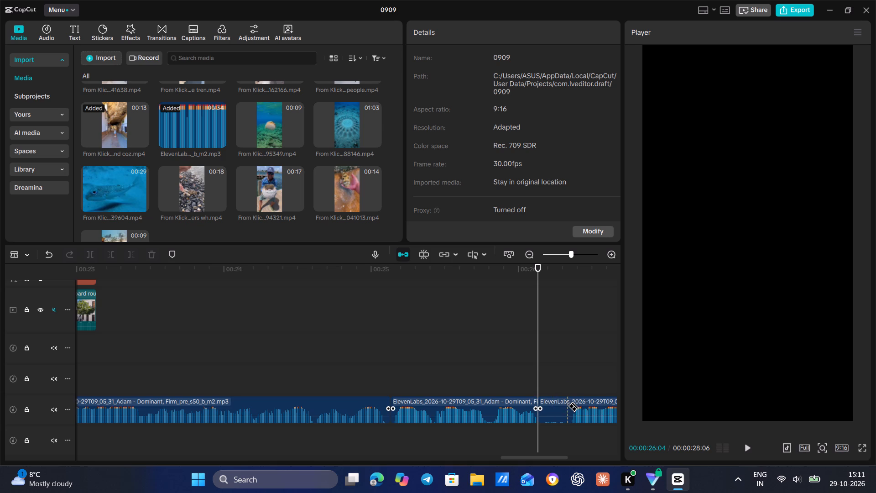
left_click(568, 406)
key("a")
left_click(552, 408)
key("BackSpace")
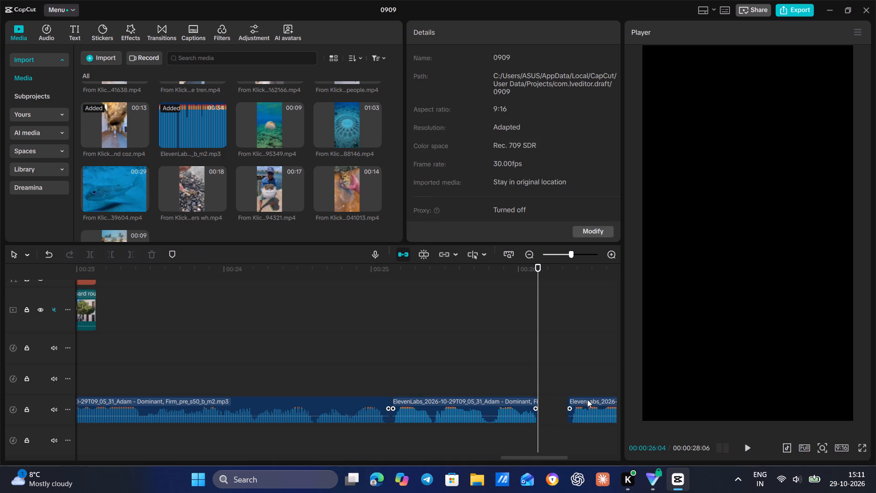
left_click_drag(588, 399, 559, 410)
Play to the end of the voiceover and trim the silent tail off its last clip, ending it at about 27.8 s.
left_click(532, 372)
left_click(523, 368)
key("space")
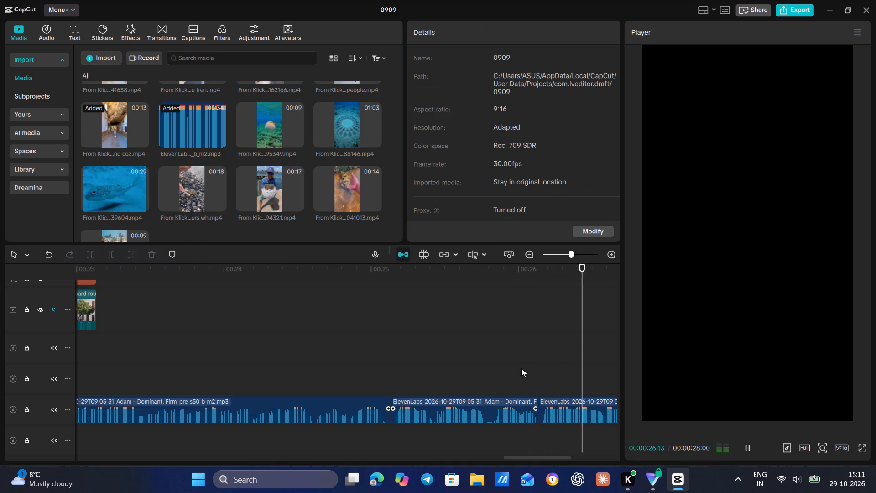
key("space")
key("space")
key("space")
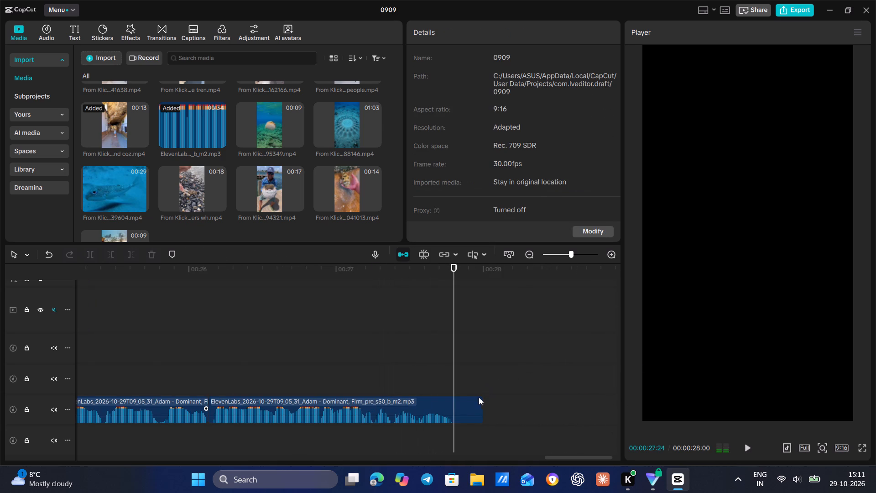
left_click(466, 400)
left_click_drag(483, 406, 462, 424)
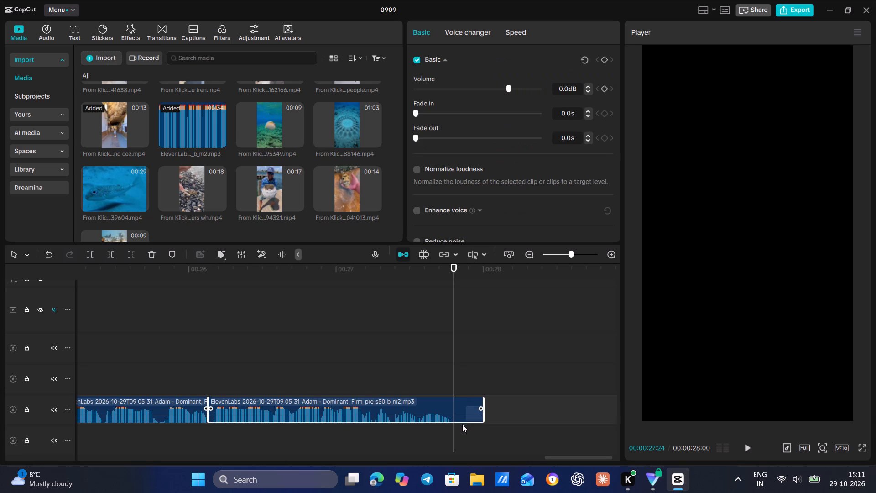
left_click_drag(462, 424, 458, 425)
left_click_drag(483, 419, 455, 433)
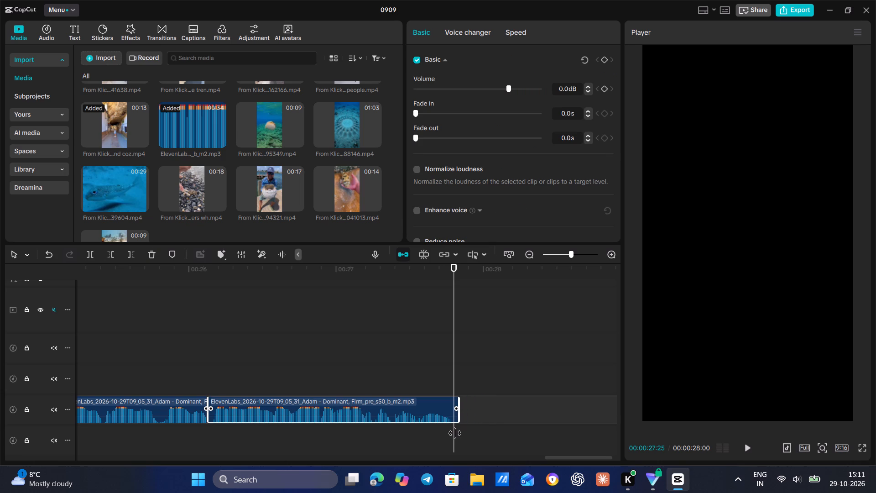
left_click_drag(455, 433, 453, 435)
Preview the pufferfish videos and replace the first timeline clip with the 14-second hand-held pufferfish video, starting about 1.4 s into it.
left_click(456, 353)
left_click_drag(456, 353, 0, 357)
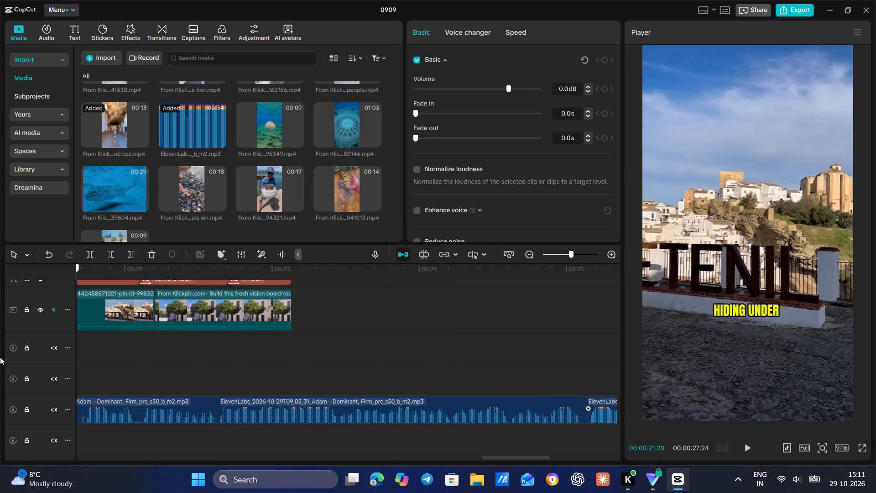
left_click_drag(0, 357, 2, 350)
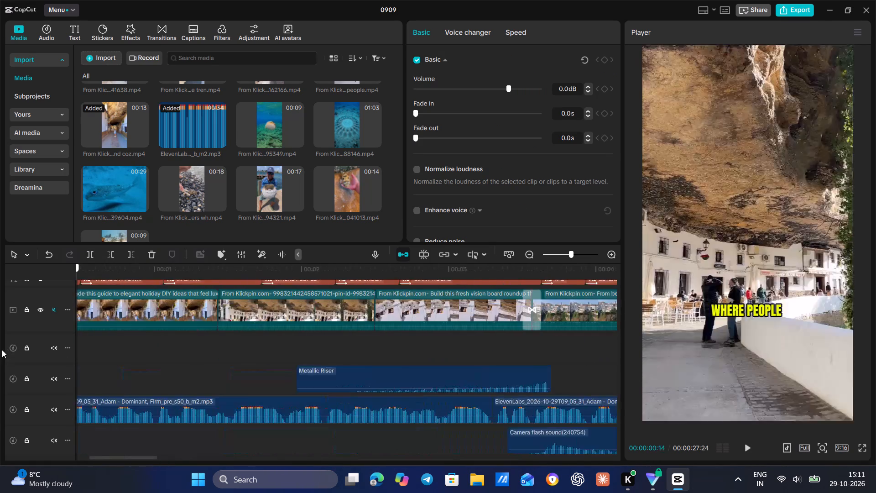
left_click_drag(2, 350, 1, 350)
double_click(525, 256)
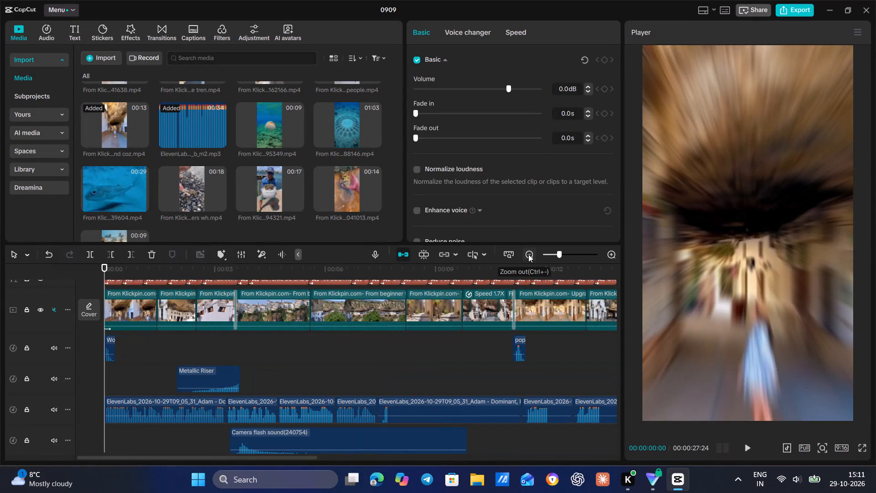
scroll(265, 299, "up", 7)
scroll(301, 272, "up", 3)
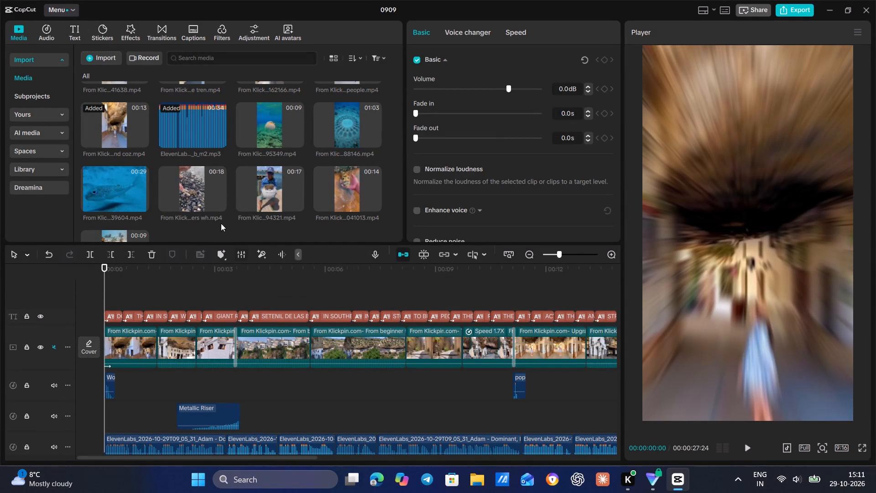
left_click(288, 141)
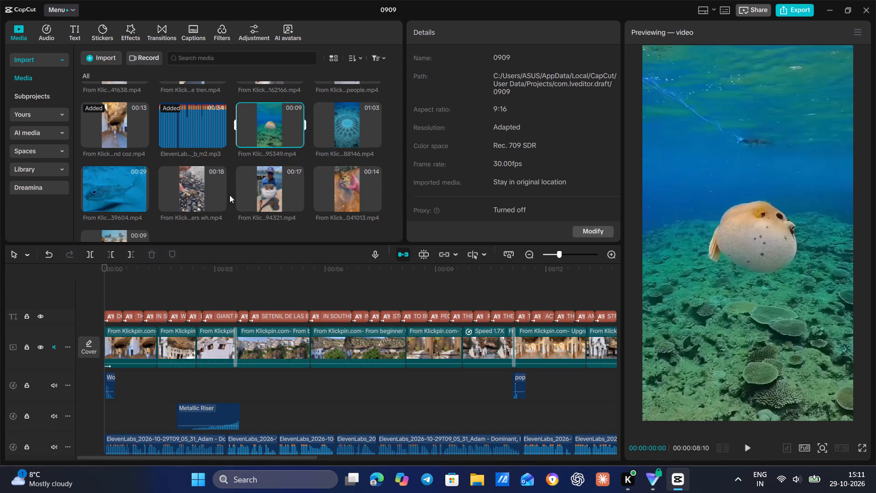
left_click(278, 173)
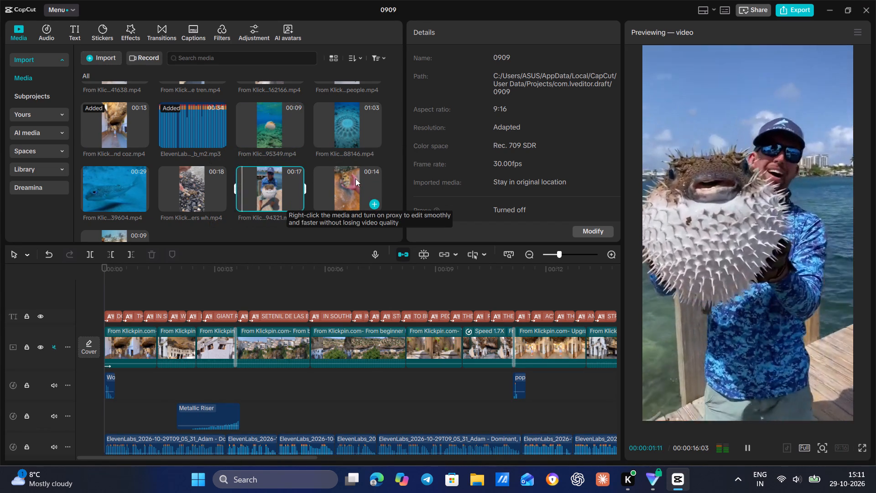
left_click(356, 178)
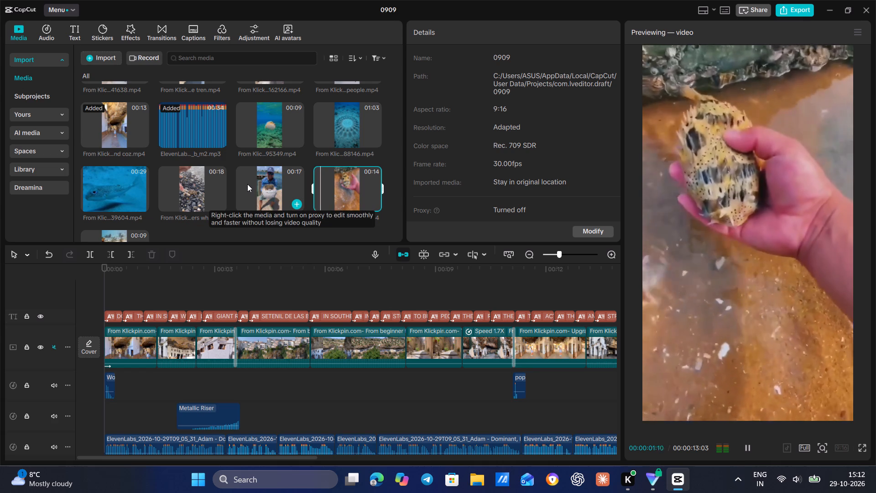
left_click_drag(338, 181, 126, 339)
left_click_drag(417, 313, 188, 353)
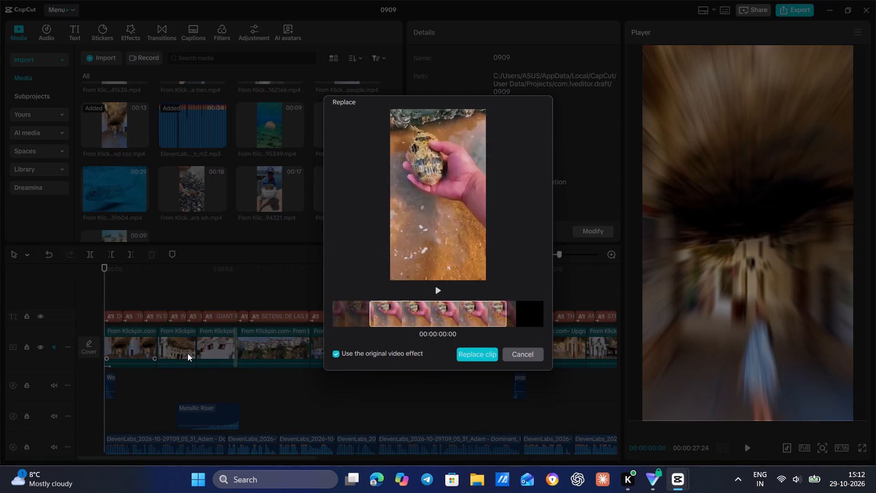
left_click_drag(188, 353, 181, 354)
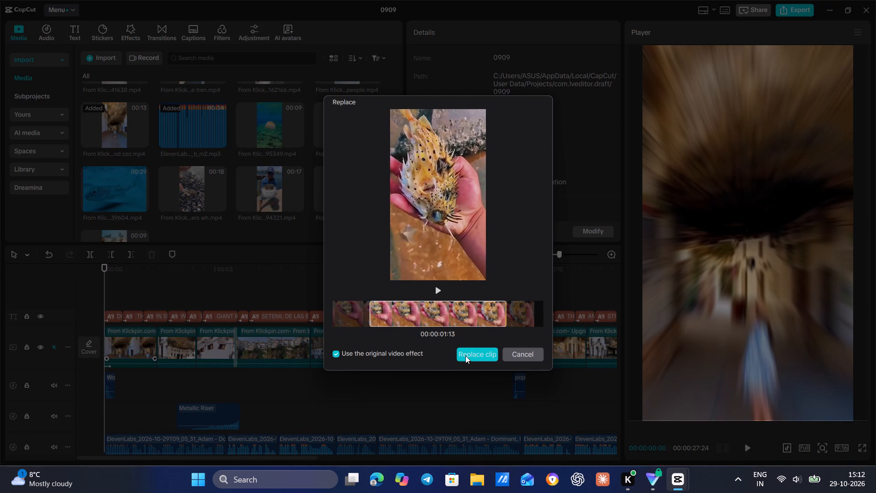
left_click(474, 352)
Set the speed of the new opening pufferfish clip to 1.70x.
left_click(130, 348)
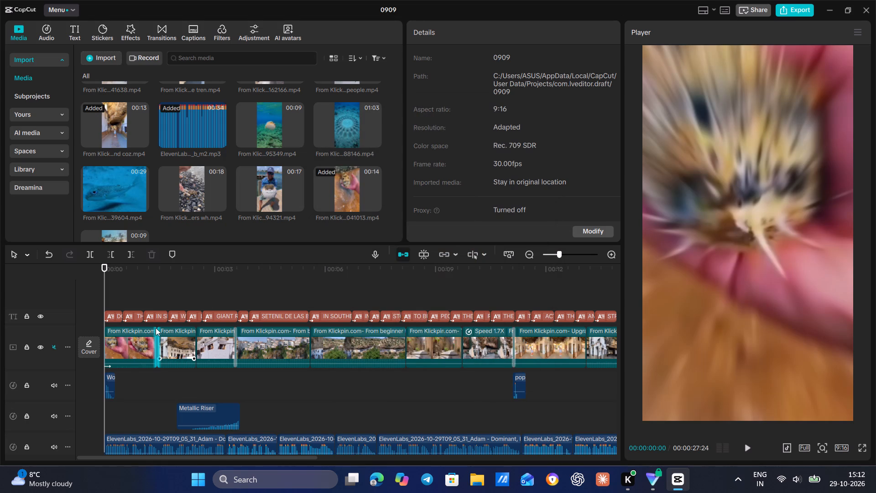
left_click(125, 347)
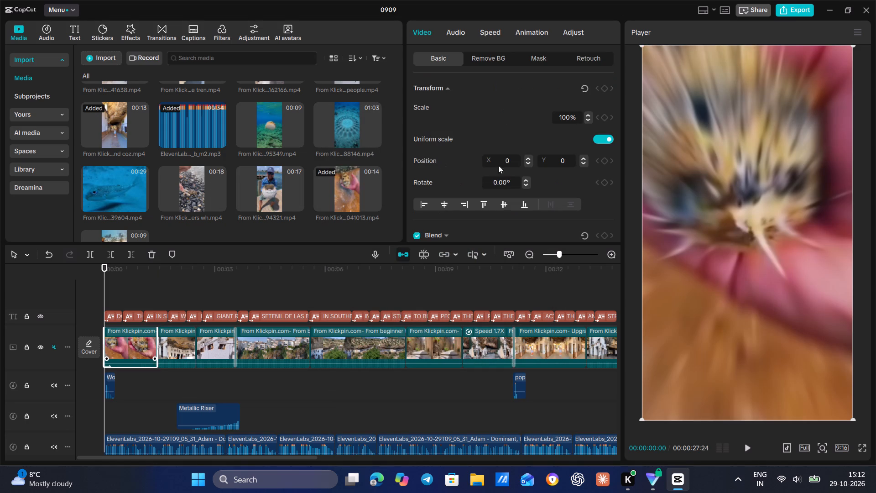
left_click(490, 37)
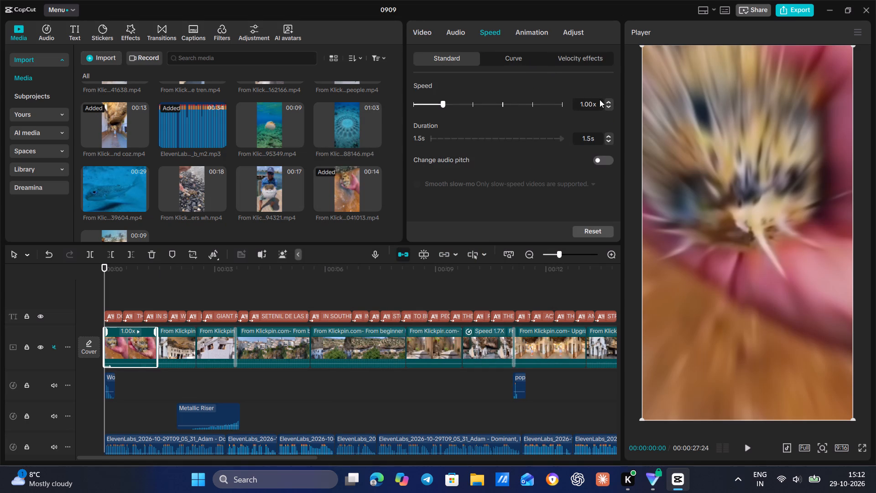
triple_click(606, 101)
triple_click(606, 101)
left_click(608, 101)
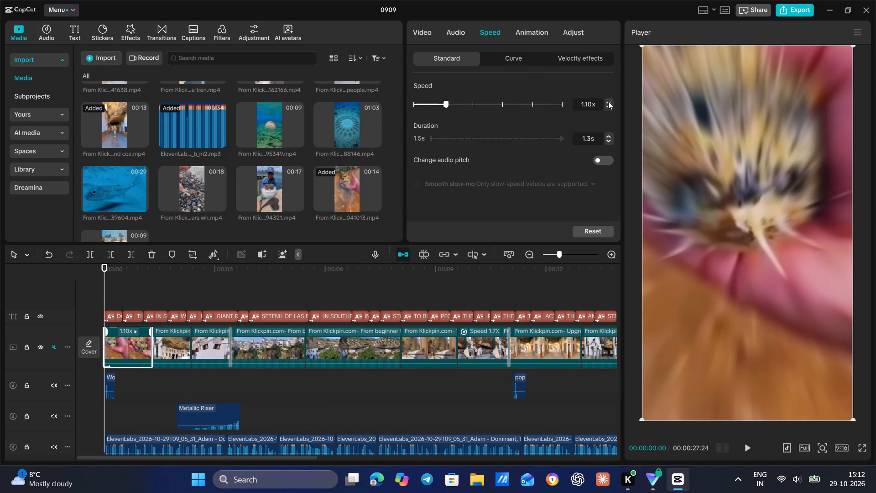
Play the opening from the start and shorten the second timeline clip so it ends at about 1.6 s.
left_click(108, 300)
left_click_drag(108, 300, 23, 328)
key("space")
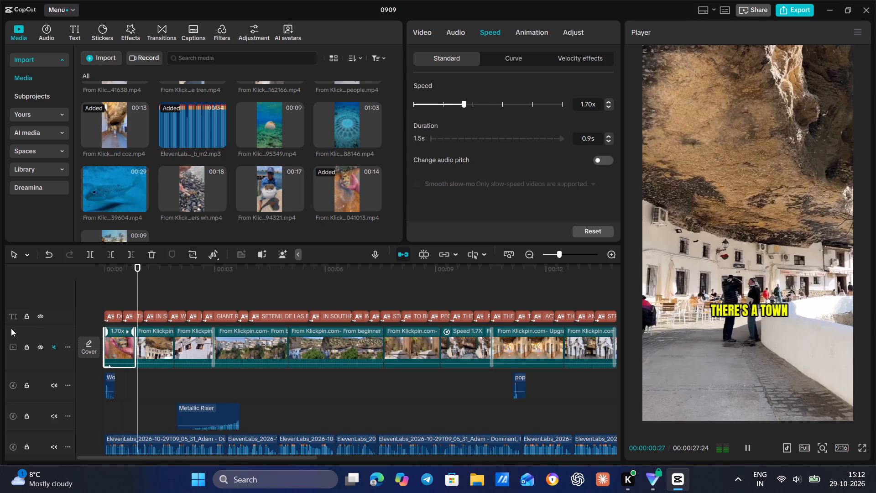
key("space")
key("space")
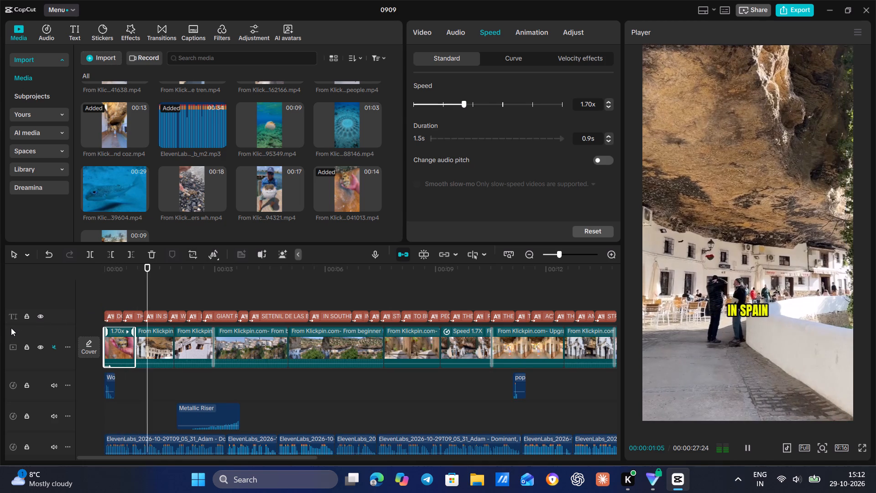
key("space")
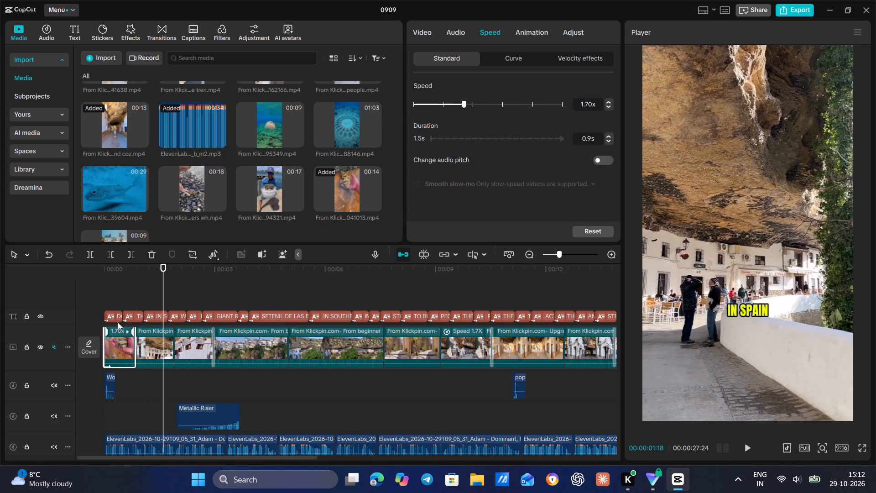
left_click(160, 343)
left_click_drag(175, 345, 160, 357)
Replay the first two clips to check their cuts against the new voiceover.
left_click(125, 288)
key("space")
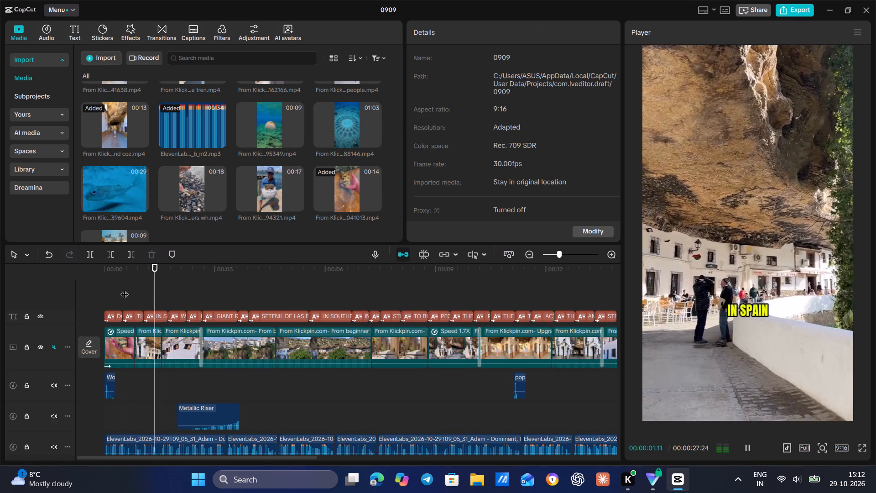
key("space")
left_click(101, 293)
left_click(105, 291)
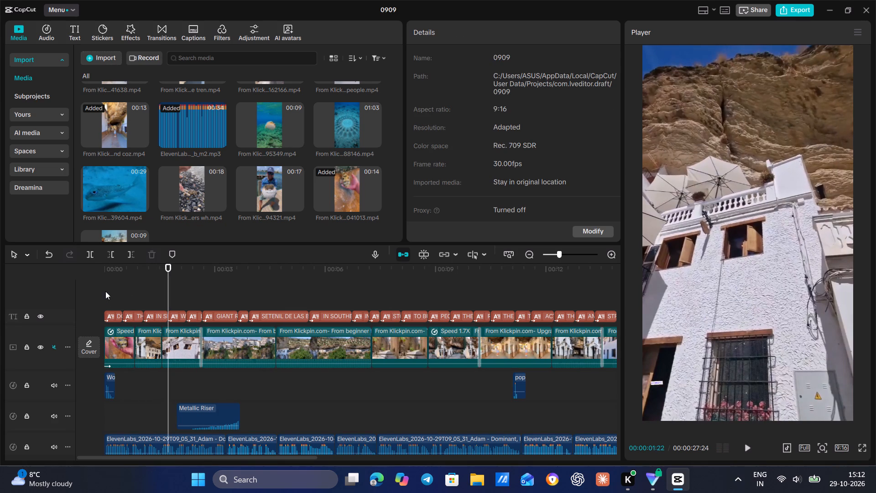
left_click_drag(105, 291, 58, 309)
key("space")
key("space")
key("space")
key("space")
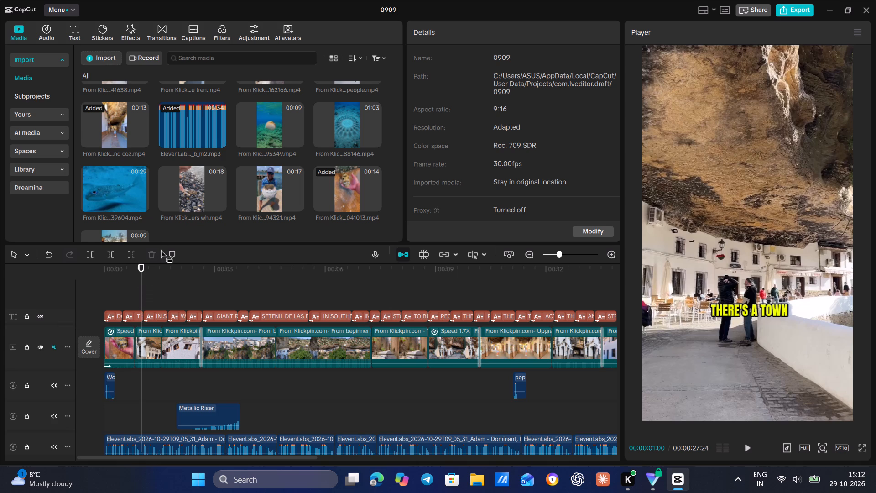
Search the sticker library for "question mark".
scroll(159, 145, "up", 8)
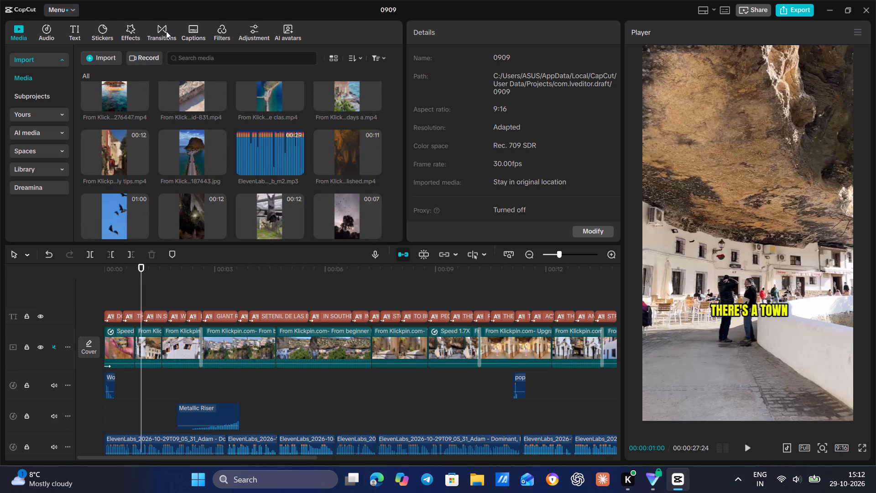
left_click(99, 34)
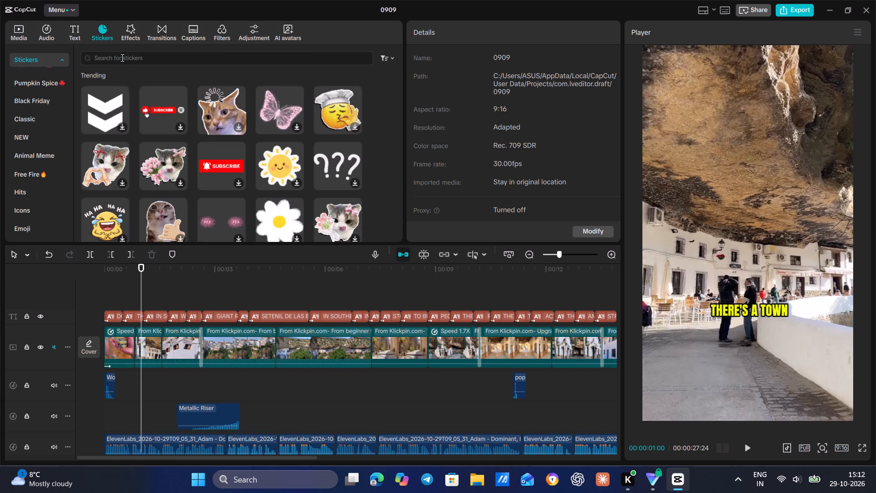
scroll(289, 135, "down", 4)
scroll(289, 135, "up", 6)
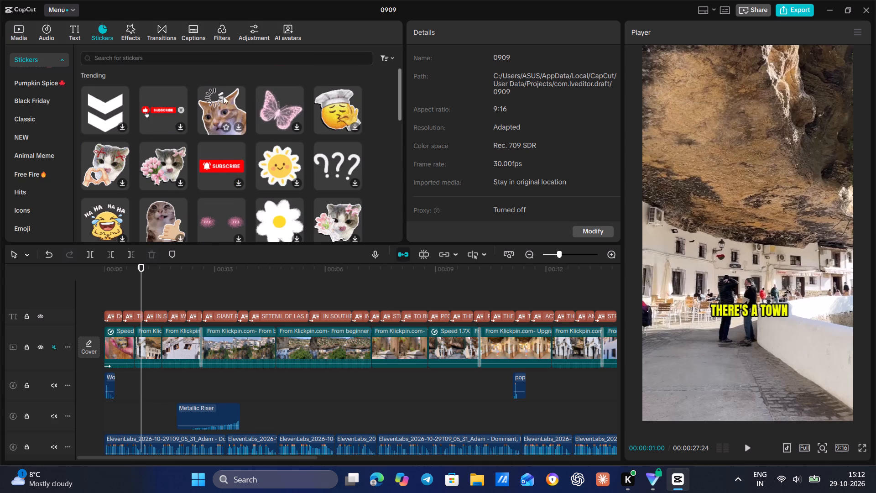
scroll(224, 96, "up", 3)
left_click(147, 55)
type("question marl")
key("Return")
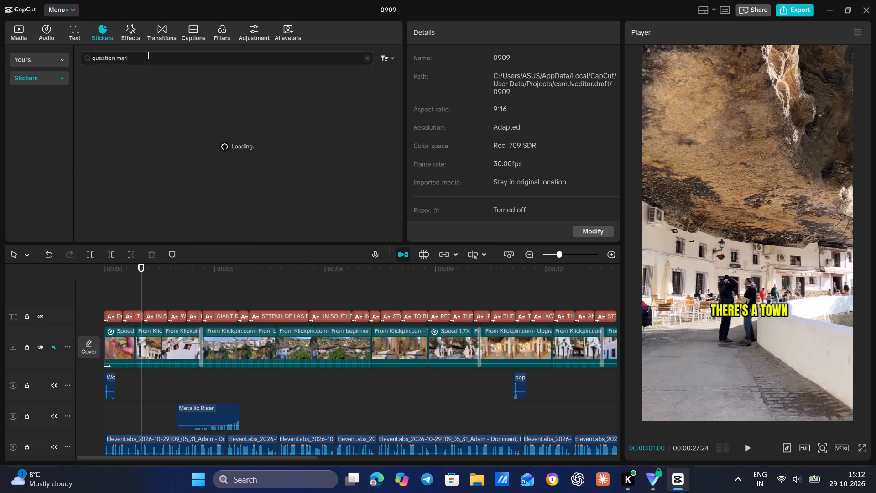
left_click(149, 59)
key("BackSpace")
key("k")
key("Return")
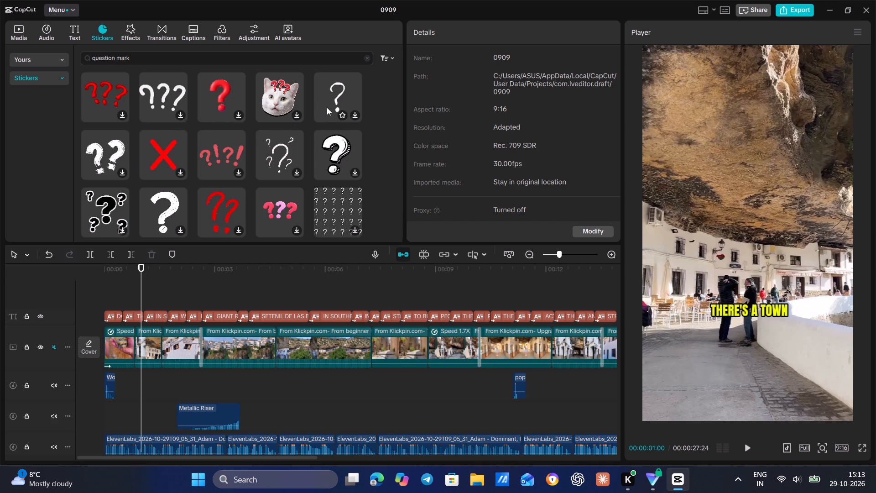
Browse the question mark stickers for one that suits the opening pufferfish clip.
scroll(335, 155, "down", 1)
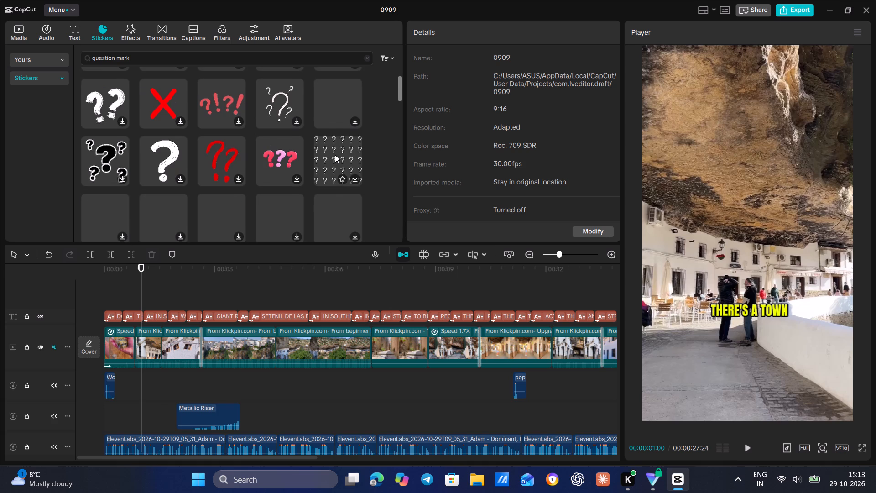
scroll(335, 155, "down", 3)
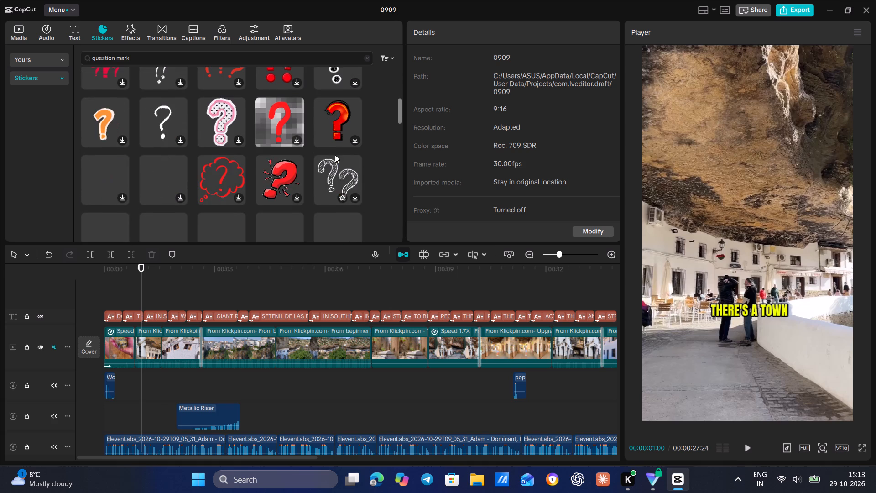
scroll(335, 155, "down", 4)
scroll(308, 127, "up", 1)
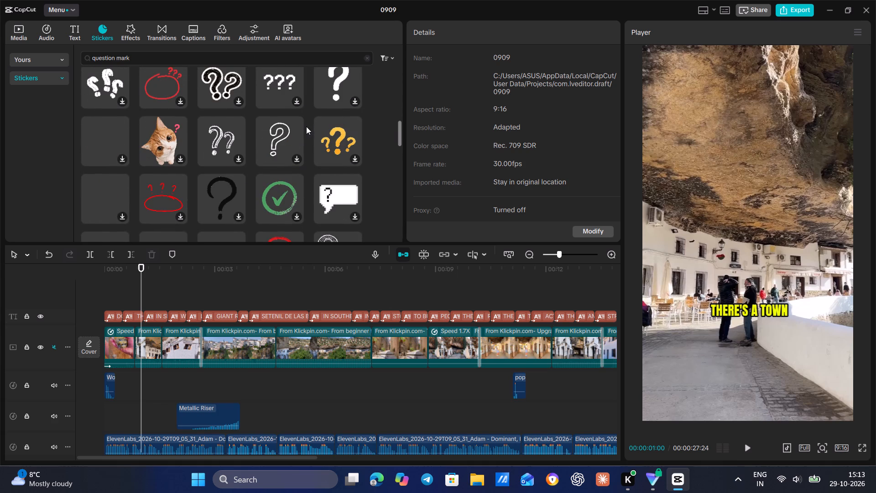
scroll(211, 110, "down", 1)
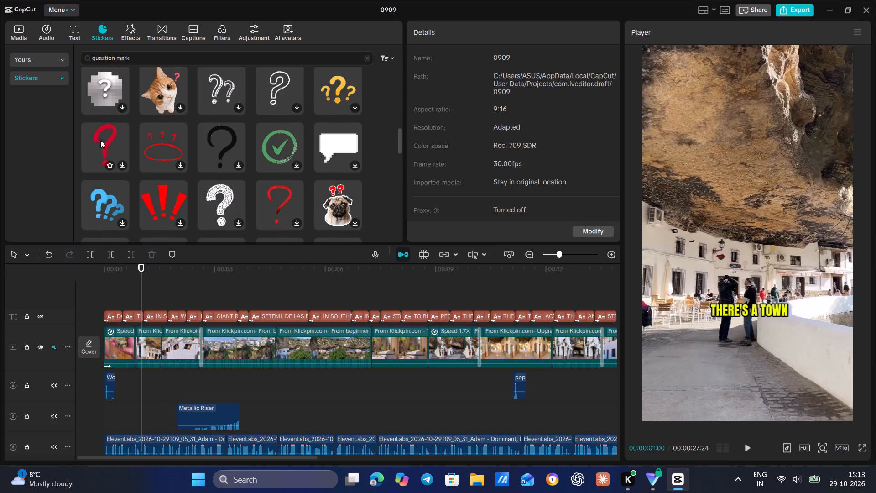
scroll(106, 139, "down", 4)
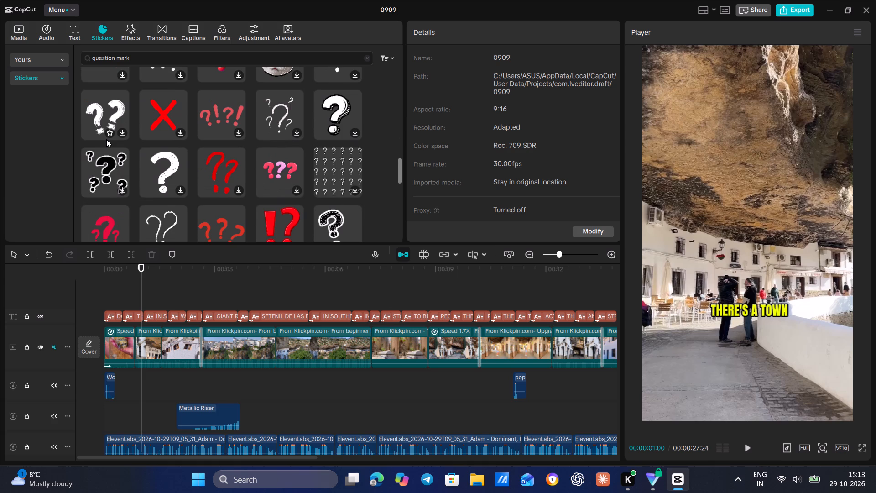
scroll(106, 139, "down", 6)
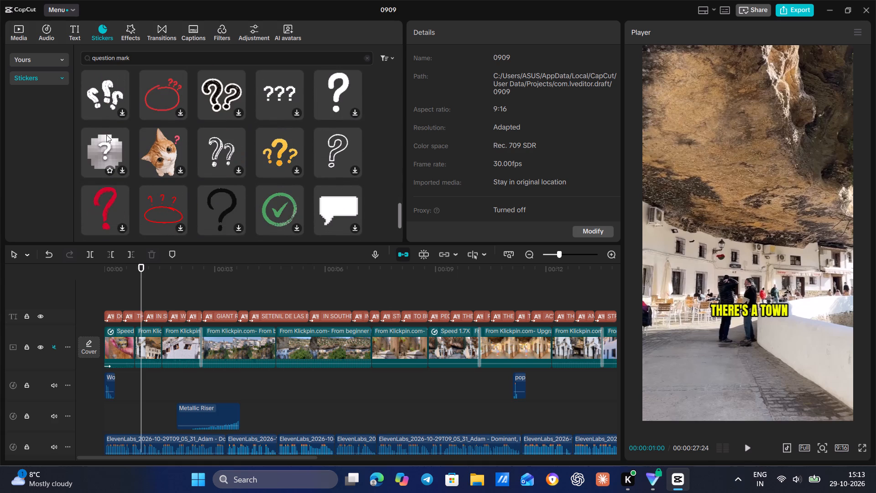
scroll(288, 153, "down", 6)
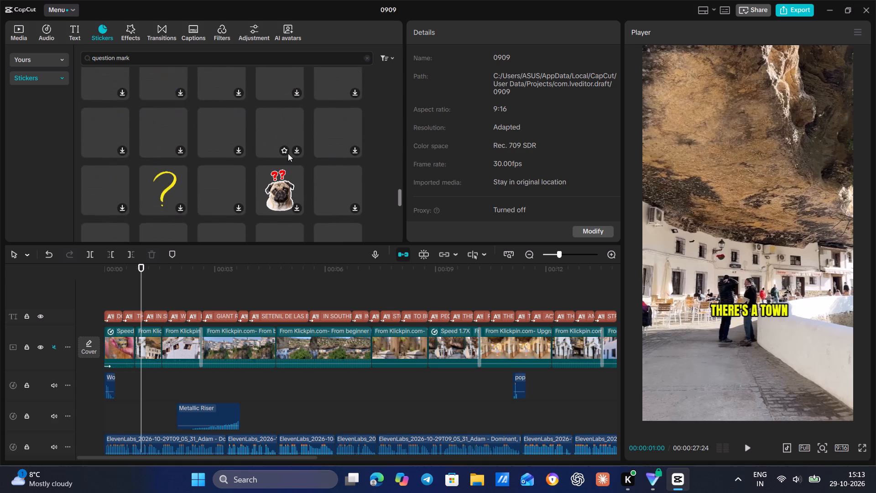
scroll(172, 174, "up", 2)
scroll(170, 174, "down", 3)
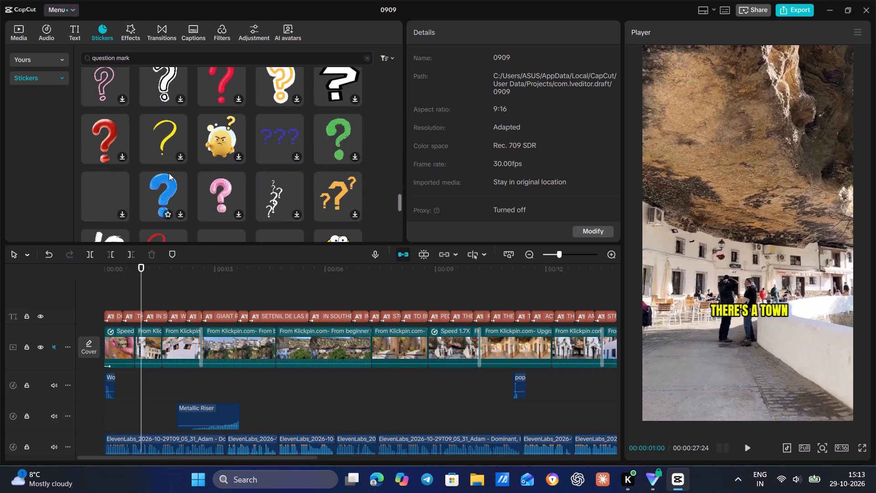
scroll(169, 172, "up", 4)
scroll(169, 171, "down", 10)
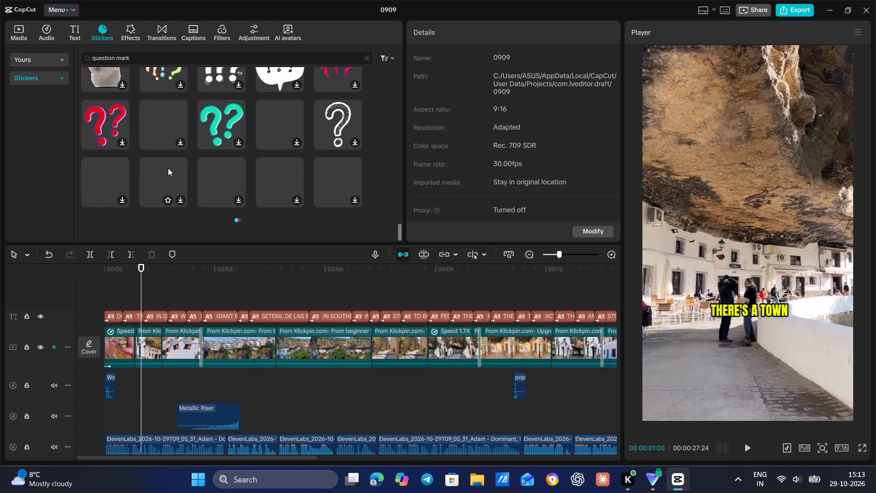
scroll(168, 168, "down", 3)
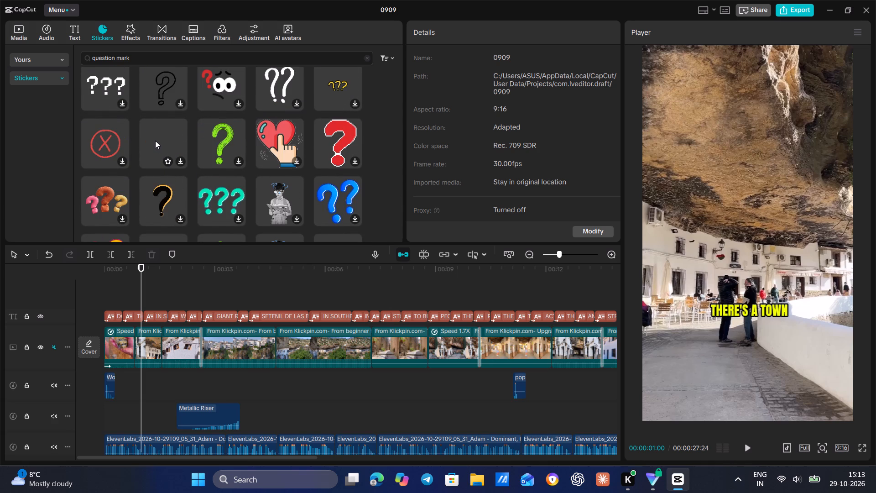
scroll(152, 137, "down", 1)
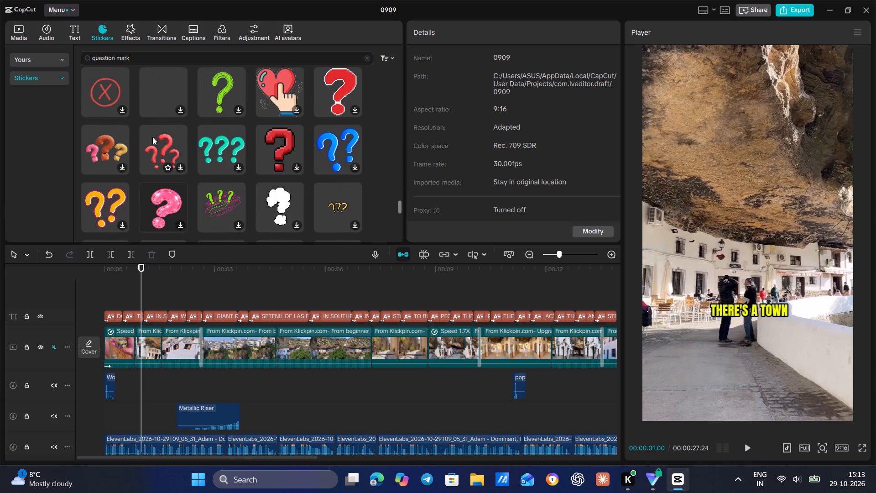
scroll(152, 137, "down", 4)
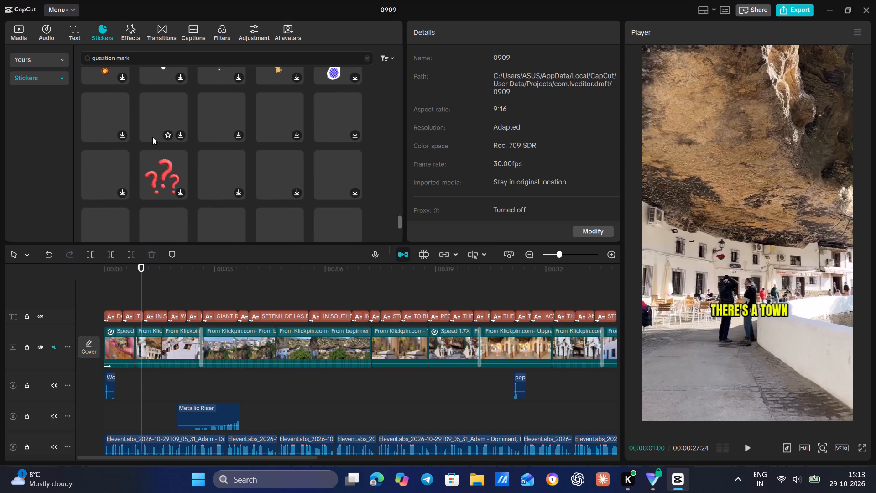
scroll(152, 137, "up", 1)
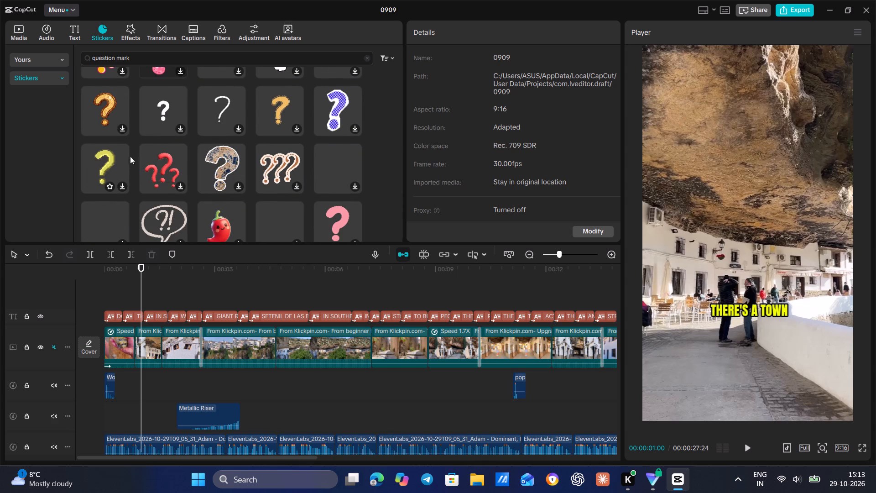
scroll(154, 152, "up", 20)
scroll(154, 152, "up", 9)
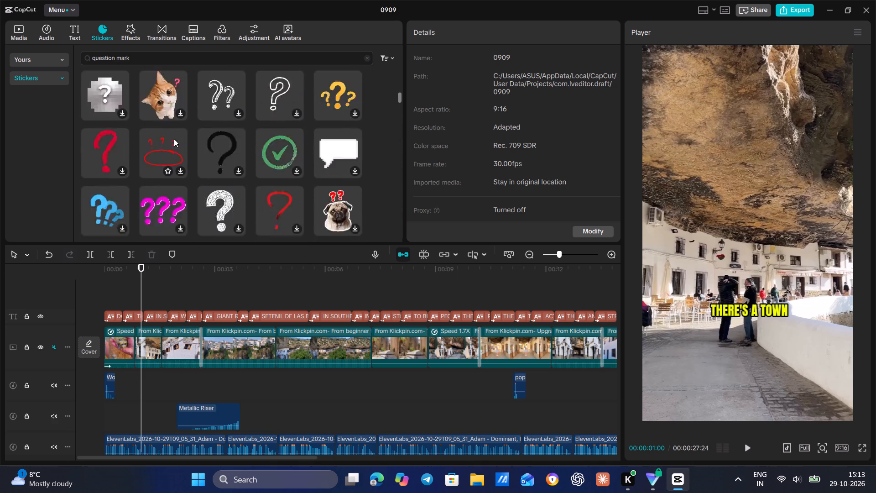
scroll(174, 139, "up", 6)
scroll(244, 129, "up", 1)
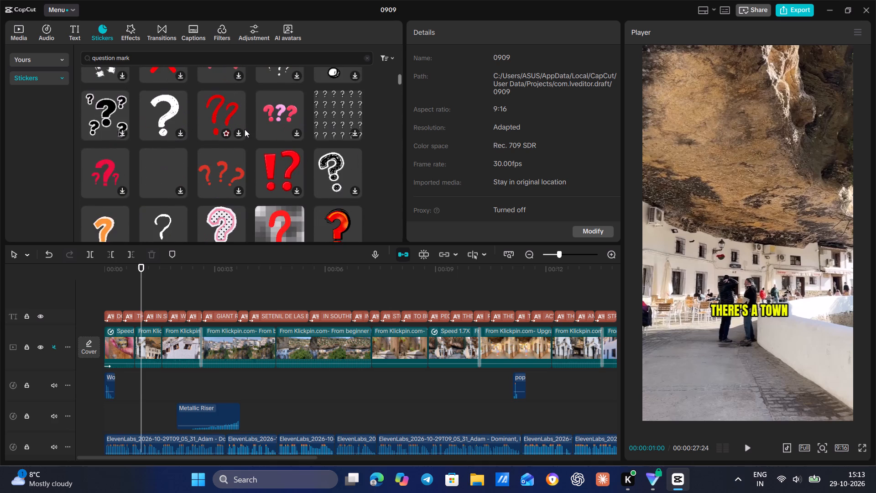
scroll(245, 129, "up", 2)
Preview the white question mark sticker with the thick black outline and place it at the very start of the timeline.
left_click(325, 151)
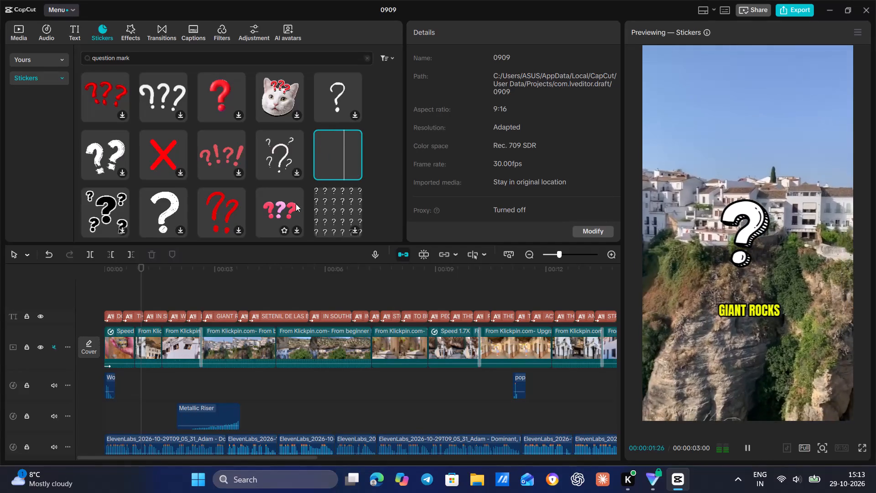
left_click_drag(331, 153, 97, 292)
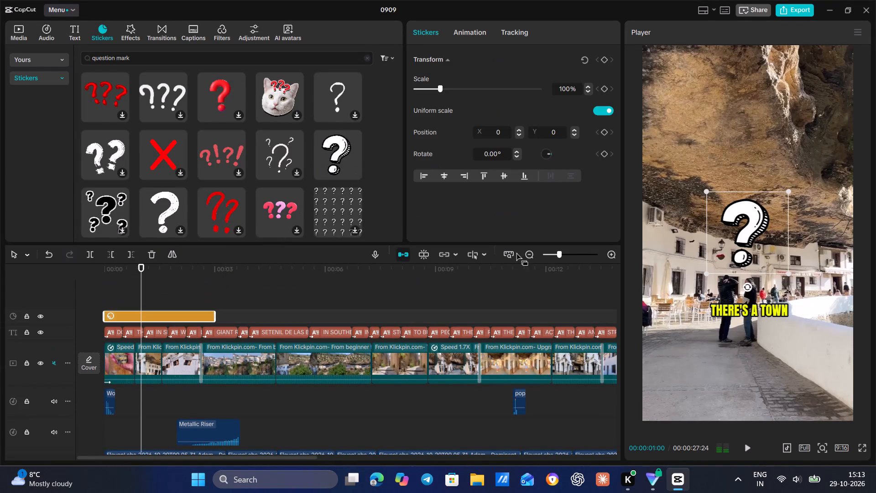
Play the opening, split the question mark sticker at the end of the pufferfish clip, about 0.8 s, and delete the remainder.
double_click(607, 250)
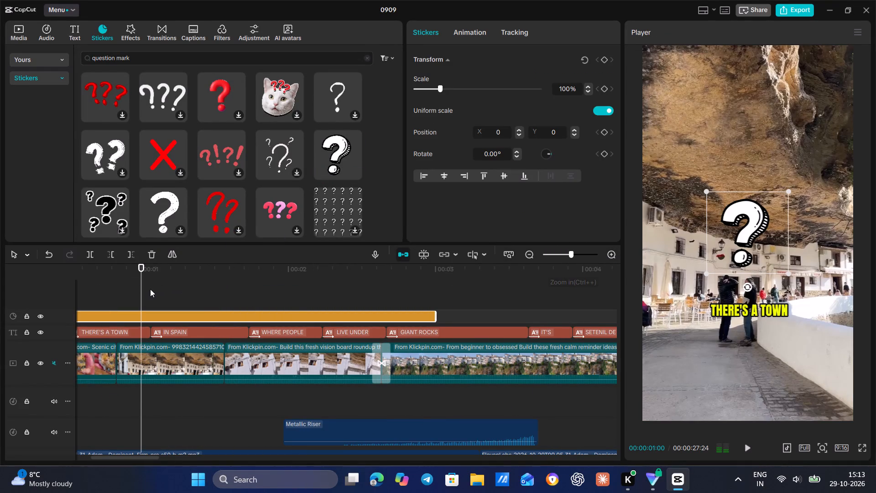
left_click_drag(147, 289, 47, 298)
left_click(135, 293)
left_click_drag(133, 294, 52, 310)
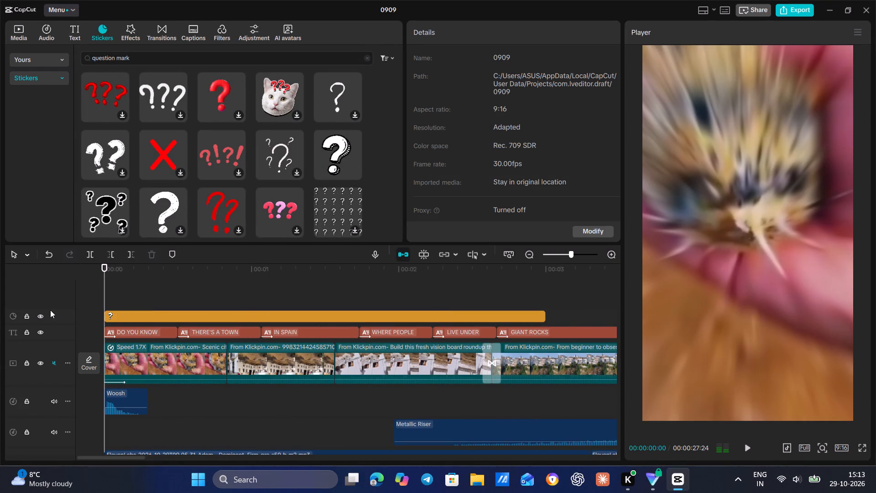
key("space")
key("space")
key("space")
key("space")
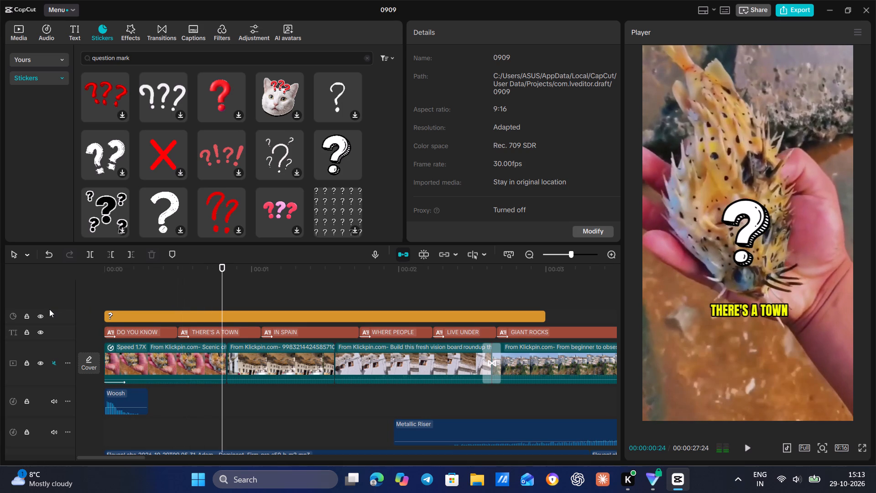
key("b")
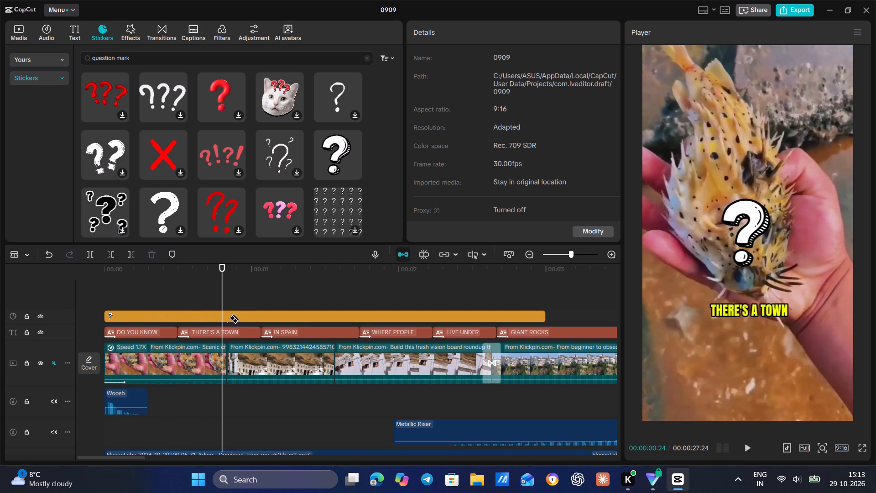
left_click(228, 318)
key("a")
left_click(236, 313)
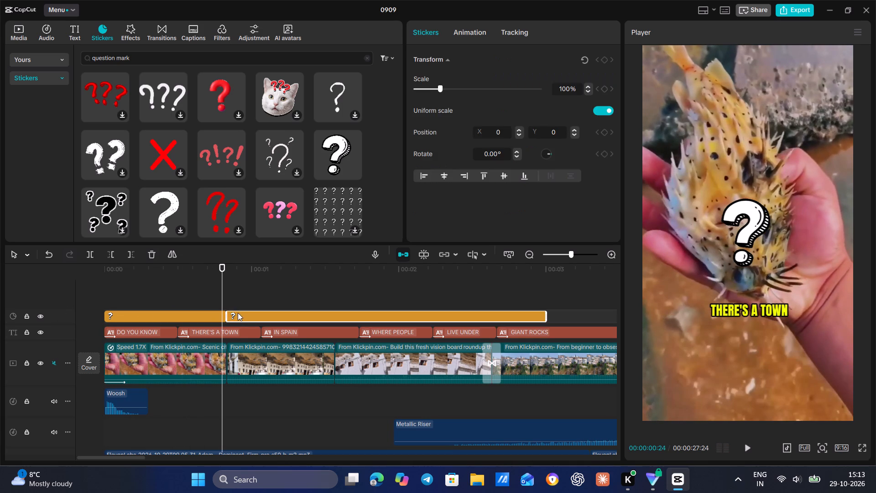
key("BackSpace")
left_click(156, 292)
left_click_drag(156, 292, 16, 278)
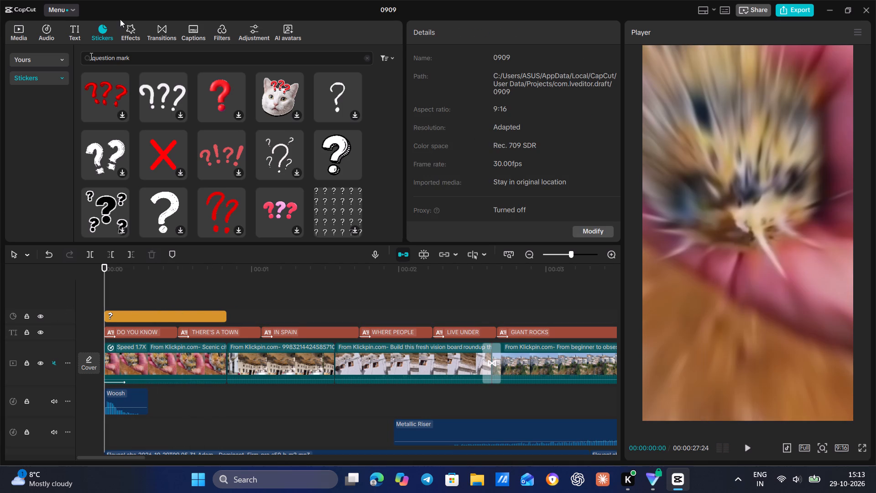
Search the video effects library for "blur".
left_click(129, 33)
left_click(135, 52)
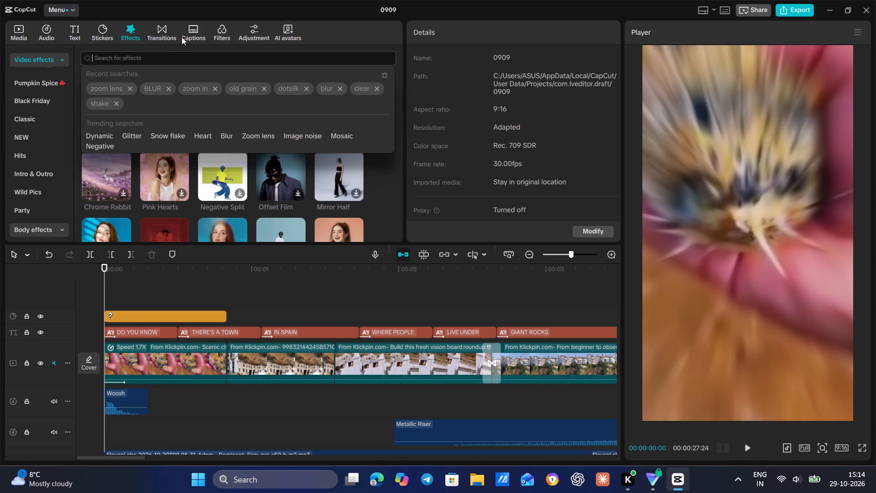
type("bl")
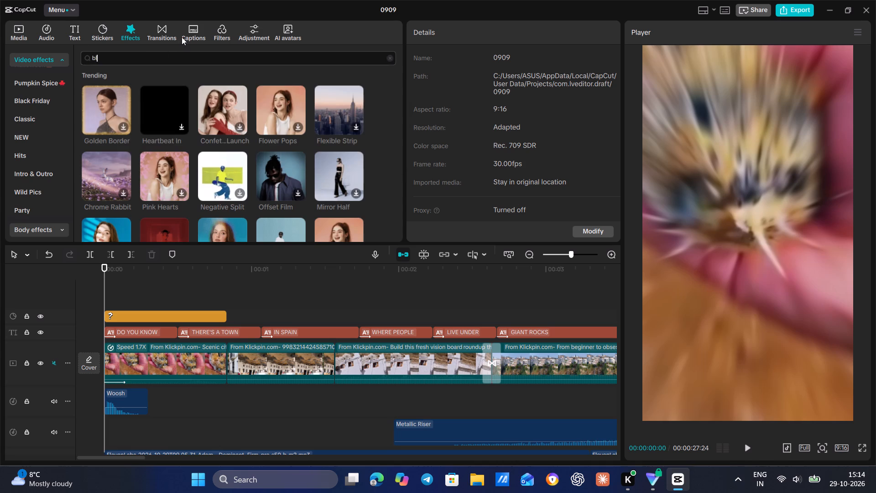
type("ur")
key("Return")
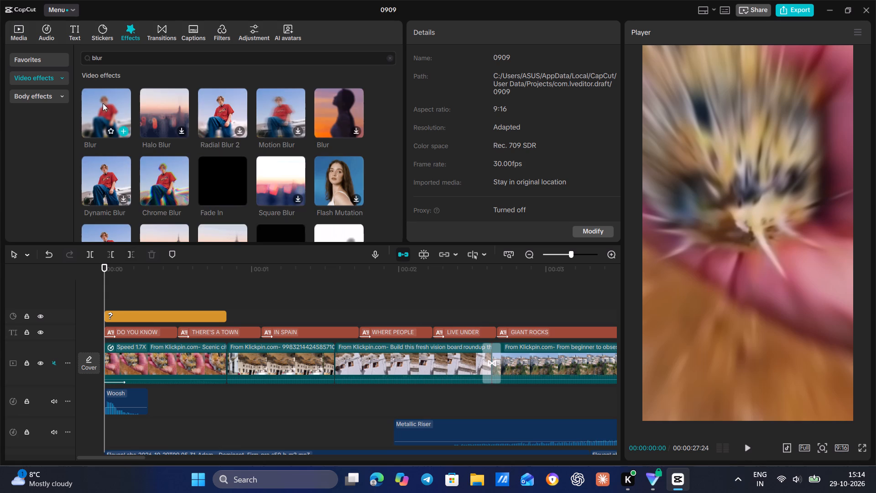
Place the Blur video effect at the very start of the timeline and move its track beneath the question mark sticker.
left_click_drag(102, 102, 105, 298)
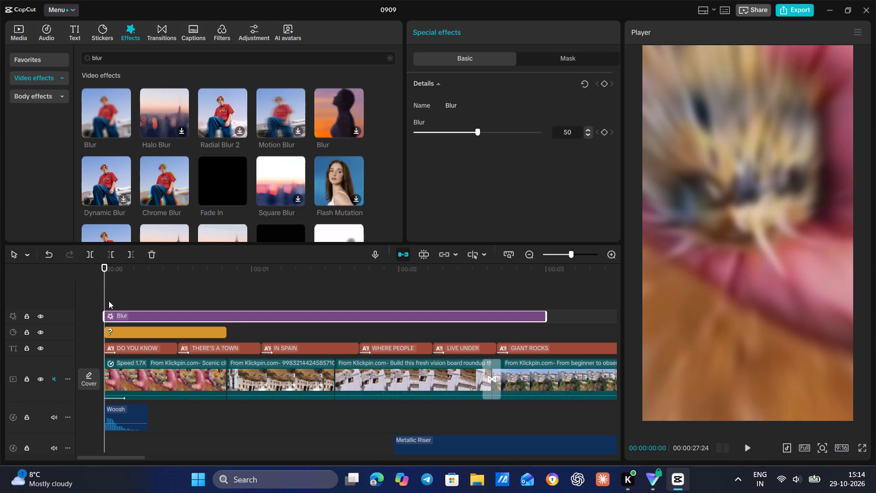
left_click(109, 301)
left_click_drag(109, 300, 57, 312)
left_click_drag(117, 318, 118, 339)
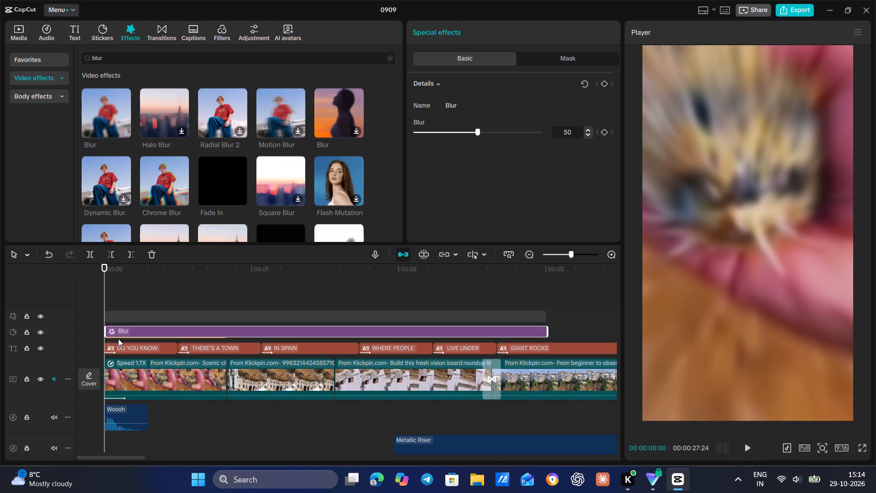
left_click_drag(118, 339, 117, 344)
Play the opening, split the Blur effect where the question mark sticker ends, about 0.8 s, and delete the remainder.
left_click(107, 300)
left_click_drag(107, 299, 53, 302)
key("space")
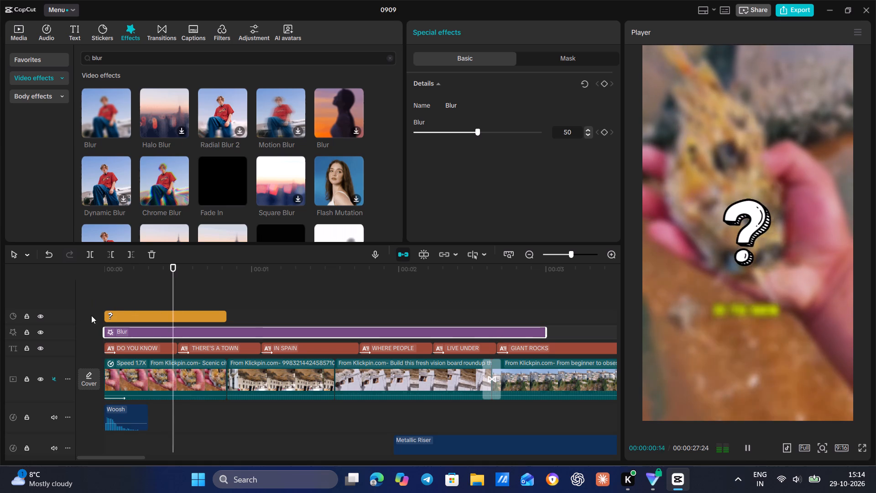
key("space")
key("space")
key("space")
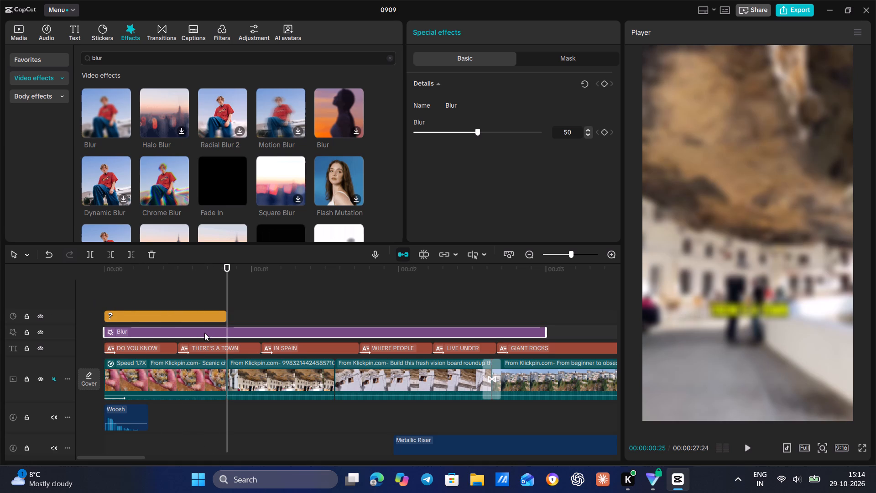
key("b")
left_click(226, 331)
key("a")
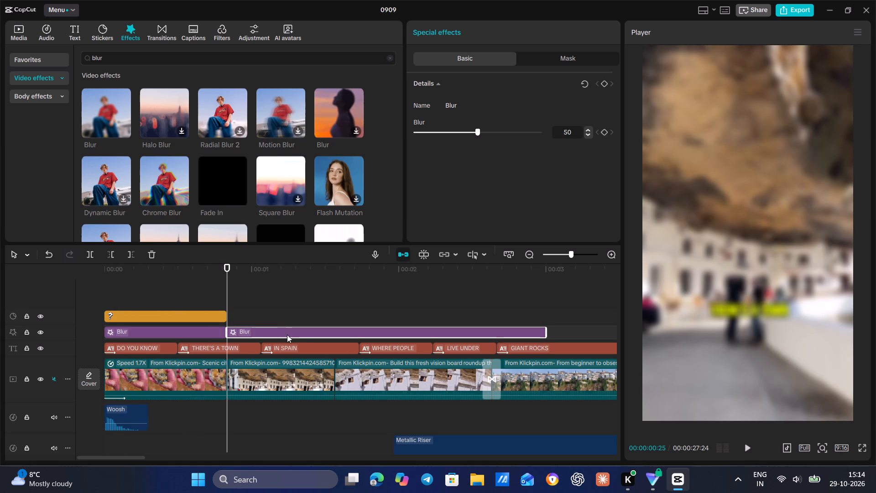
left_click(295, 335)
key("BackSpace")
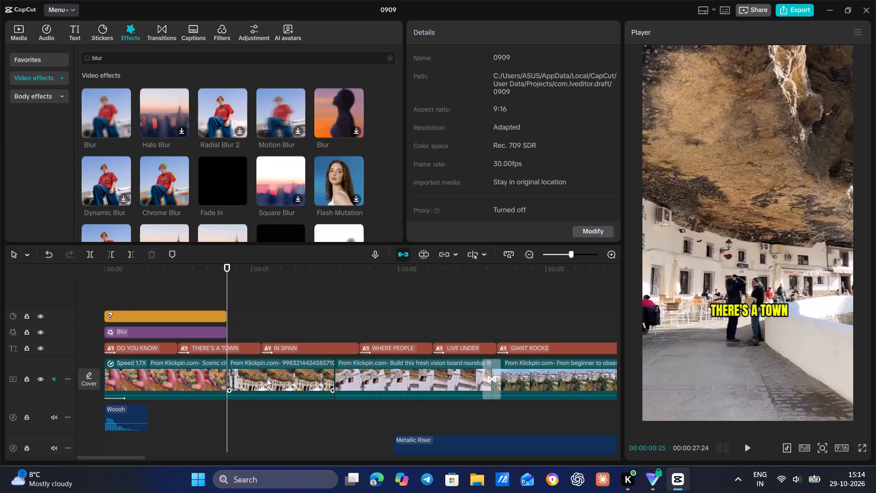
Delete the town clip following the opening pufferfish clip and extend the pufferfish clip into its place, to about 1.5 s.
left_click(267, 378)
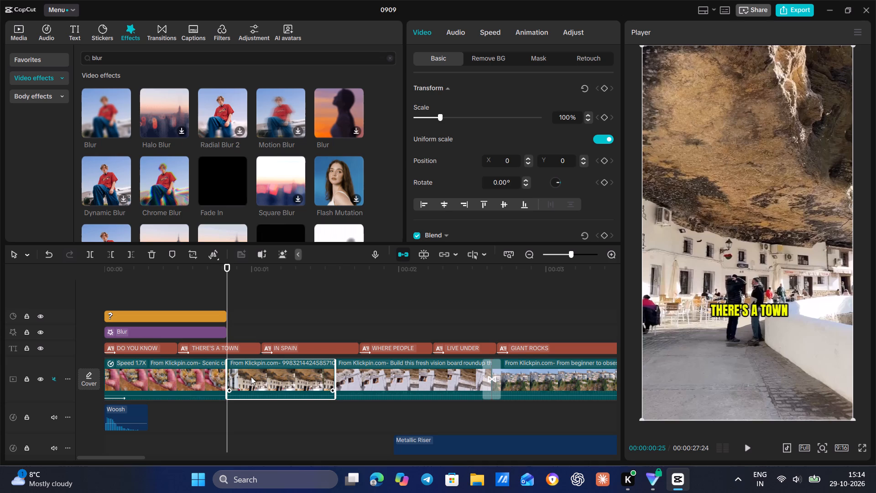
key("BackSpace")
left_click(212, 372)
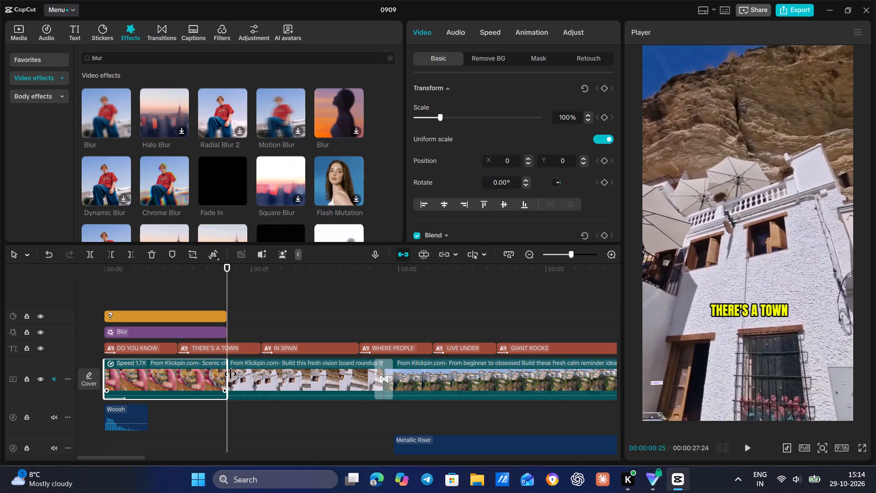
left_click_drag(229, 375, 327, 383)
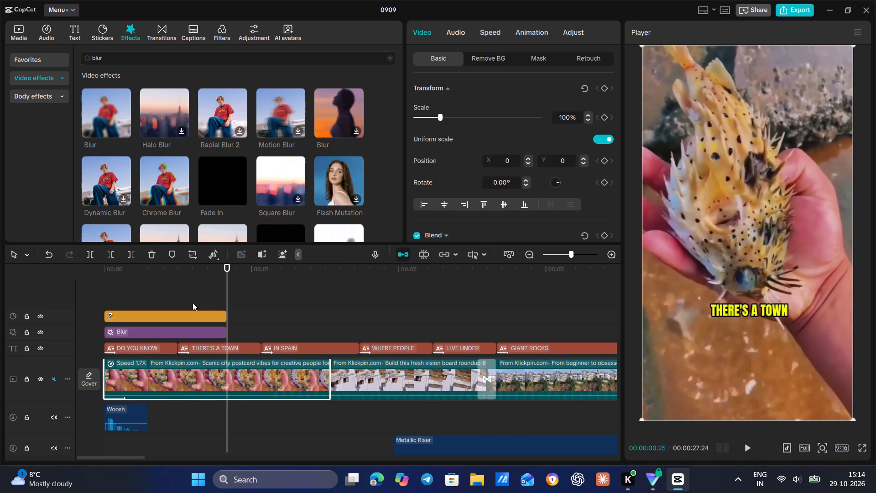
Play back the opening to check the extended pufferfish clip against the narration after the blur ends.
left_click(204, 294)
key("space")
key("space")
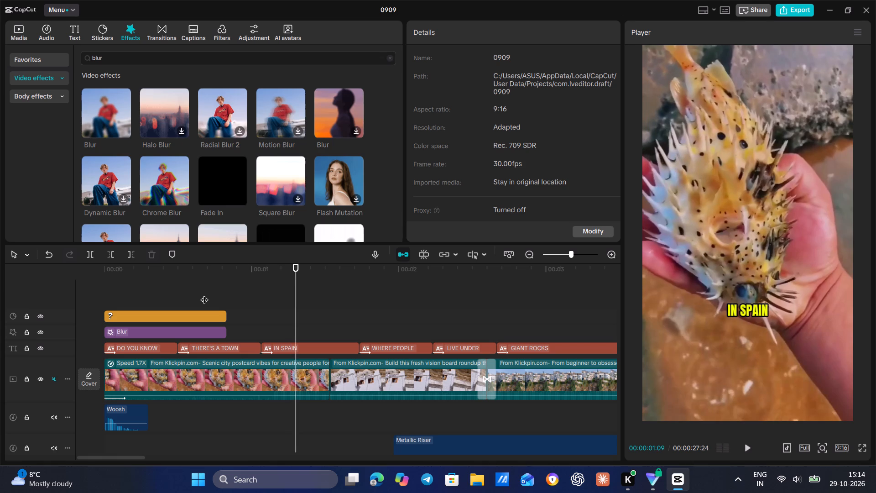
key("space")
key("space")
key("space")
key("space")
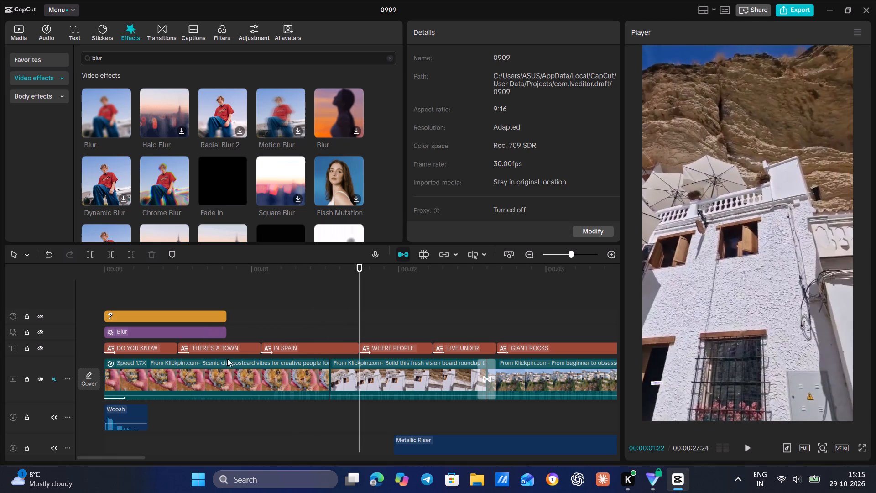
left_click(198, 286)
key("space")
key("space")
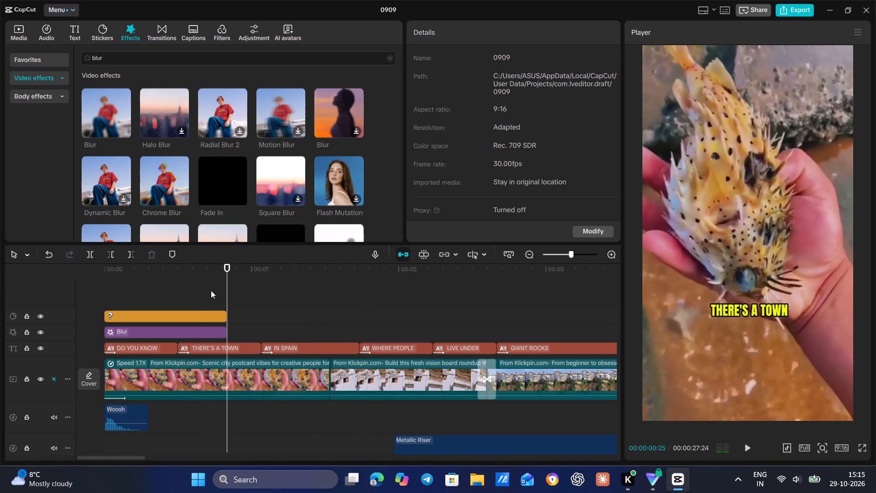
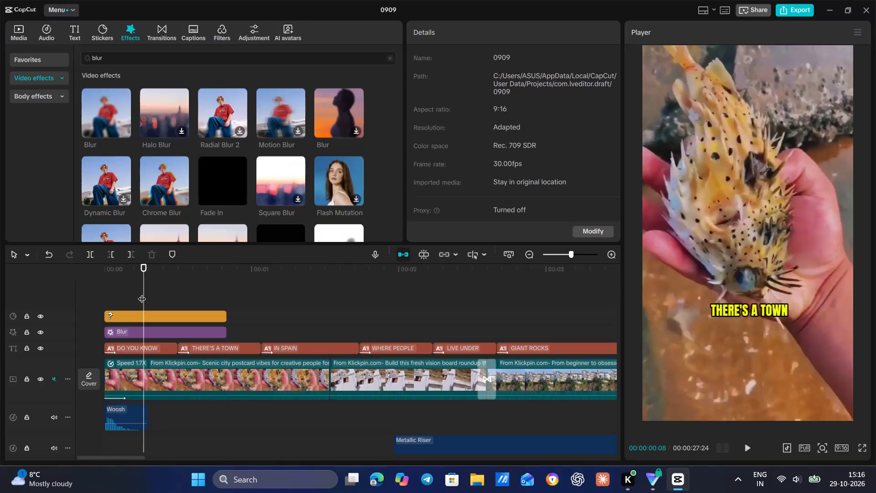
Play back the opening to check the question mark sticker and Blur effect against the narration.
left_click_drag(142, 293, 8, 320)
key("space")
key("space")
key("space")
key("space")
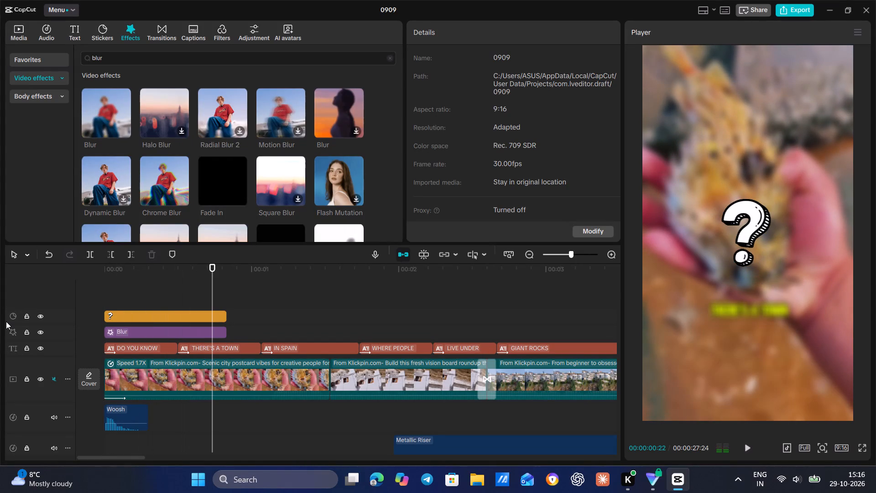
key("space")
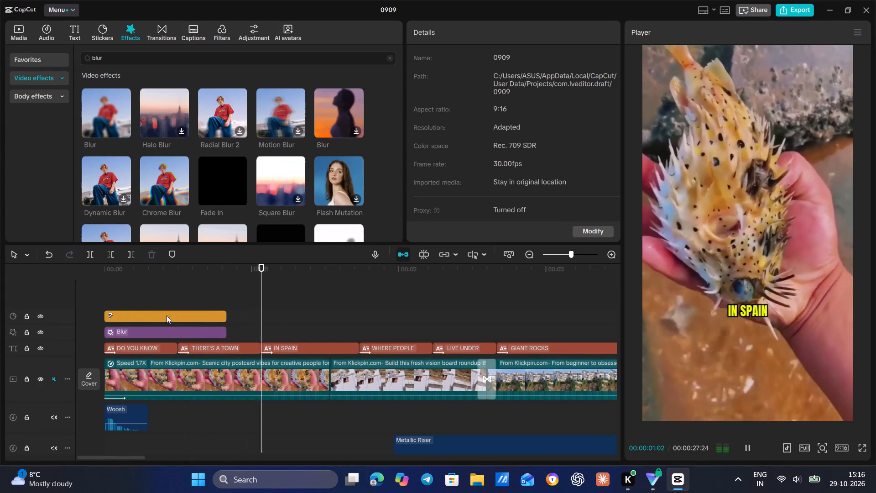
key("space")
Give the question mark sticker a Dissolve out animation with a duration of 0.3 s.
left_click(210, 315)
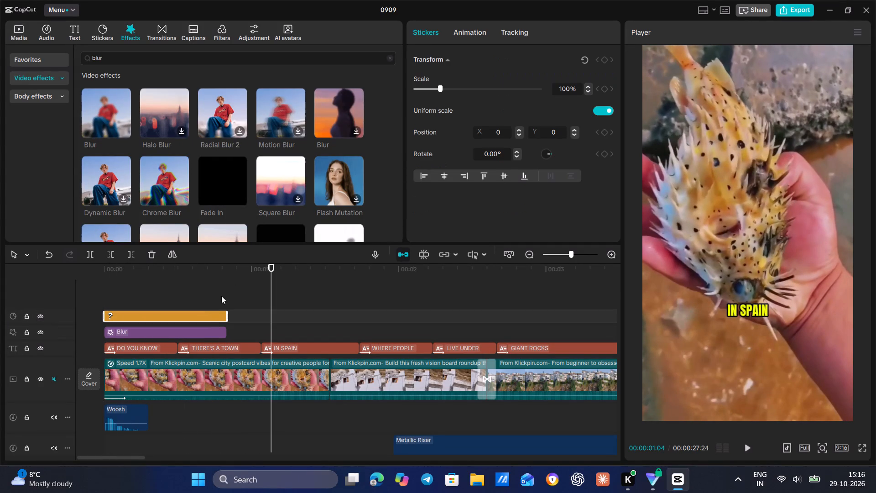
left_click(469, 36)
left_click(512, 57)
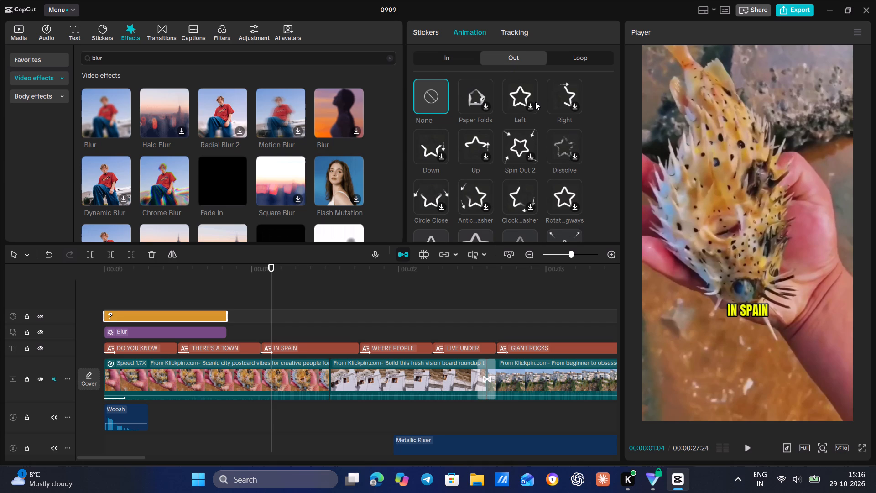
left_click(568, 152)
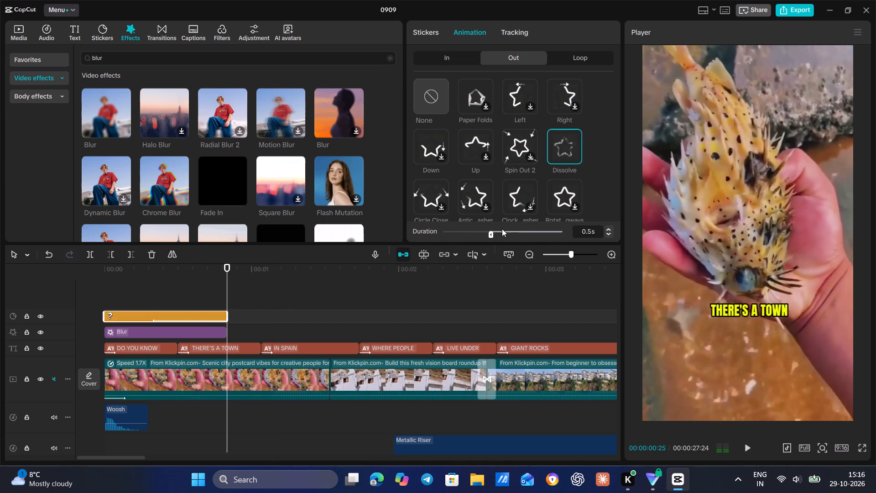
left_click(527, 233)
Play back the opening in short stretches to check how the question mark sticker dissolves over the blurred clip.
left_click(123, 298)
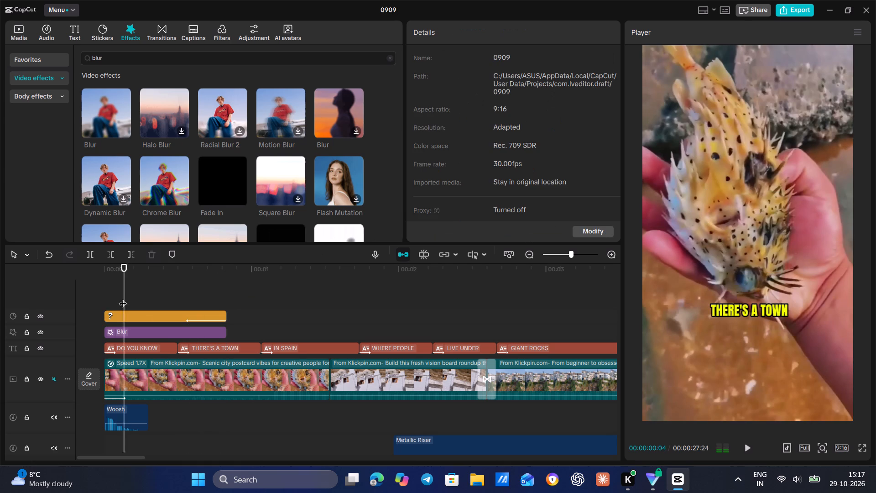
left_click_drag(123, 298, 43, 311)
key("space")
key("space")
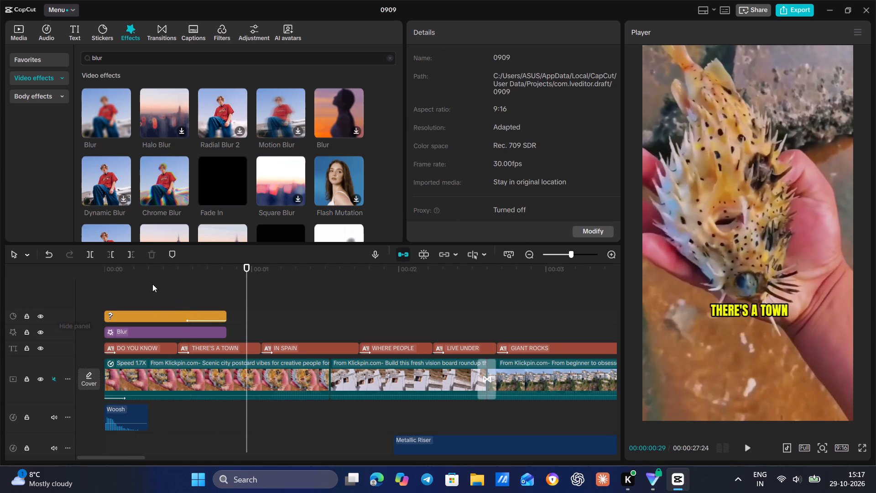
left_click(134, 280)
key("space")
key("space")
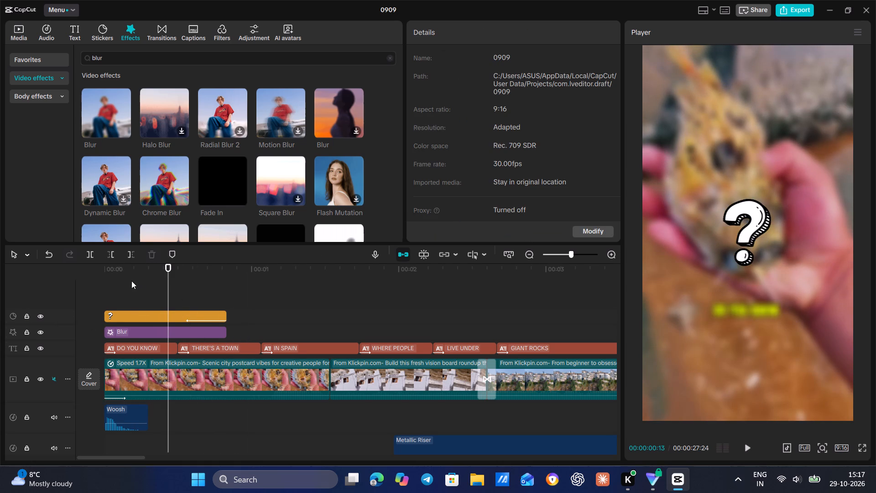
key("space")
key("space")
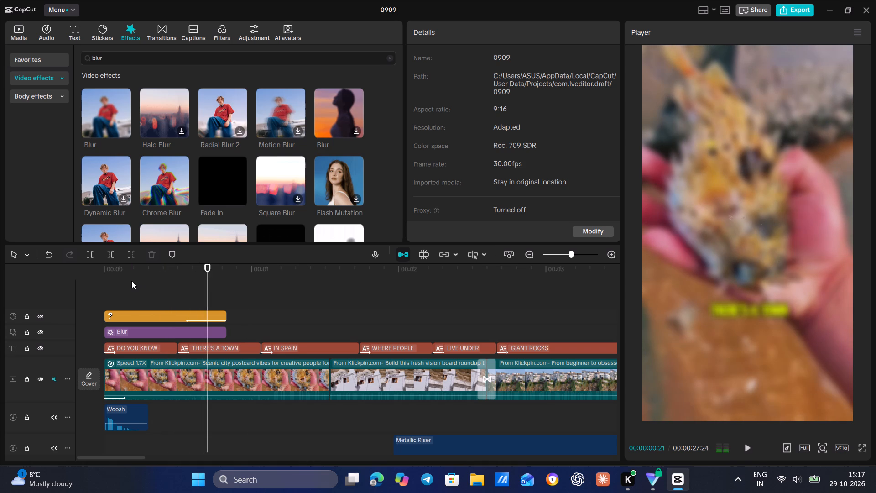
key("space")
key("space")
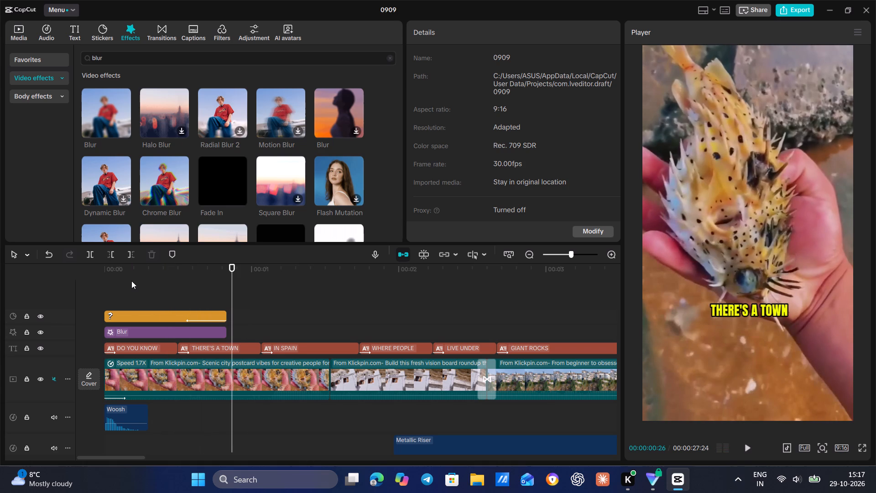
key("space")
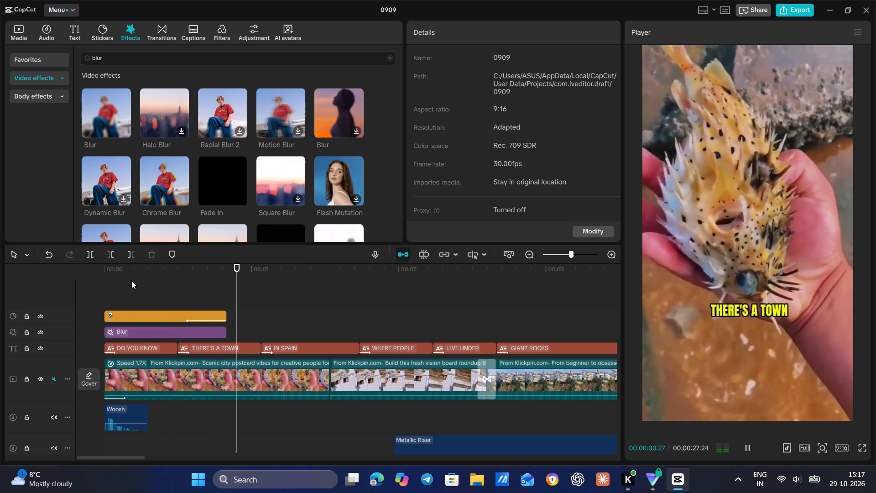
key("space")
Replay the first second and a half to judge where the question mark sticker should end against the narration.
left_click(127, 293)
left_click_drag(127, 293, 81, 312)
key("space")
key("space")
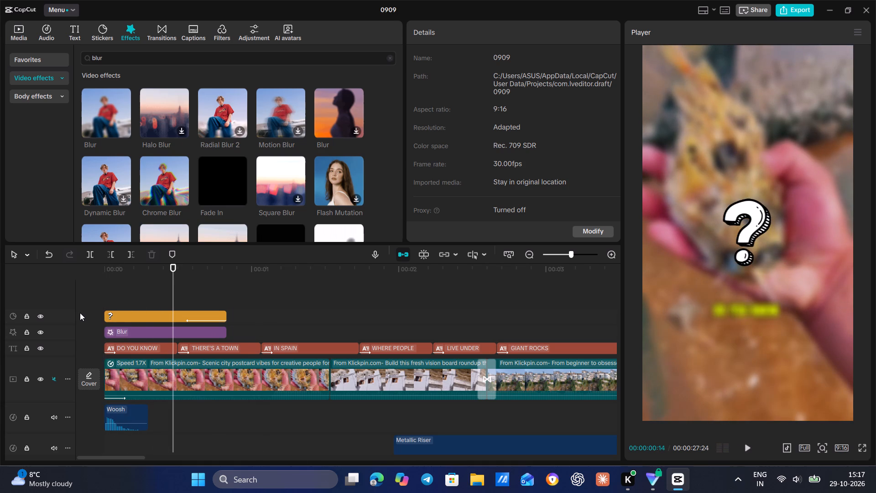
left_click(106, 291)
left_click(111, 294)
left_click_drag(111, 294, 85, 309)
key("space")
key("space")
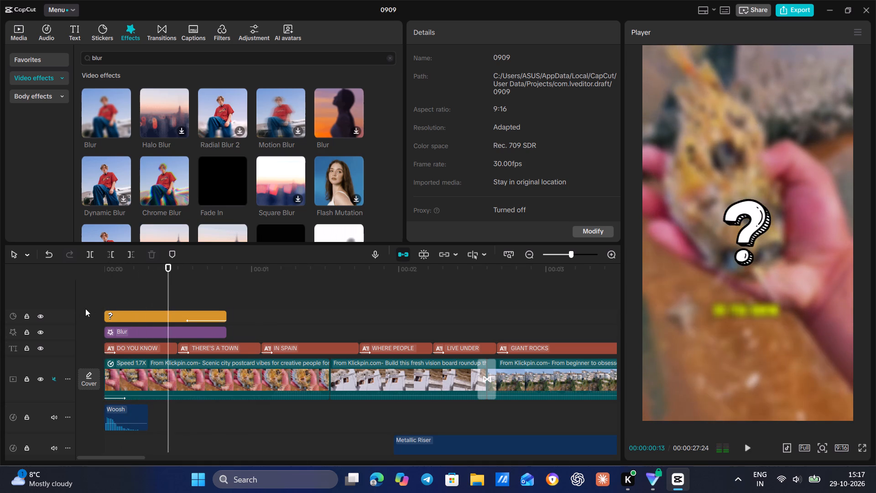
key("space")
key("space")
key("space")
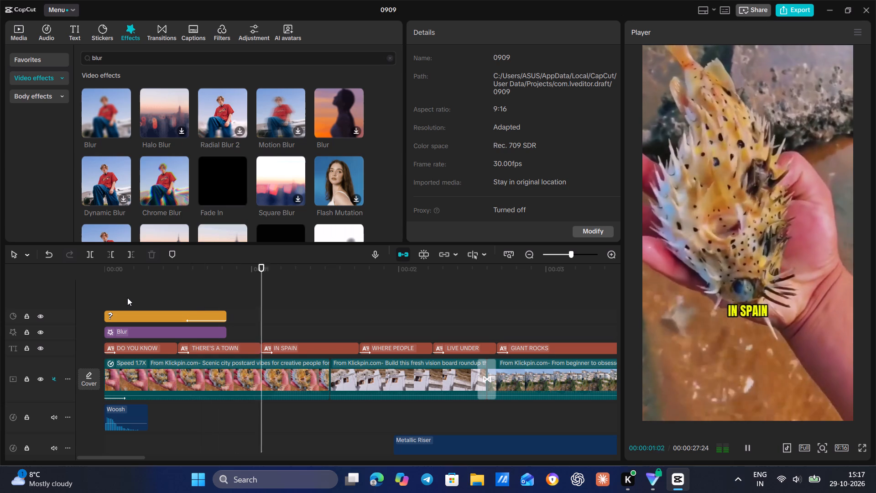
key("space")
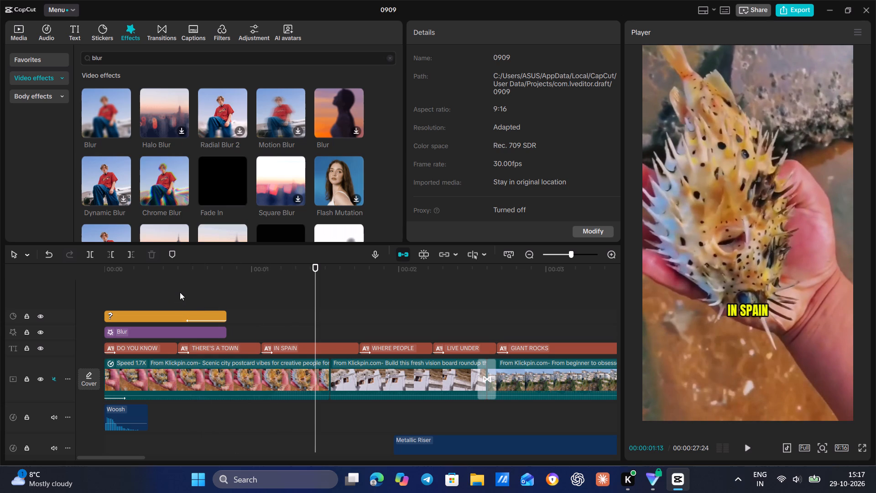
left_click(180, 292)
left_click_drag(180, 292, 26, 306)
key("space")
key("space")
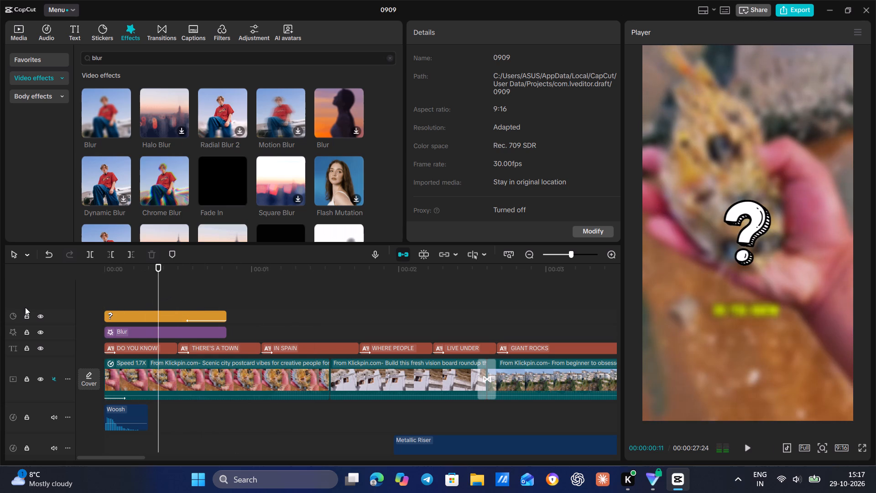
Shorten the question mark sticker so it ends at about 0.5 s, where the DO YOU KNOW caption ends.
left_click(148, 318)
left_click_drag(225, 315, 197, 329)
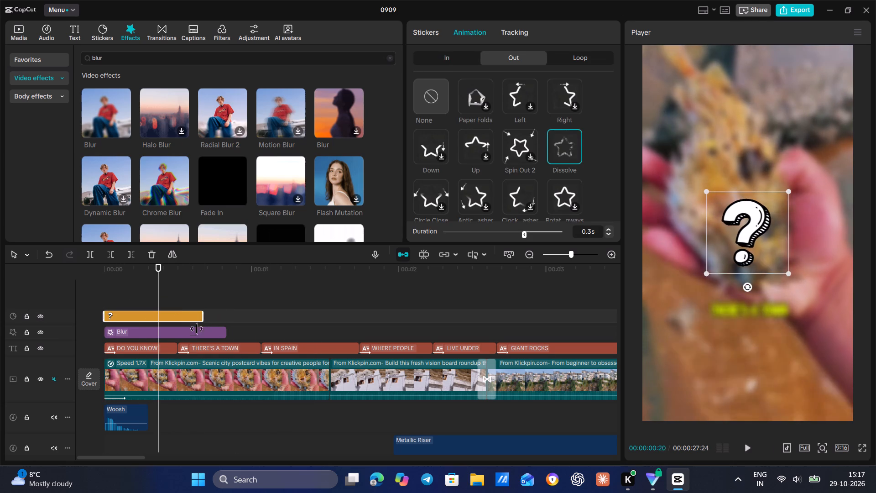
left_click_drag(197, 329, 177, 339)
Play back the opening to check the shortened question mark sticker against the narration and the Blur effect.
left_click(122, 294)
left_click_drag(122, 294, 97, 305)
key("space")
key("space")
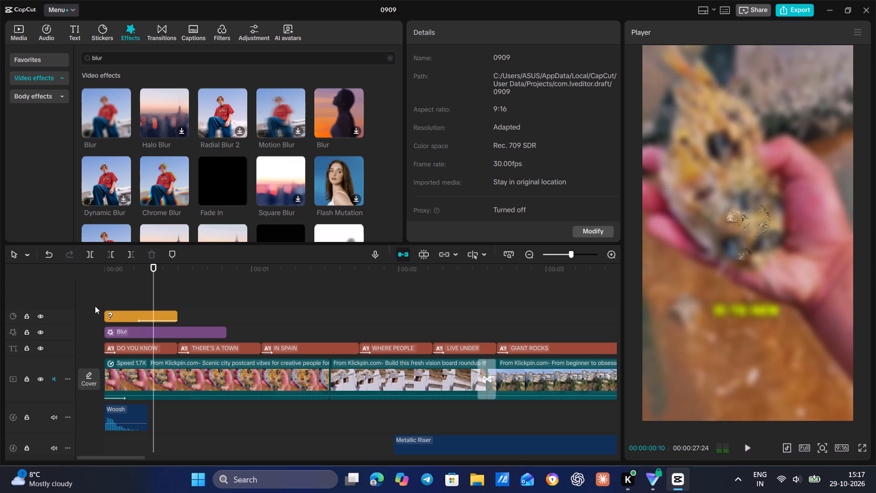
key("space")
key("space")
key("space")
key("space")
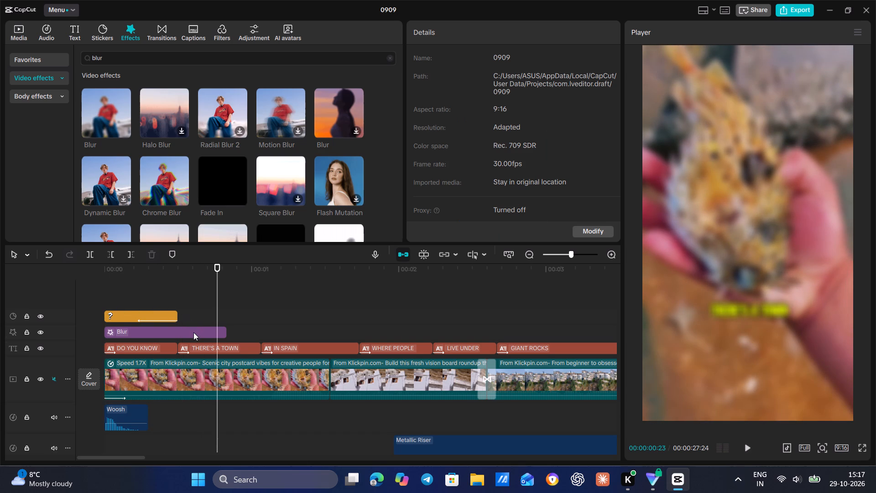
left_click(167, 313)
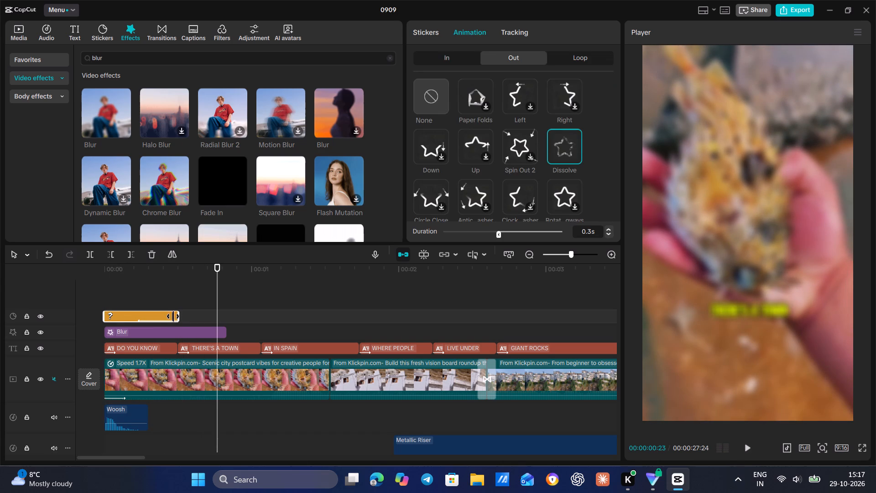
left_click(127, 288)
key("space")
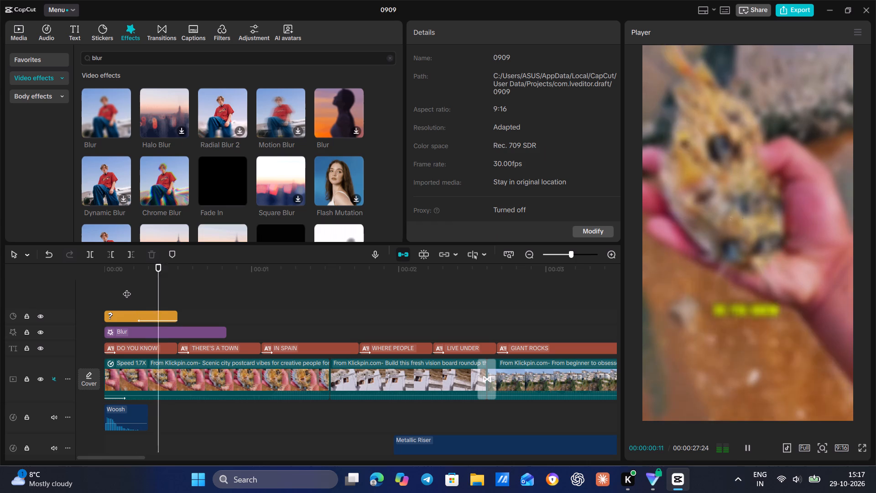
key("space")
Examine the narration waveform up close near the sticker's dissolve while playing a short stretch.
scroll(165, 350, "down", 8)
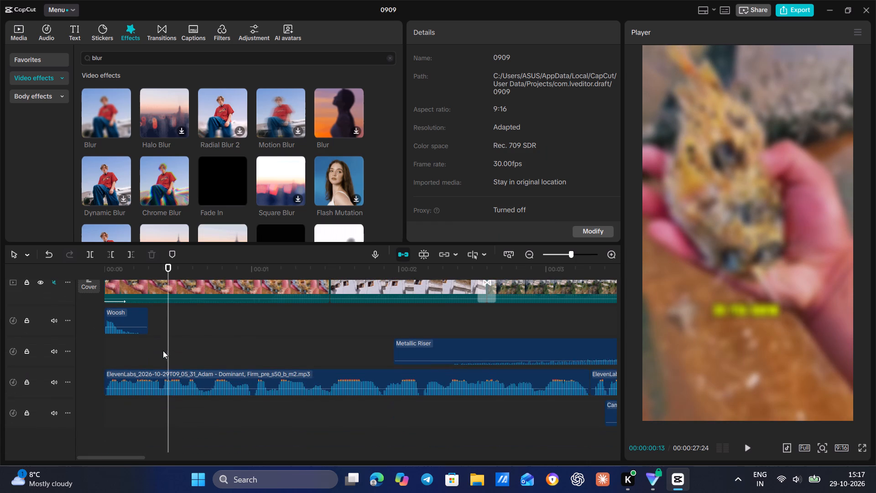
double_click(609, 251)
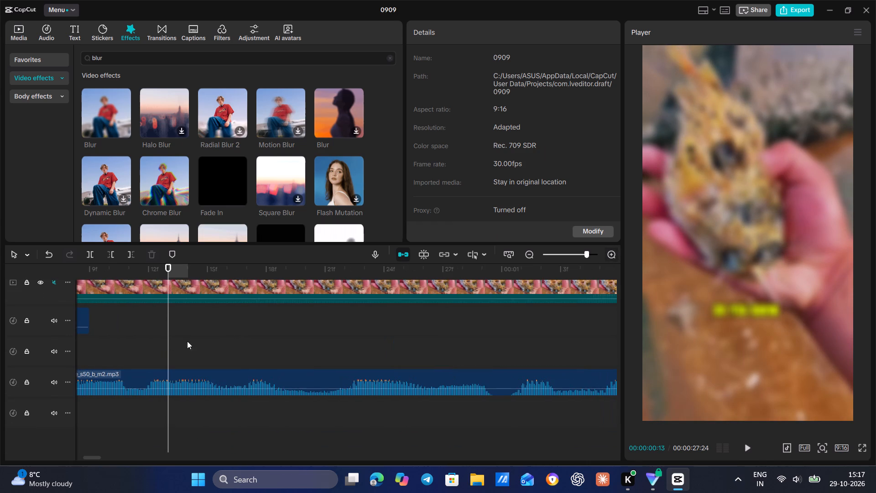
left_click(103, 362)
key("space")
key("space")
double_click(107, 340)
scroll(107, 340, "up", 9)
Generate English auto captions for the new narration while keeping the current captions.
triple_click(524, 252)
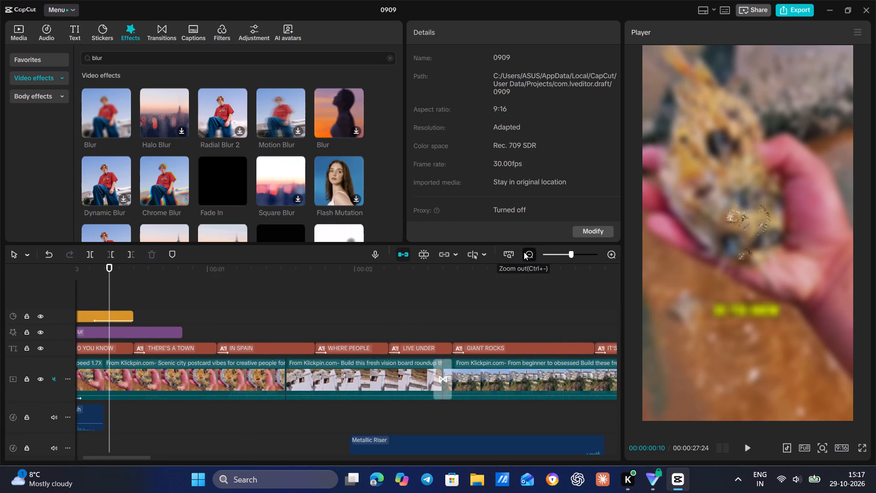
triple_click(524, 252)
left_click(524, 252)
left_click_drag(238, 347, 73, 349)
left_click(200, 31)
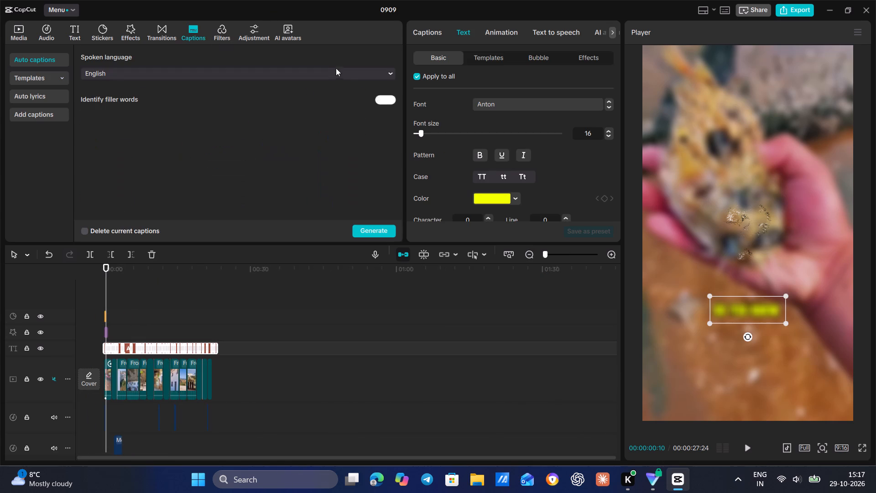
left_click(372, 229)
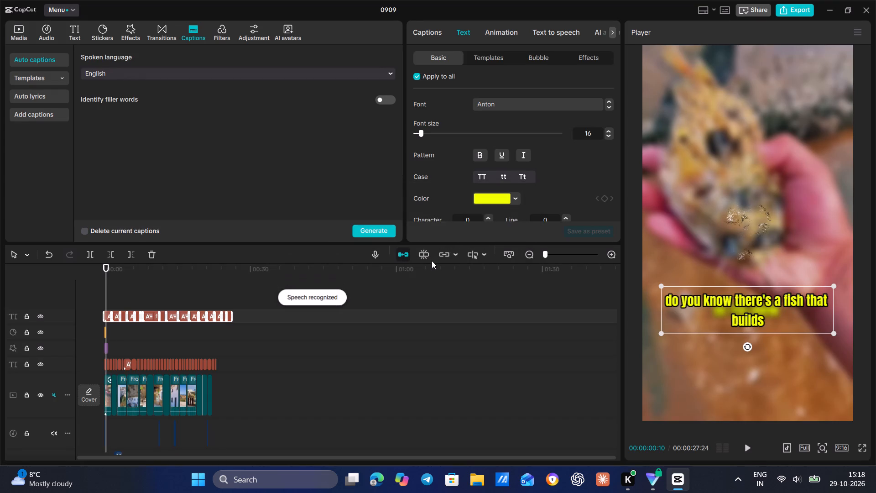
Select all the old town captions on the lower caption track and delete them.
scroll(239, 325, "up", 6)
scroll(229, 339, "down", 1)
left_click(618, 253)
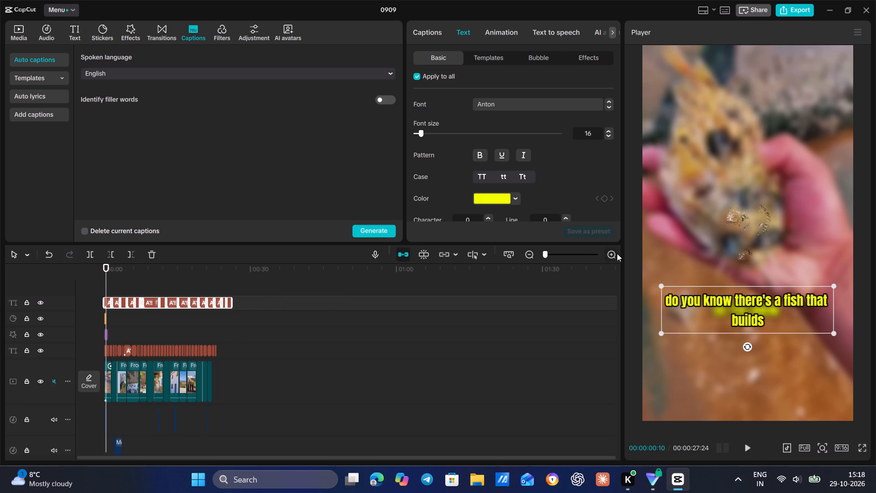
triple_click(617, 253)
left_click(251, 275)
left_click_drag(251, 275, 640, 287)
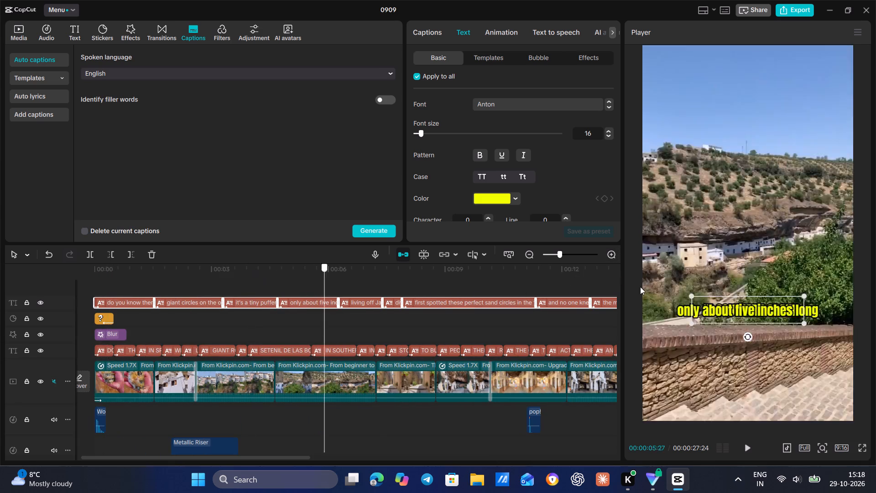
left_click_drag(640, 287, 708, 287)
left_click_drag(464, 347, 0, 351)
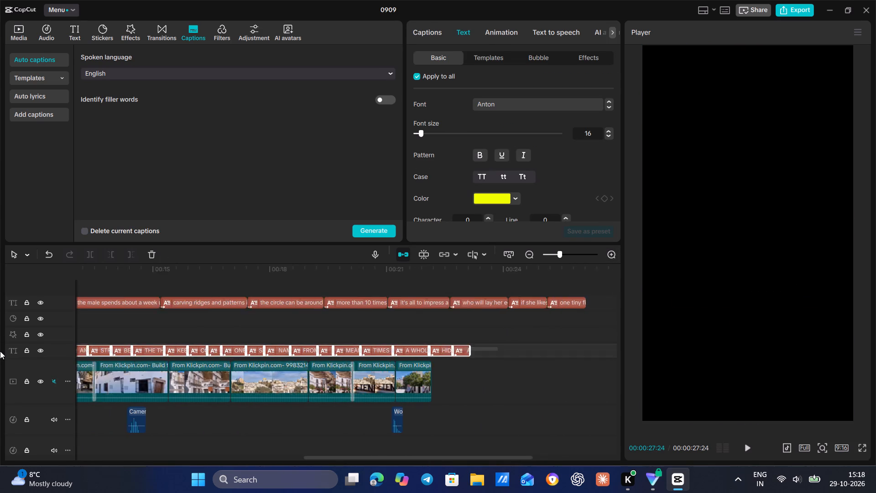
left_click_drag(0, 351, 0, 353)
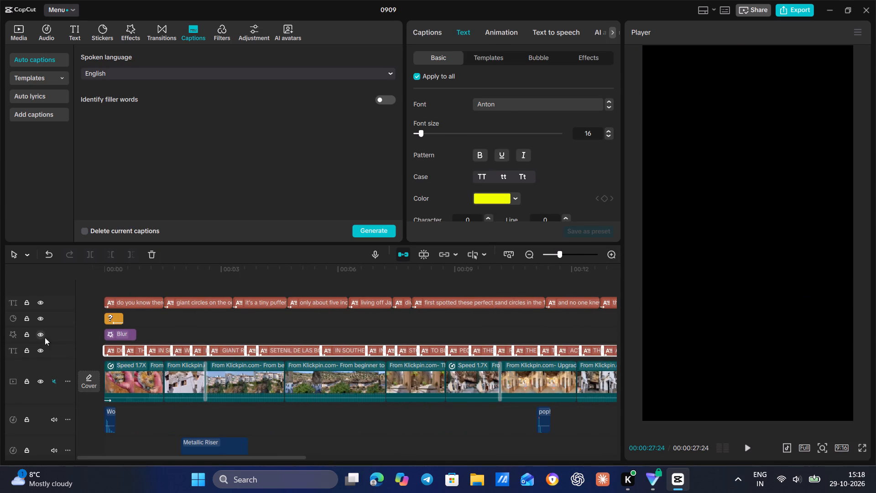
key("BackSpace")
Select all the new narration captions and move their track between the question mark sticker and the Blur effect.
left_click_drag(89, 292, 729, 303)
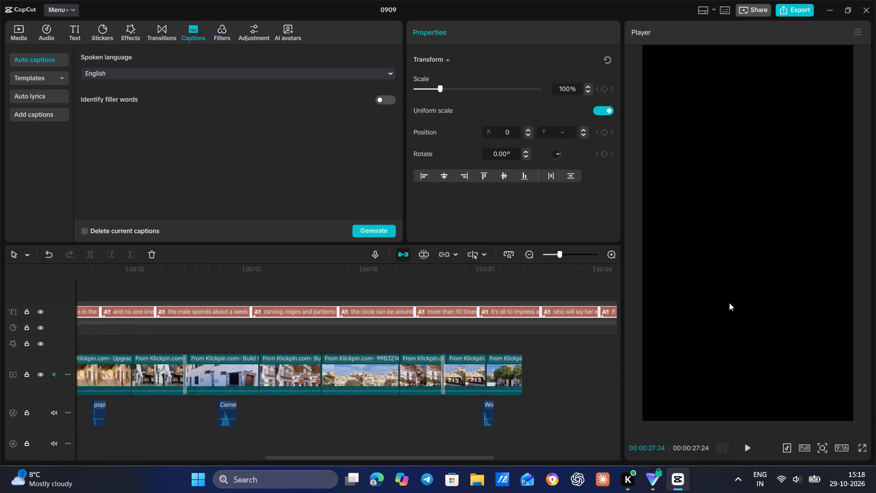
left_click_drag(729, 303, 524, 311)
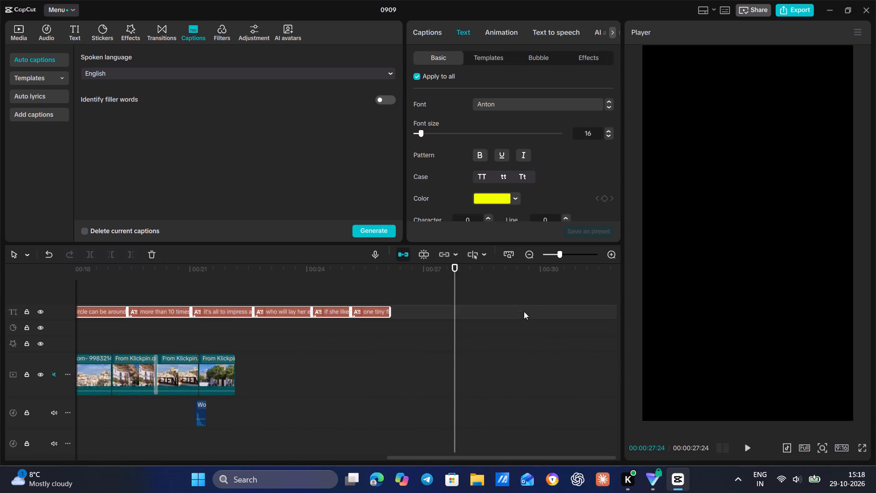
left_click_drag(243, 314, 226, 346)
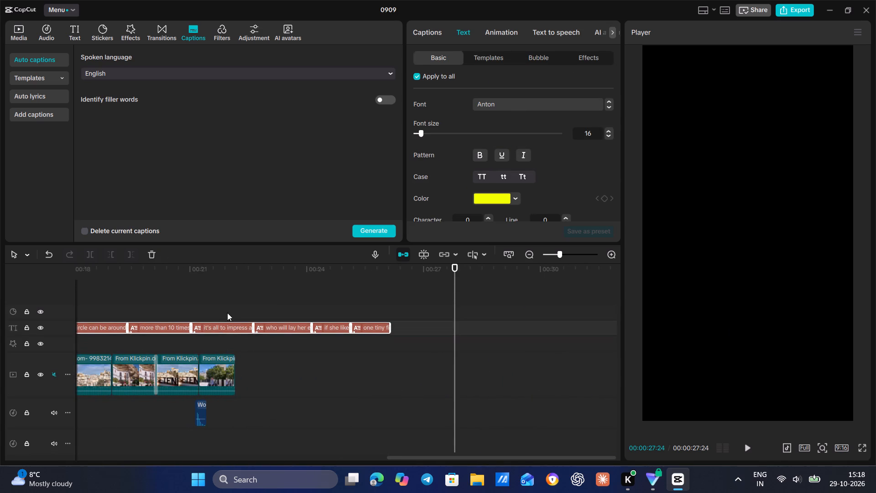
Play the video from its start to check the new captions over the blurred opening clip.
left_click(235, 302)
left_click_drag(235, 302, 0, 305)
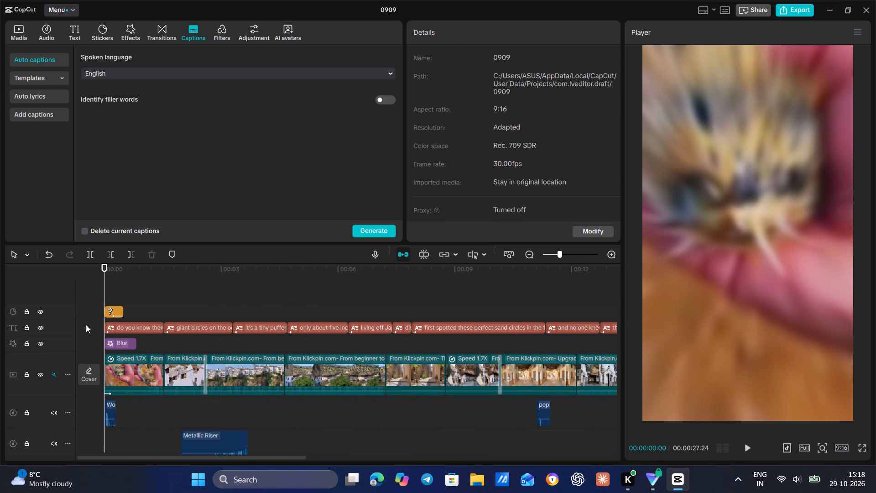
left_click(85, 324)
key("space")
key("space")
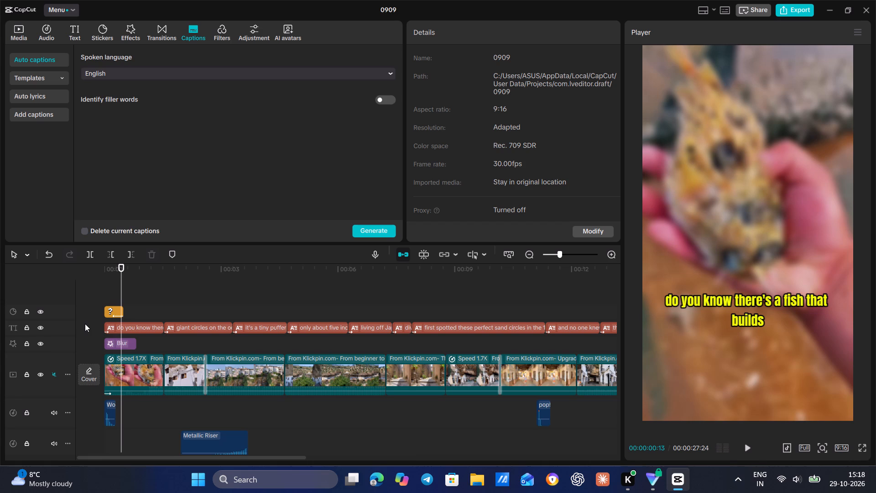
Split the opening caption "do you know there's a fish that builds" at about 12 frames, matching the narration.
key("space")
key("space")
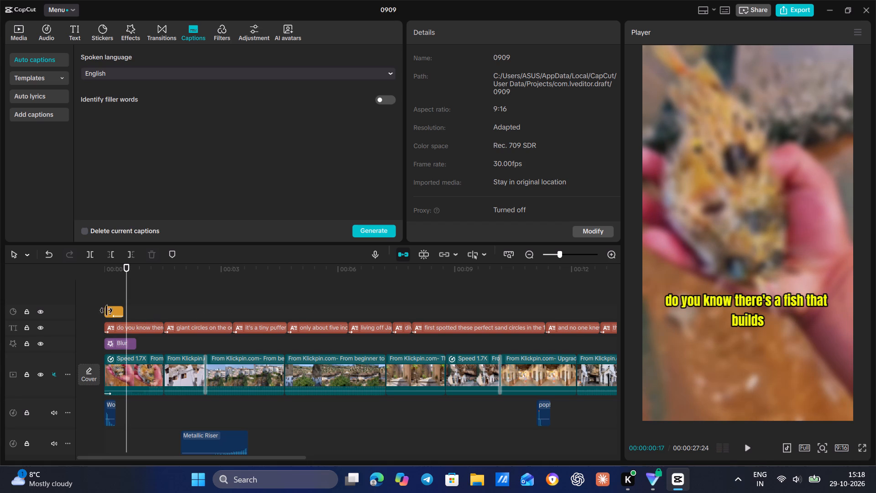
triple_click(615, 251)
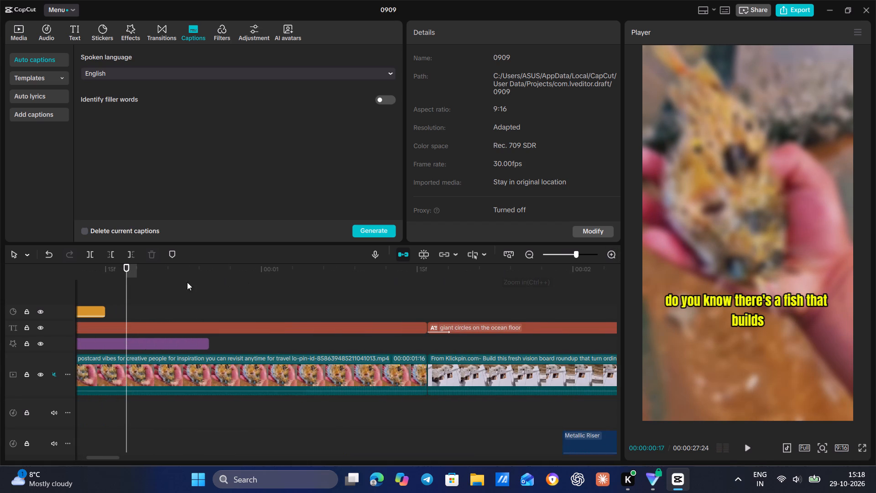
double_click(120, 288)
left_click_drag(122, 288, 0, 324)
scroll(204, 301, "down", 4)
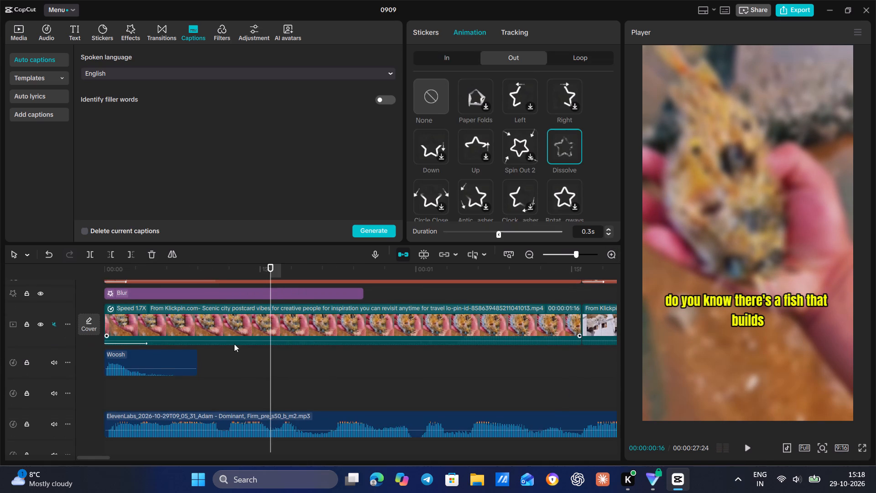
left_click(223, 379)
left_click(225, 378)
scroll(225, 378, "up", 1)
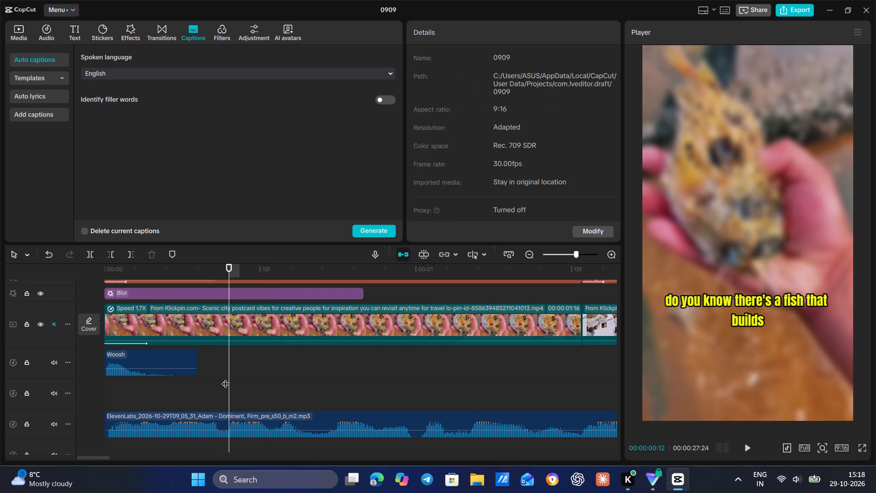
scroll(225, 378, "up", 2)
key("b")
left_click(229, 313)
Play on through the narration and split the rest of the opening fish caption at about 1 second.
key("space")
key("space")
scroll(389, 350, "down", 2)
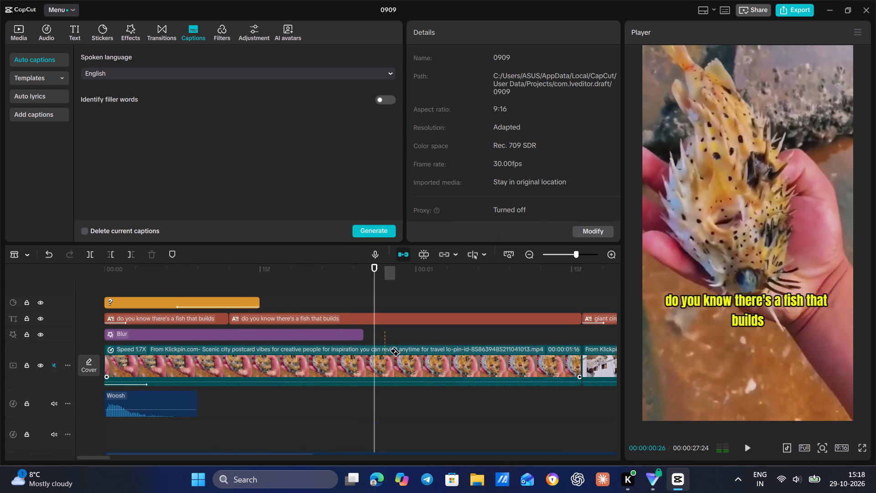
scroll(389, 351, "down", 2)
key("space")
key("space")
scroll(437, 331, "up", 3)
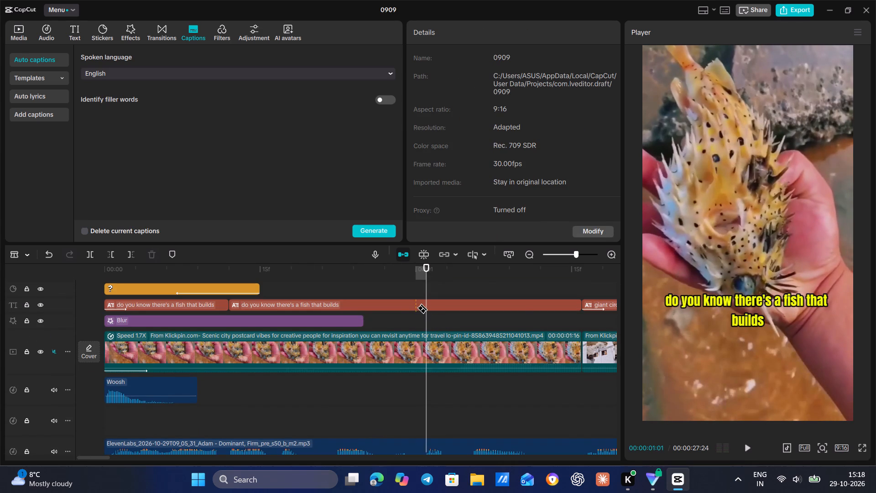
left_click(417, 308)
Follow the narration and split the caption "giant circles on the ocean floor" at about 2 s 9 frames.
key("space")
key("space")
key("space")
key("space")
scroll(508, 336, "down", 2)
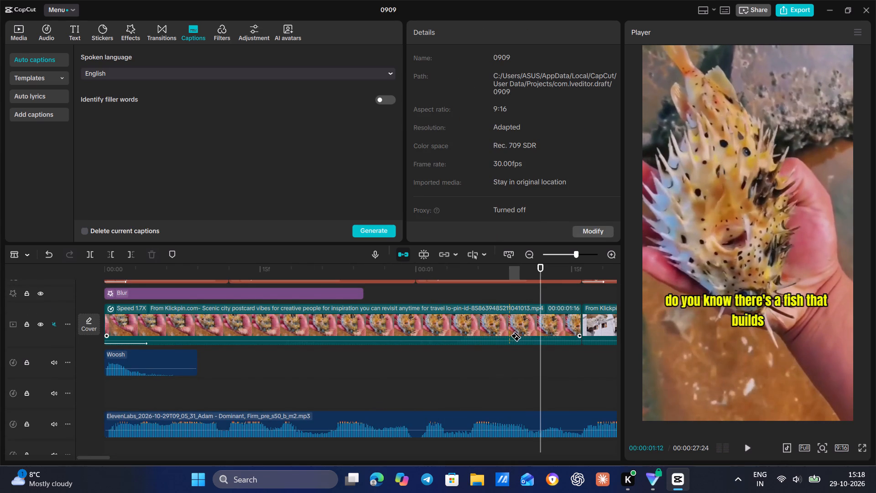
key("space")
key("space")
key("space")
key("space")
key("space")
key("space")
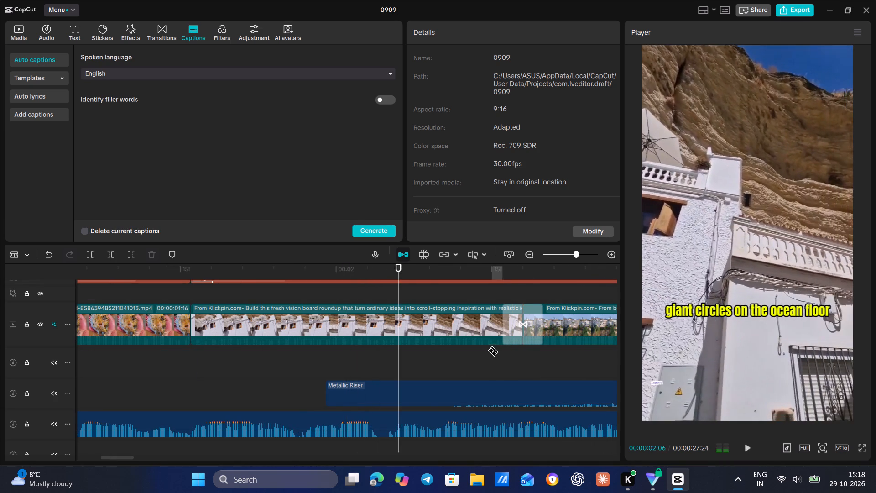
key("space")
key("space")
scroll(434, 334, "up", 3)
left_click(435, 322)
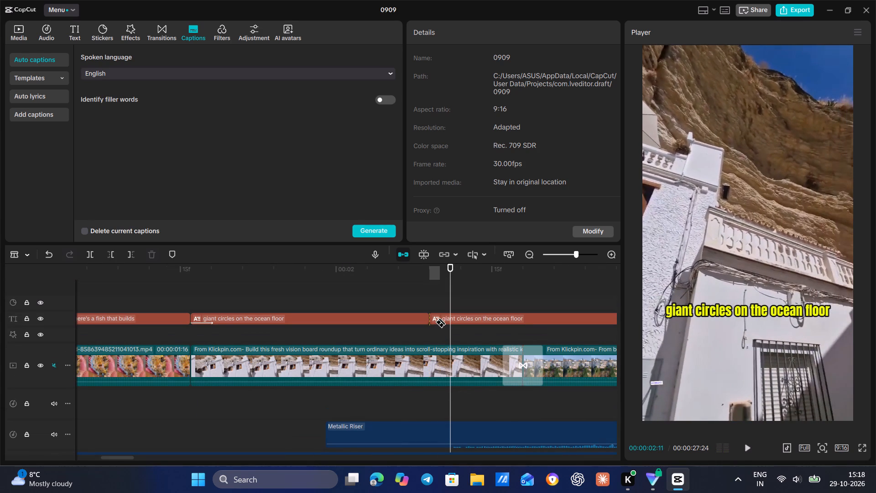
Split the second part of the "giant circles on the ocean floor" caption at about 2 s 19 frames.
key("space")
key("space")
key("space")
key("space")
scroll(547, 348, "down", 3)
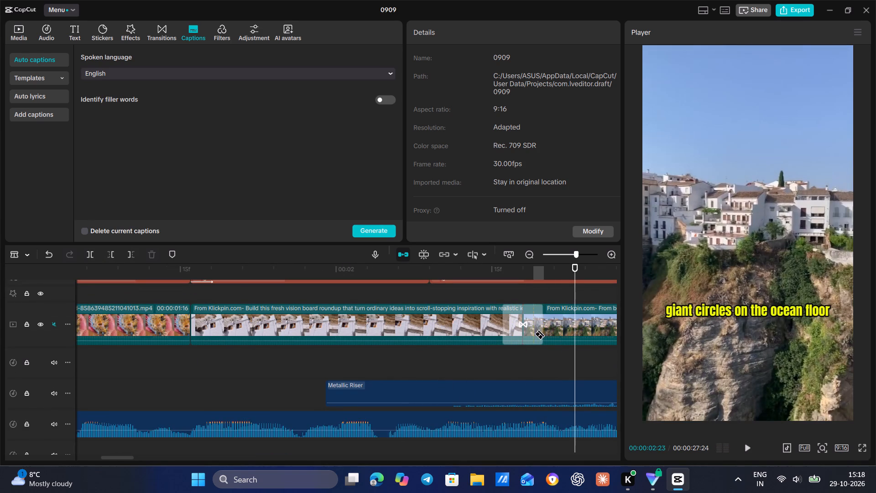
scroll(523, 328, "up", 3)
left_click(530, 319)
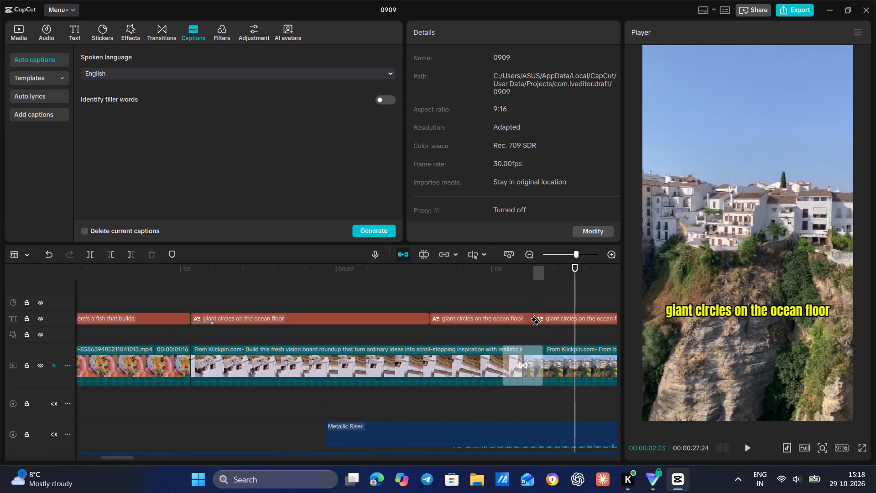
Follow the narration and split the caption "it's a tiny puffer fish" at about 3 s 17 frames.
key("space")
key("space")
key("space")
key("space")
key("space")
key("space")
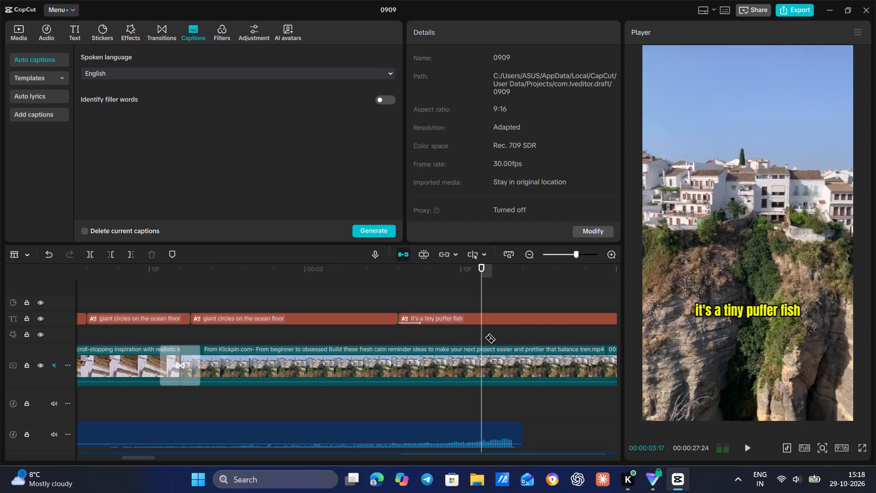
scroll(481, 333, "down", 3)
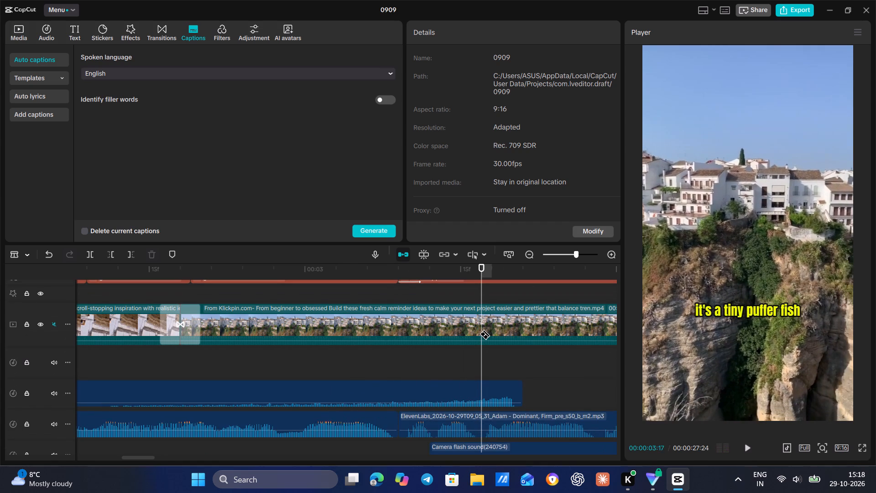
key("space")
key("space")
scroll(488, 331, "up", 3)
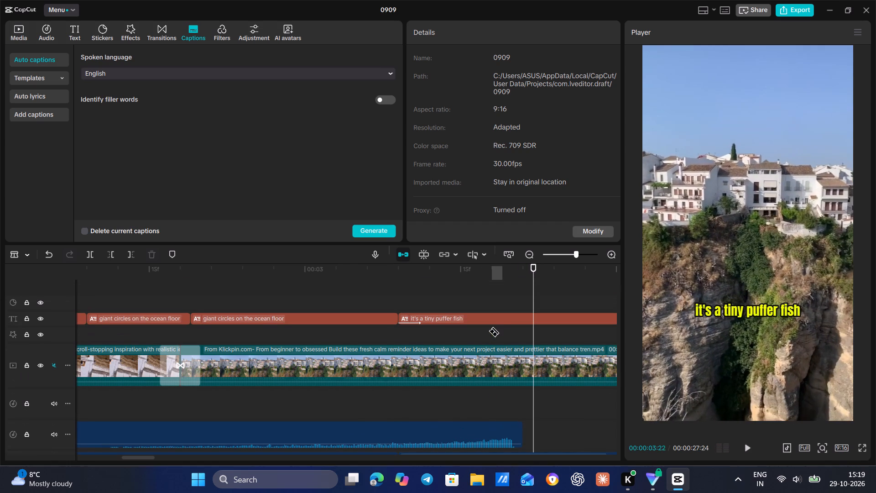
scroll(485, 325, "down", 4)
scroll(485, 325, "up", 5)
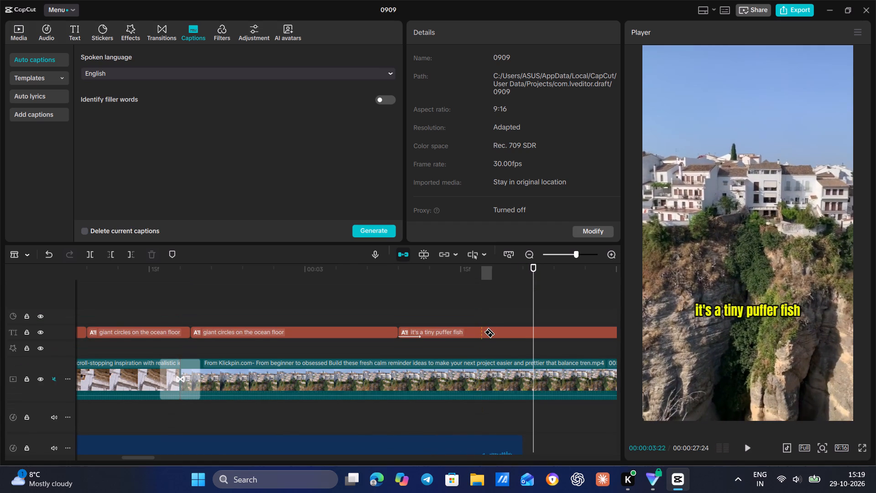
left_click(484, 332)
Follow the narration and split the caption "only about five inches long" at about 5 s 9 frames.
key("space")
key("space")
key("space")
key("space")
key("space")
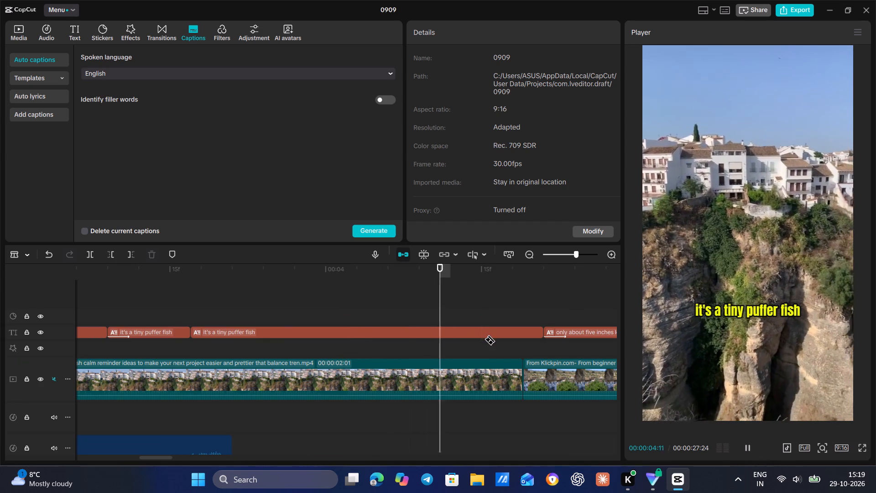
key("space")
key("space")
key("space")
key("space")
key("space")
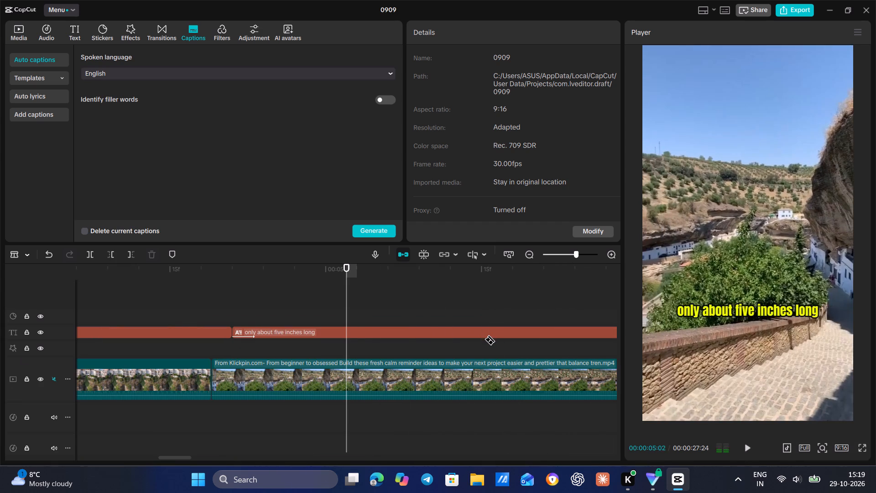
key("space")
key("space")
scroll(438, 338, "down", 3)
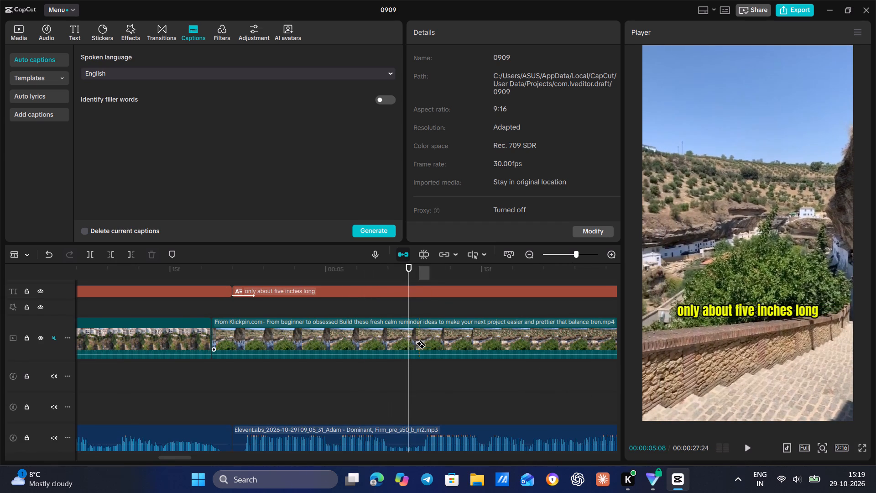
left_click(417, 291)
Follow the narration and split the caption "living off Japan" at about 6 s 24 frames.
key("space")
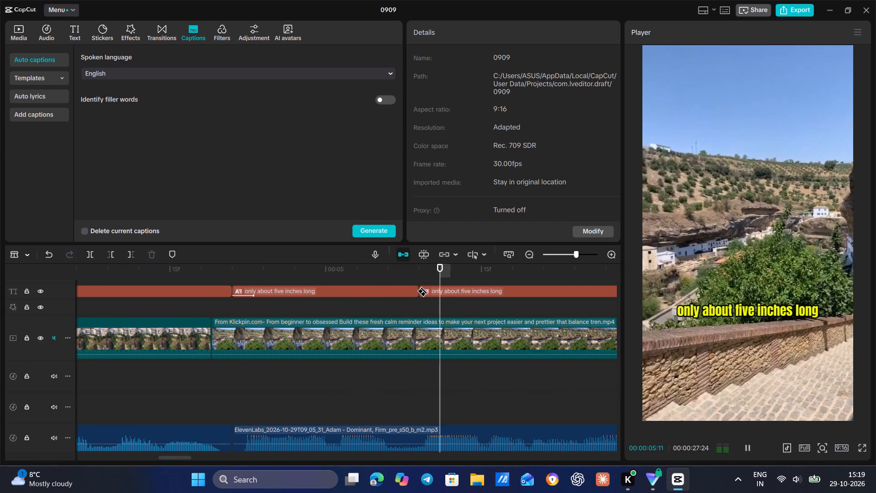
key("space")
key("space")
key("space")
key("space")
key("space")
key("space")
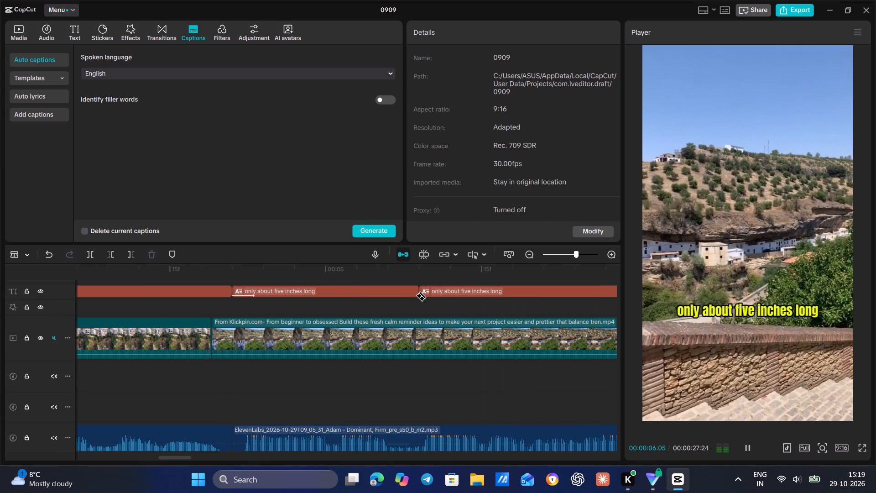
key("space")
key("space")
key("space")
key("space")
key("space")
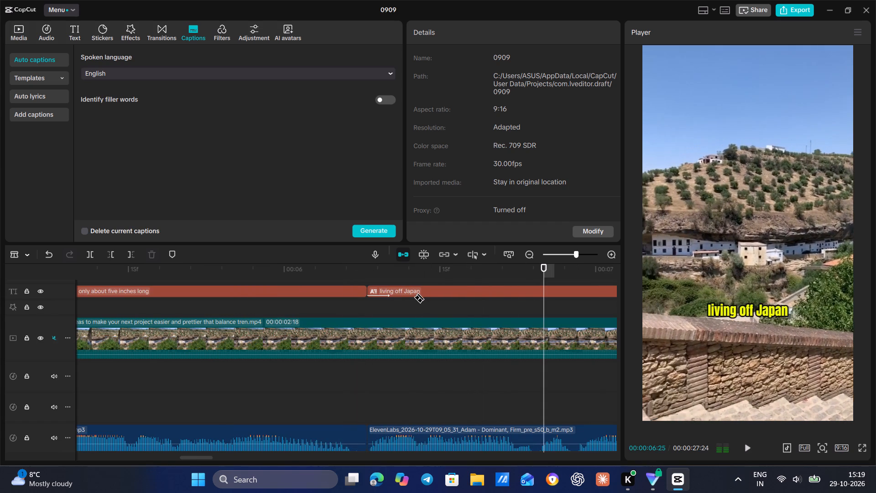
left_click(532, 289)
Keep the "divers" caption whole and split "first spotted these perfect sand circles in the 1990s" at about 8 s 17 frames.
key("space")
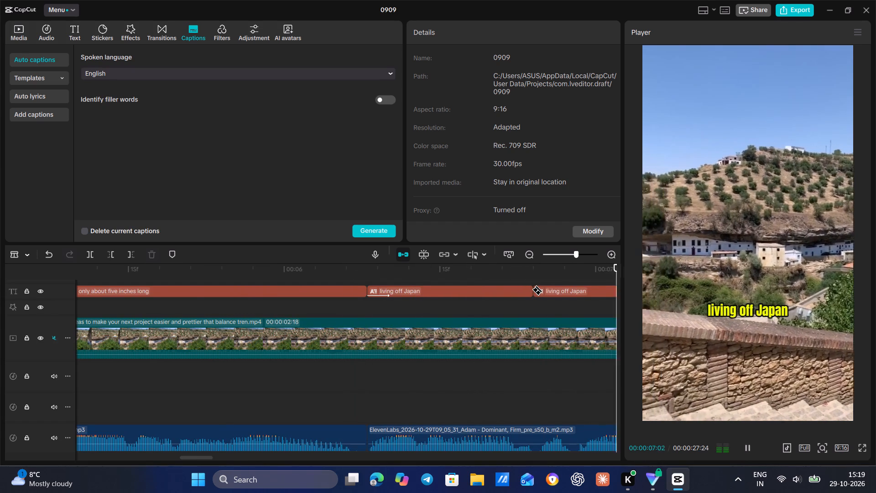
key("space")
key("space")
key("space")
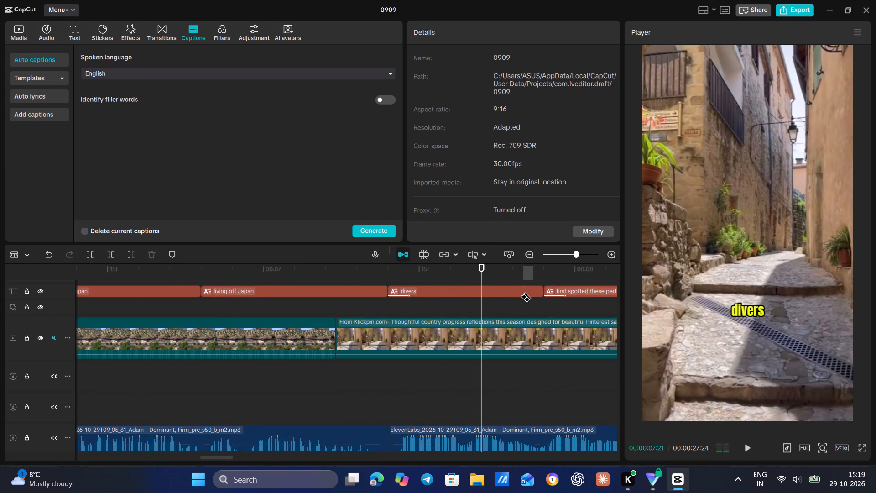
key("space")
key("space")
key("space")
key("space")
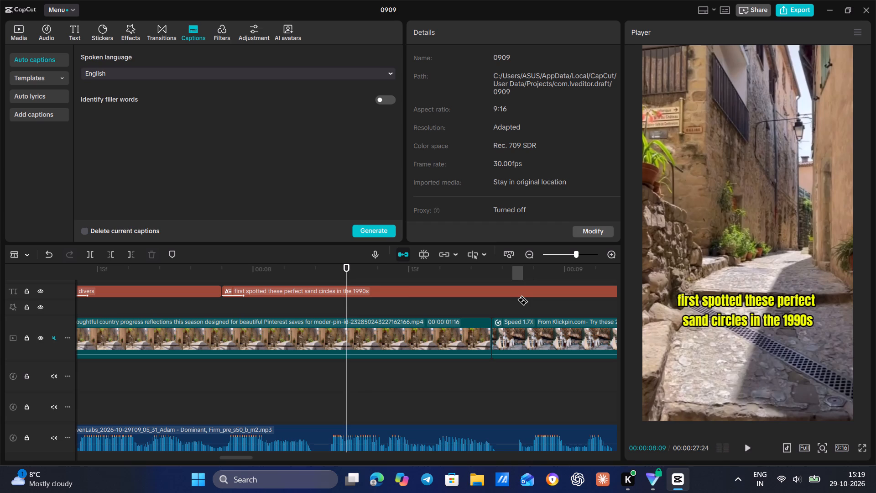
key("space")
key("space")
left_click(429, 291)
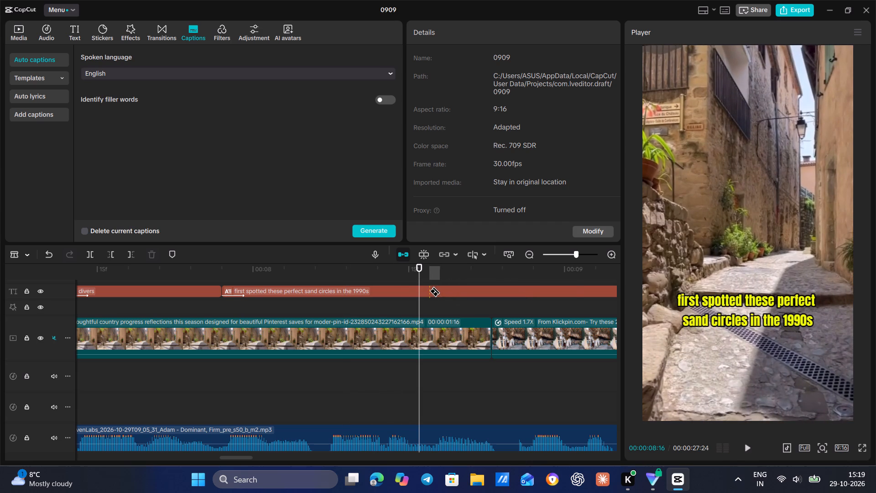
Split the remaining part of the "first spotted these perfect sand circles" caption at about 9 s 6 frames.
key("space")
key("space")
key("space")
key("space")
key("space")
key("space")
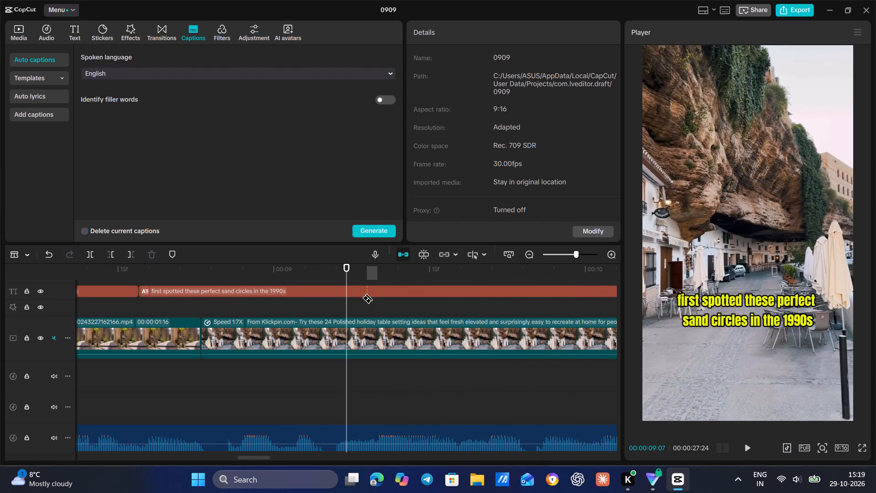
left_click(338, 287)
Split the last part of the "first spotted these perfect sand circles" caption again at about 10 seconds.
key("space")
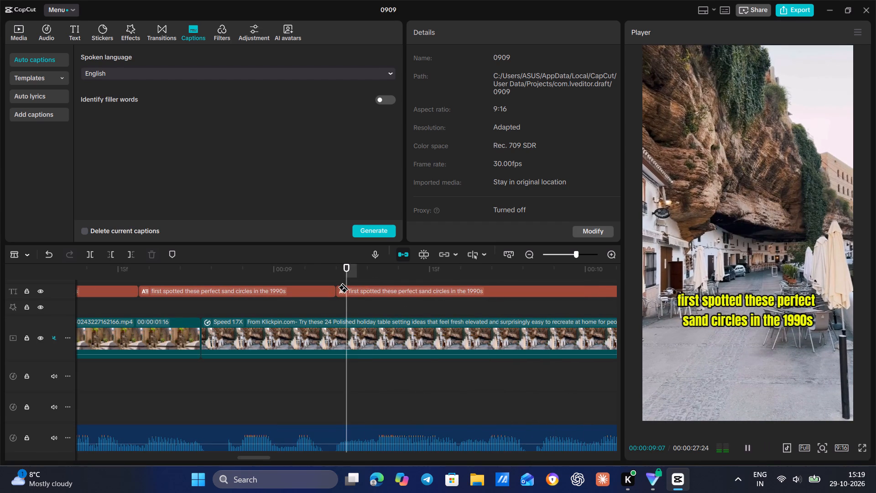
key("space")
key("space")
key("space")
key("space")
key("space")
key("space")
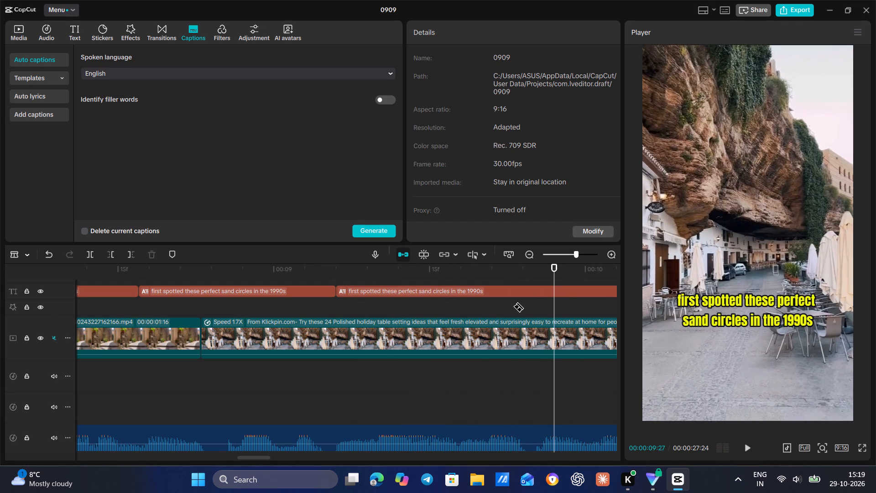
key("space")
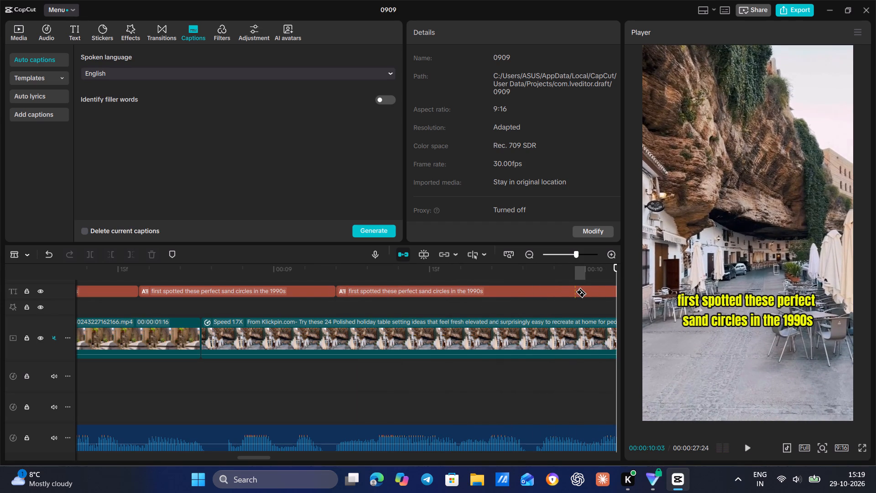
left_click(583, 290)
Follow the narration and split the caption "and no one knew what made them" at about 11 s 26 frames.
key("space")
key("space")
key("space")
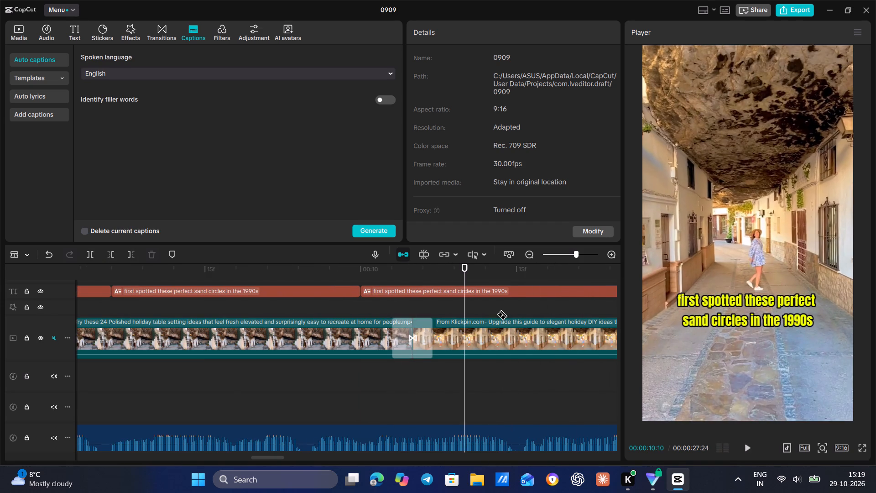
key("space")
key("space")
key("space")
key("space")
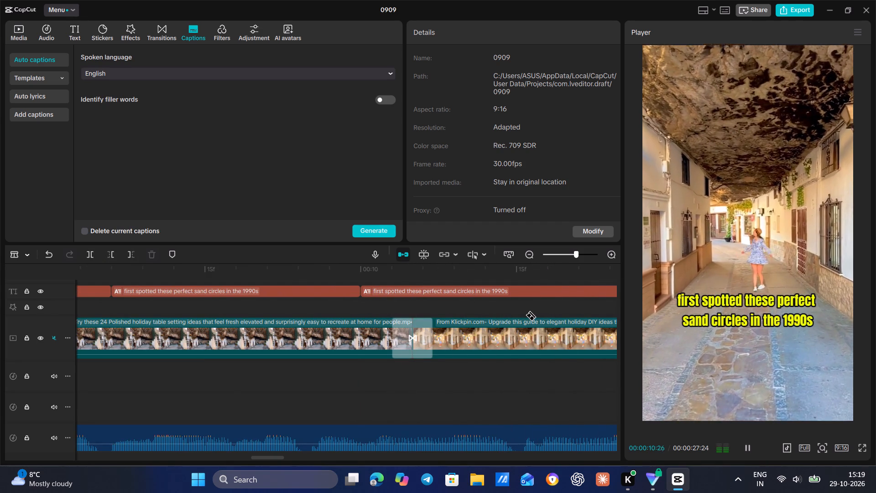
key("space")
key("space")
key("space")
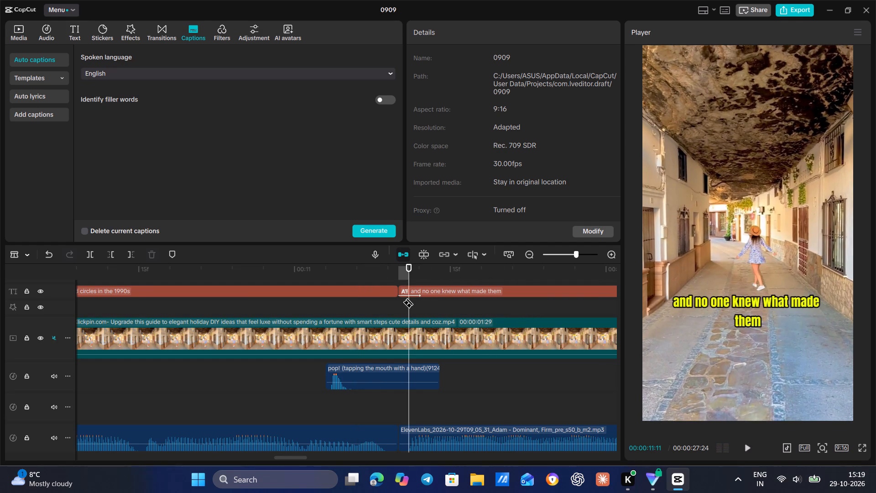
key("space")
key("space")
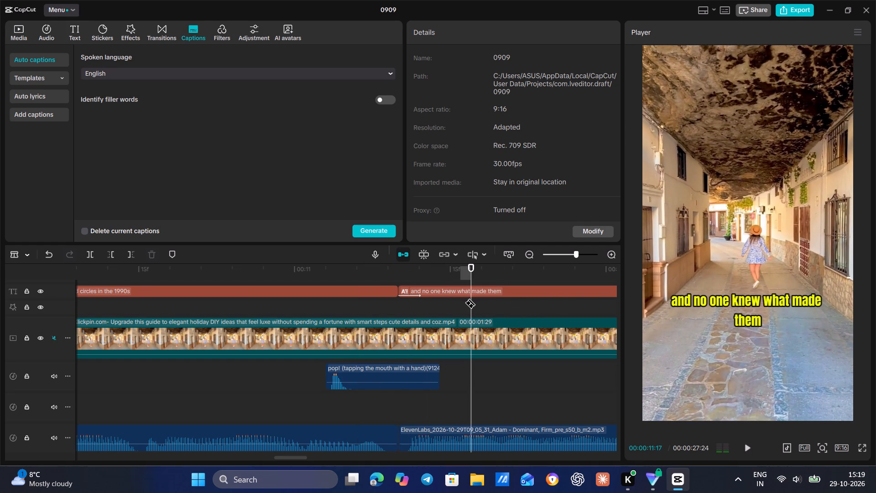
key("space")
key("space")
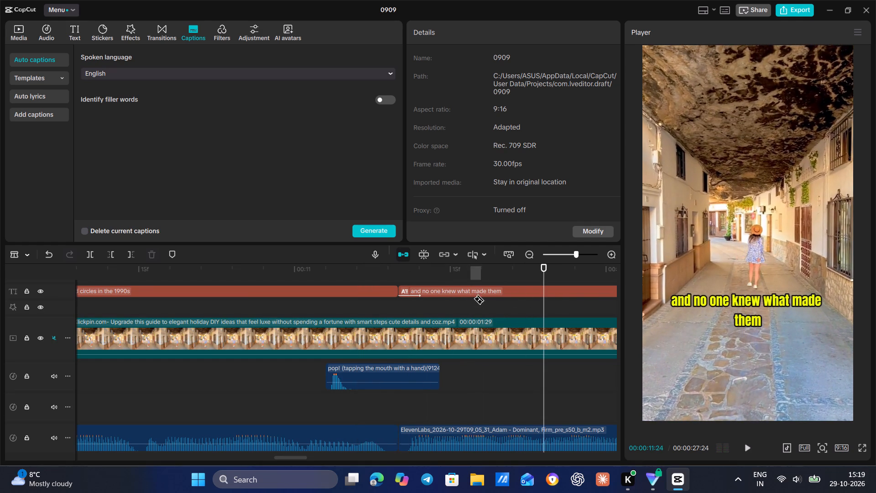
key("space")
key("space")
left_click(560, 291)
key("space")
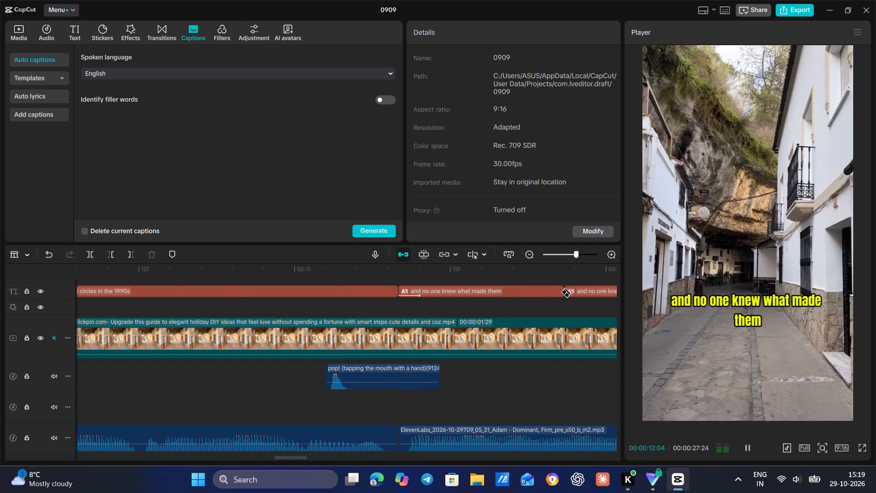
Follow the narration and split the caption "the male spends about a week using only his fin" at about 13 s 6 frames.
key("space")
key("space")
key("space")
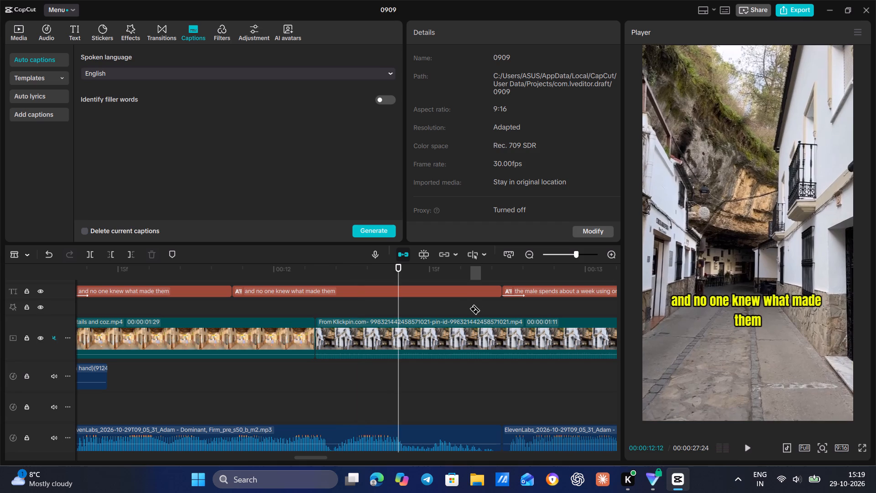
key("space")
key("space")
key("space")
key("space")
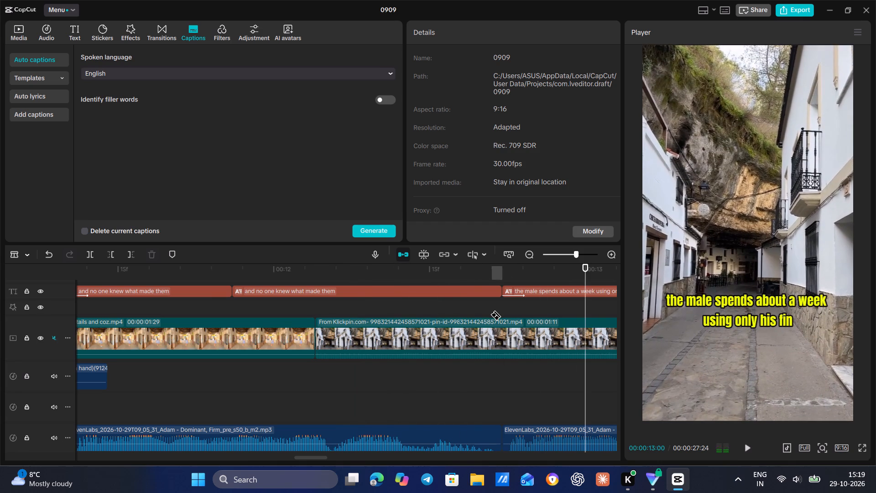
key("space")
key("space")
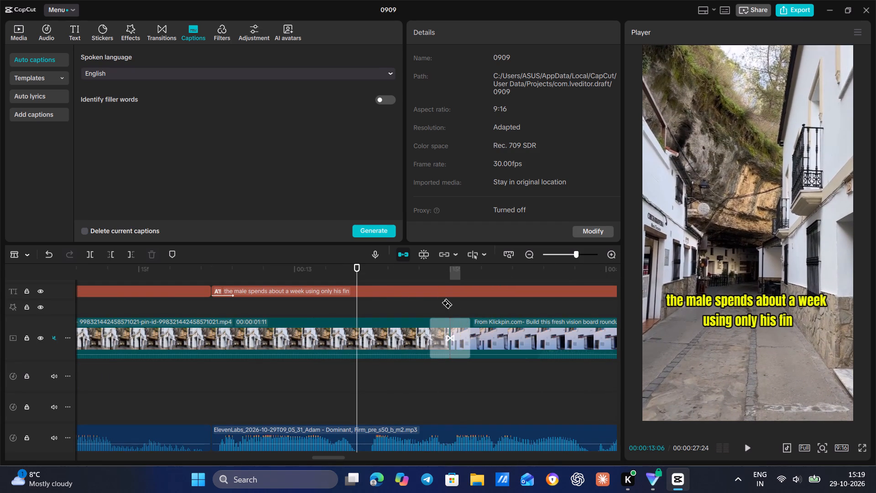
left_click(361, 292)
Split the remaining part of the "the male spends about a week" caption at about 13 s 20 frames.
key("space")
key("space")
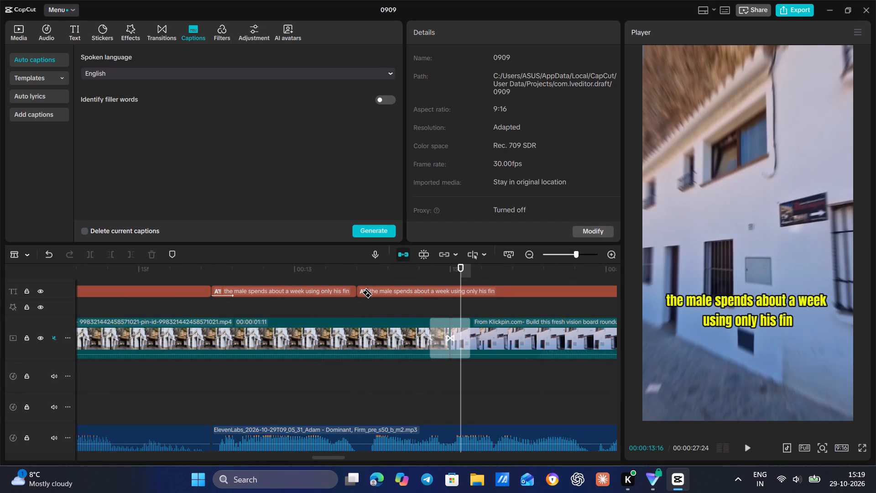
key("space")
key("space")
left_click(497, 293)
Split the last part of the "the male spends about a week" caption again at about 14 s 8 frames.
key("space")
key("space")
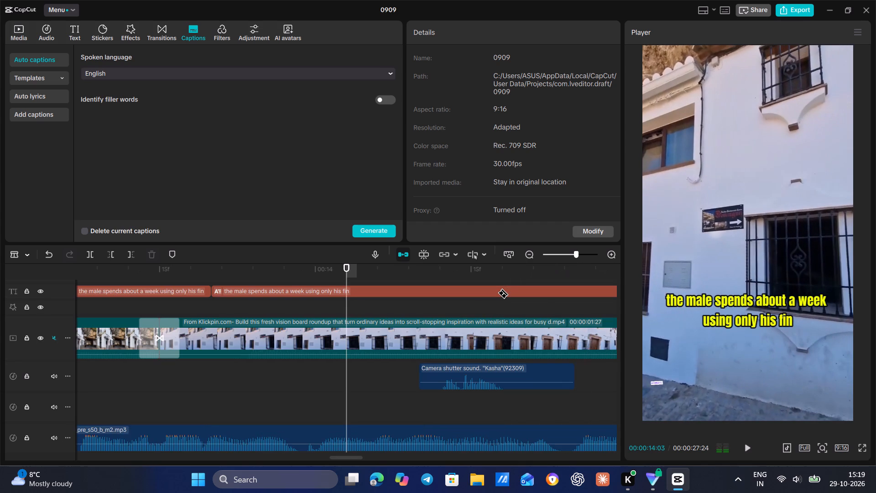
key("space")
key("space")
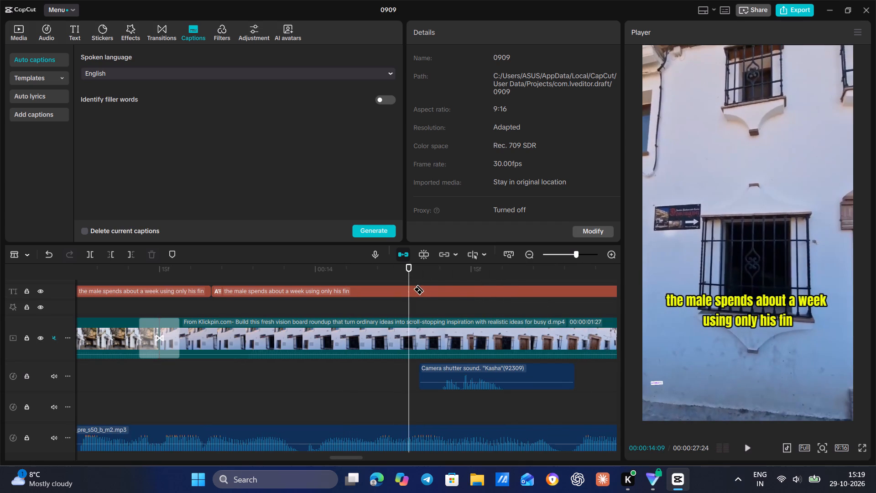
left_click(399, 293)
Follow the narration and split the caption "carving ridges and patterns into the sand" at about 15 s 27 frames.
key("space")
key("space")
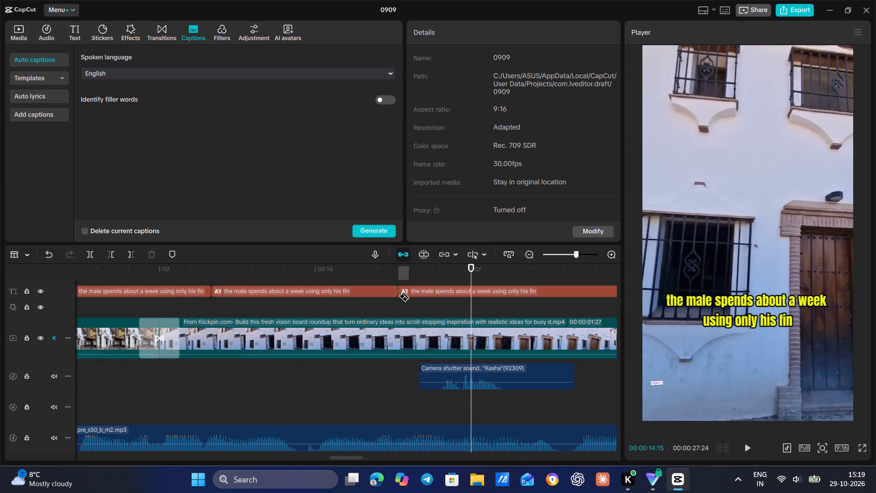
key("space")
key("space")
key("space")
key("space")
key("space")
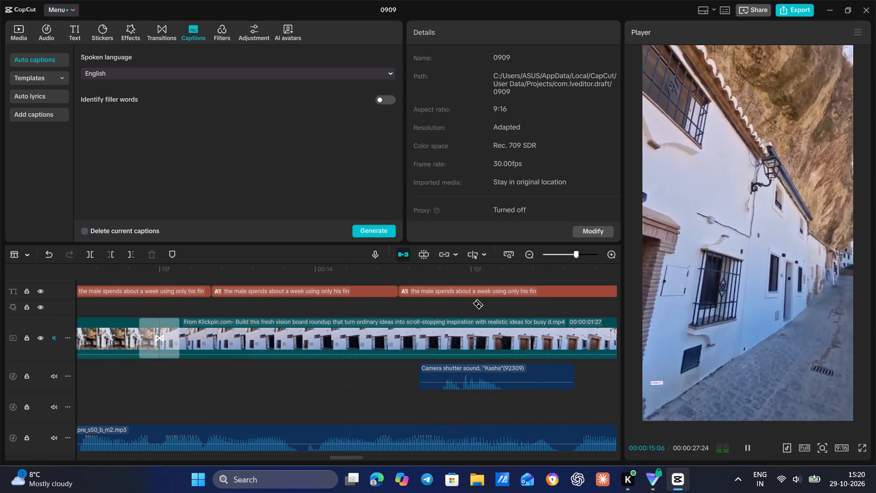
key("space")
key("space")
key("space")
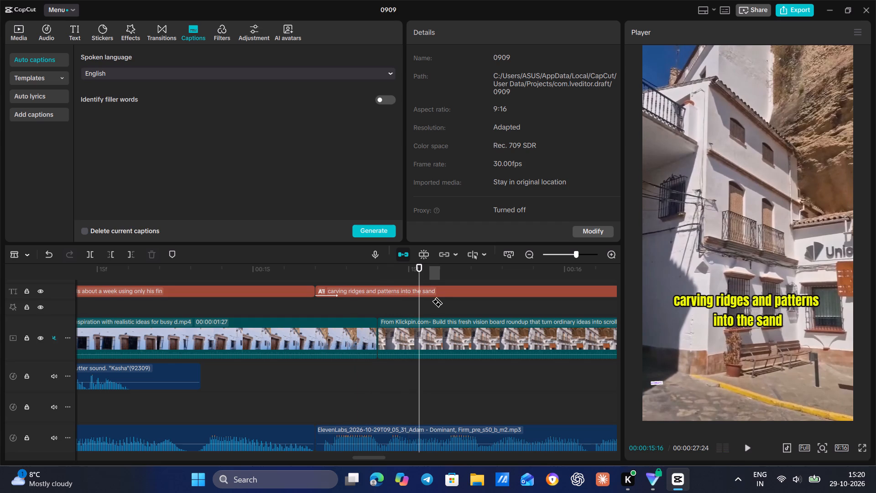
key("space")
key("space")
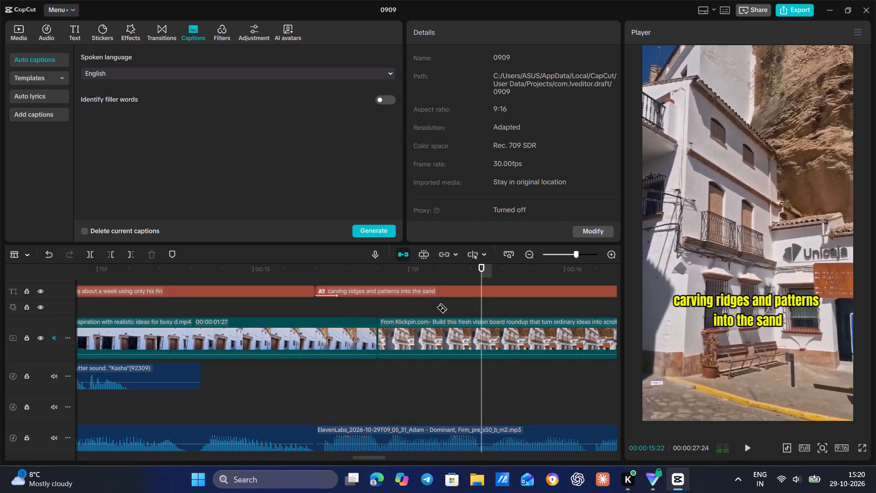
key("space")
key("space")
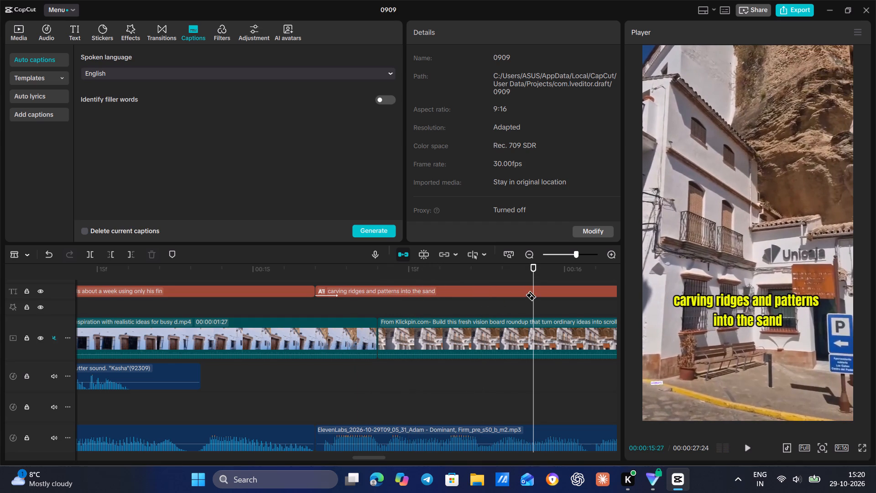
left_click(531, 290)
Split the remaining part of the "carving ridges and patterns into the sand" caption at about 16 s 17 frames.
key("space")
key("space")
key("space")
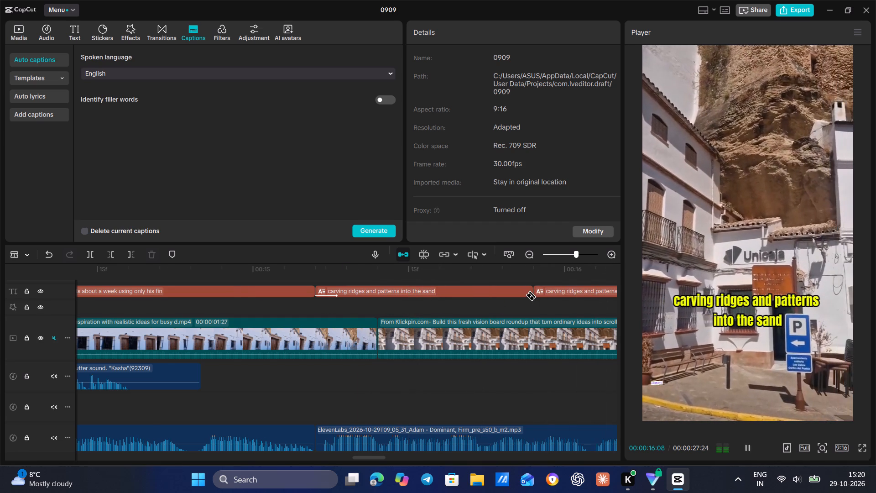
key("space")
key("space")
key("space")
key("space")
key("space")
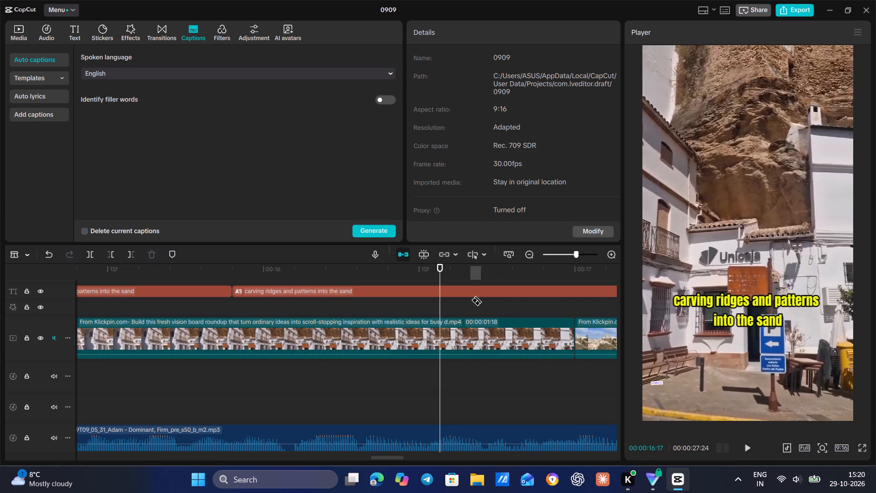
left_click(442, 293)
Follow the narration and split the caption "the circle can be around 6 feet wide" at about 17 s 28 frames.
key("space")
key("space")
key("space")
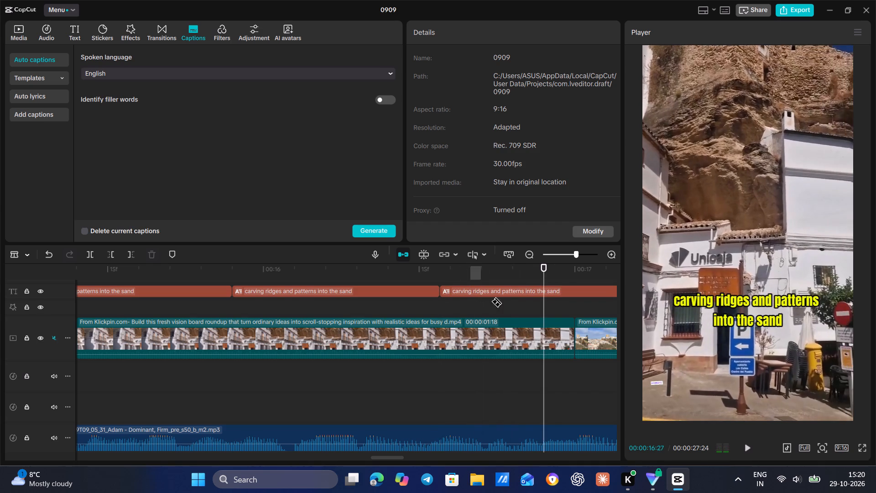
key("space")
key("space")
key("space")
key("space")
key("space")
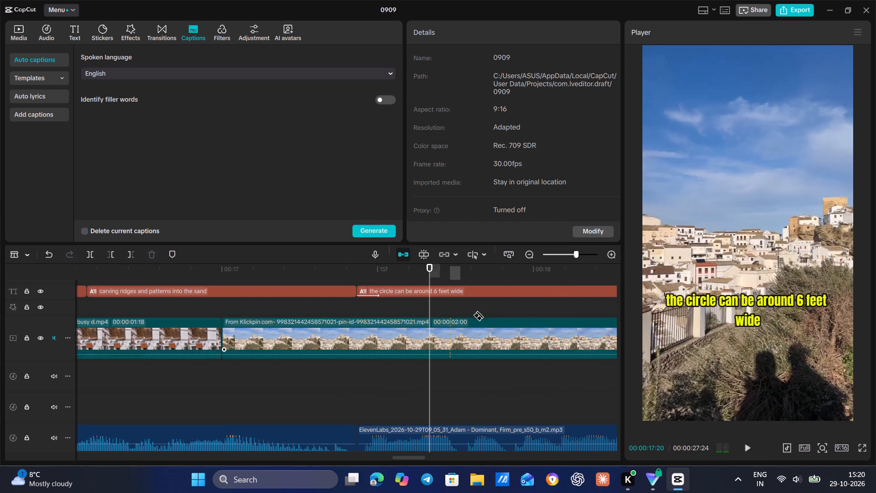
key("space")
key("space")
key("space")
key("space")
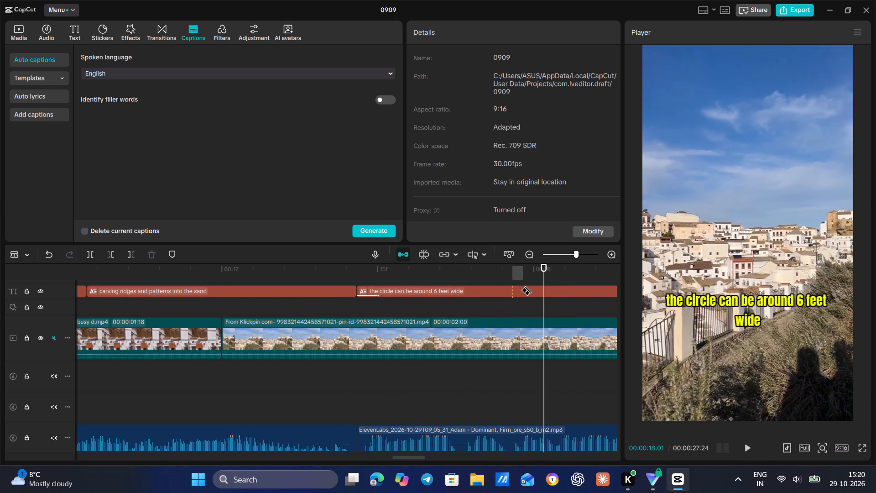
left_click(509, 290)
Split the remaining part of the "the circle can be around 6 feet wide" caption at about 18 s 14 frames.
key("space")
key("space")
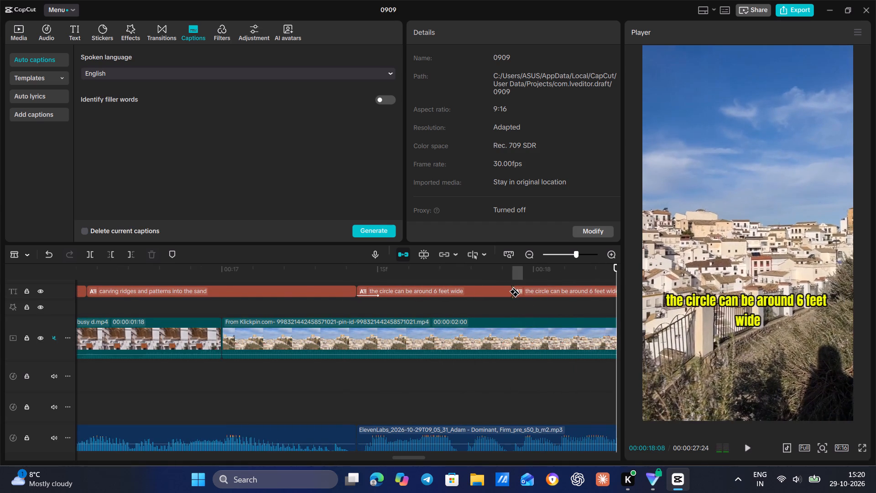
key("space")
key("space")
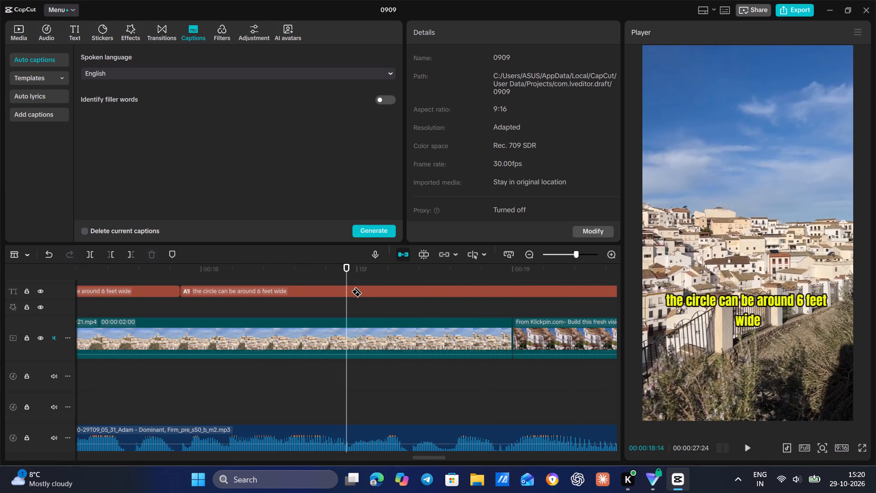
left_click(349, 291)
Play through the last part of the "the circle can be around 6 feet wide" caption to check it against the narration.
key("space")
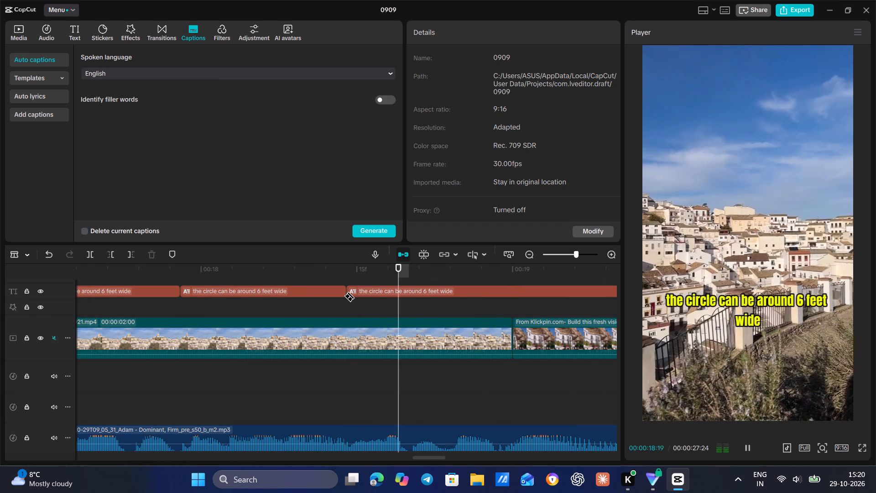
key("space")
key("space")
key("space")
key("space")
key("space")
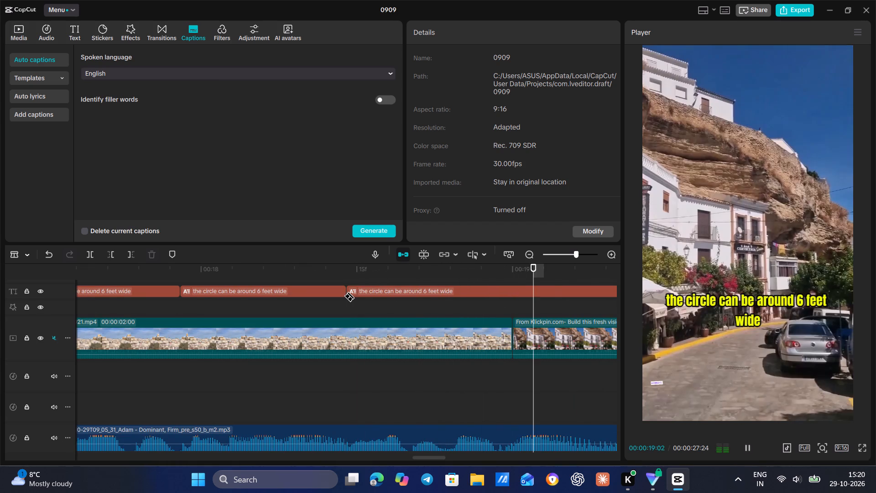
key("space")
key("space")
key("space")
key("space")
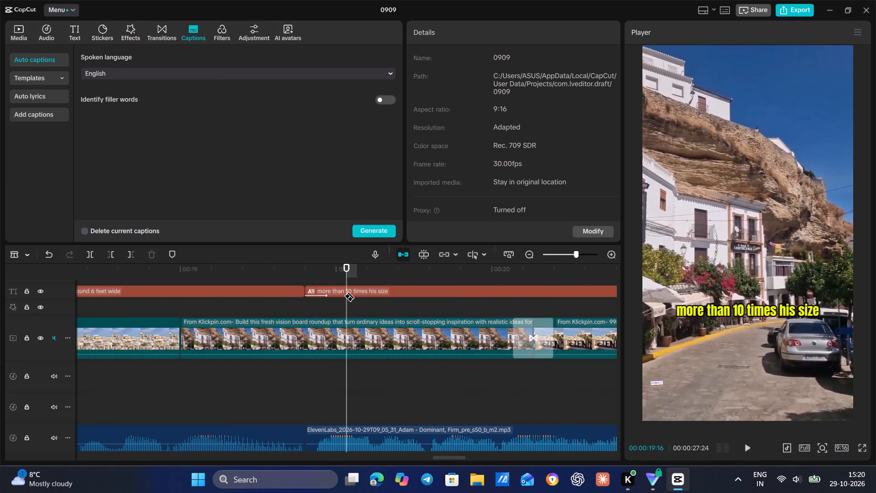
Replay the narration under the "more than 10 times his size" caption and split it at about 19 s 24 frames.
key("space")
key("space")
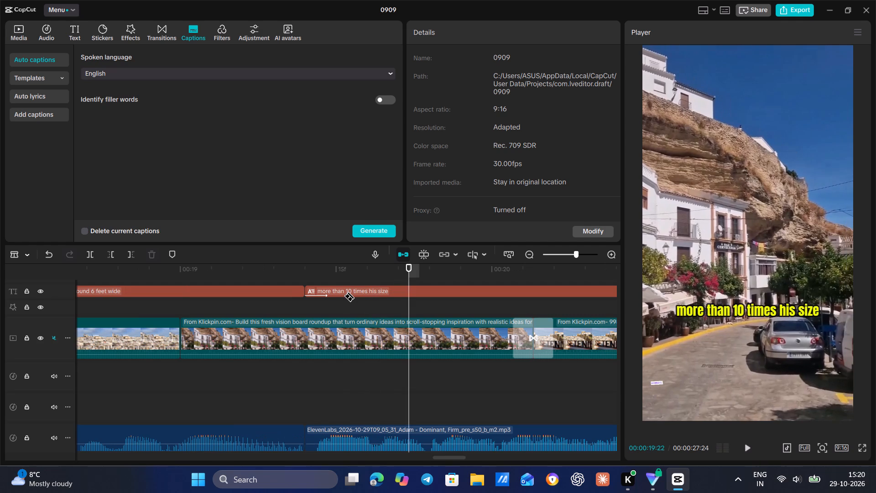
key("space")
key("space")
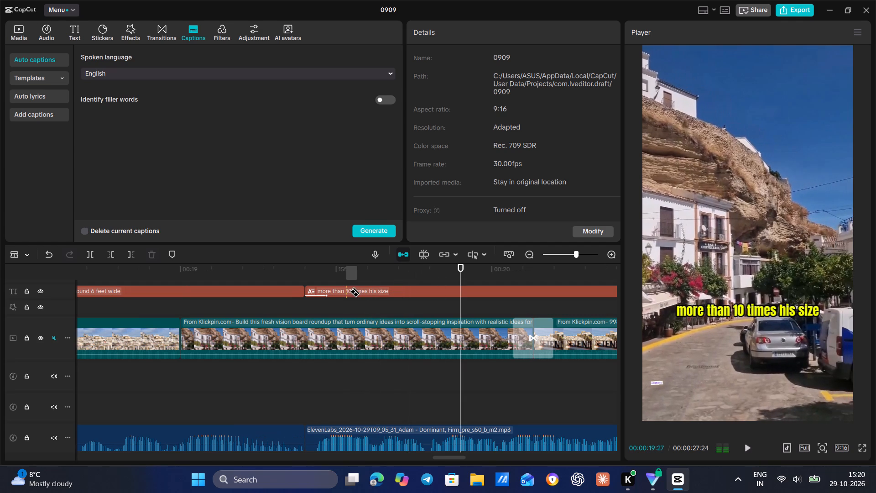
left_click(411, 278)
key("space")
key("space")
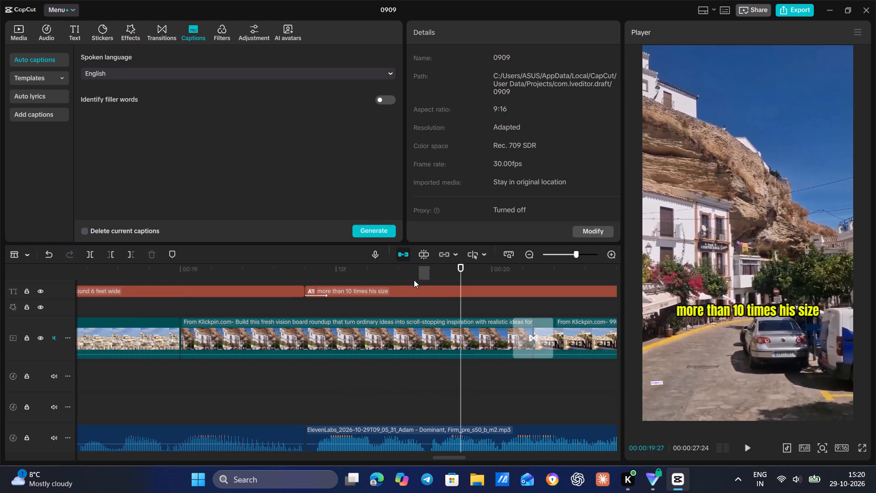
key("space")
key("space")
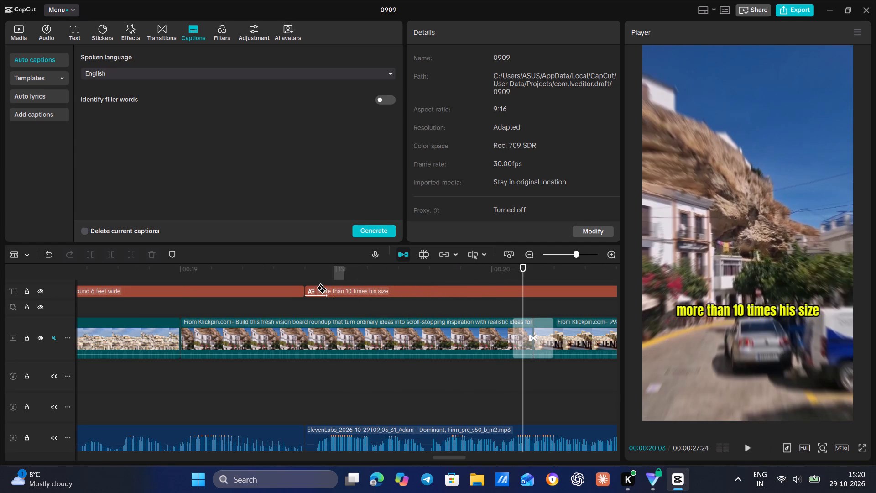
left_click(316, 288)
key("ctrl+z")
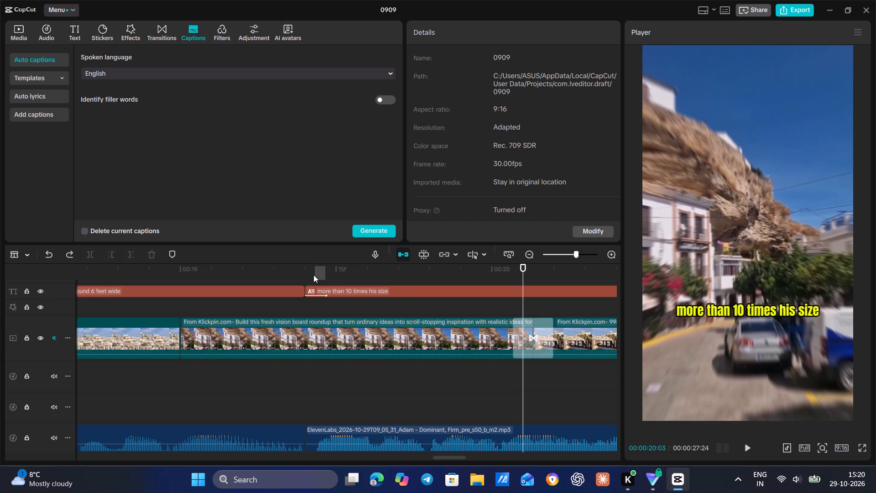
left_click(313, 275)
key("space")
key("space")
left_click(433, 291)
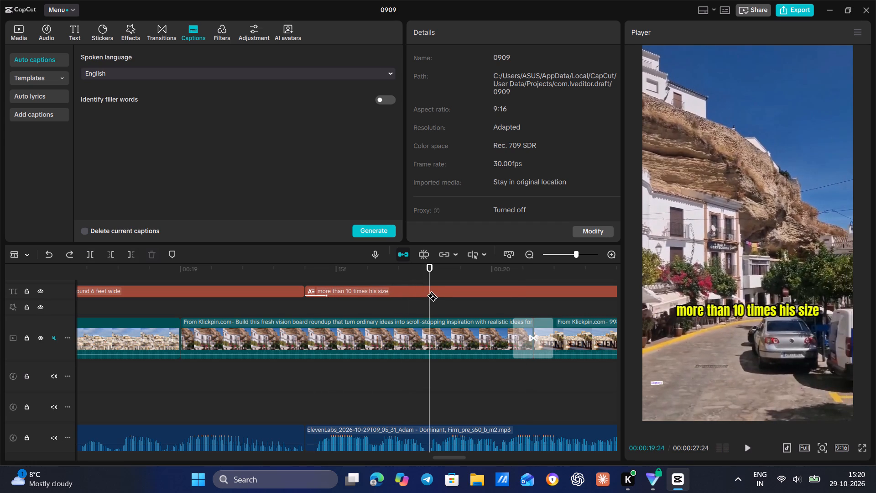
Replay the narration and split the remaining part of the "more than 10 times his size" caption at about 20 s 12 frames.
key("space")
key("space")
key("space")
key("space")
key("space")
key("space")
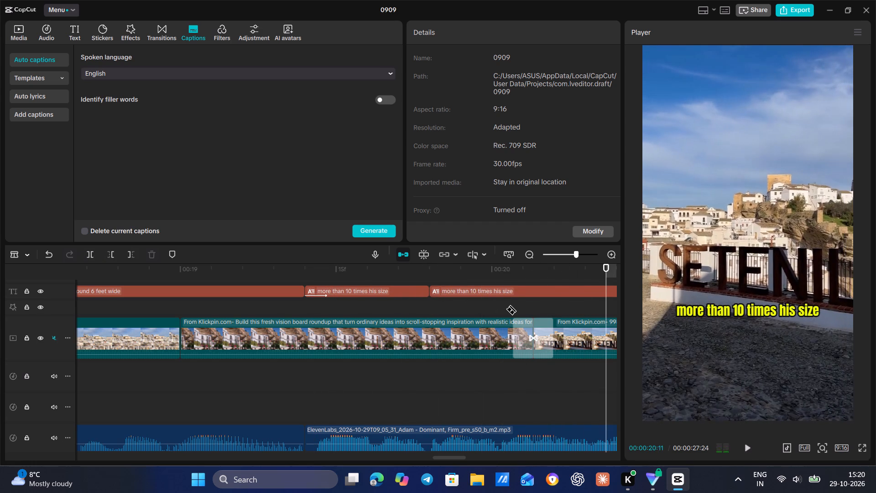
left_click(543, 276)
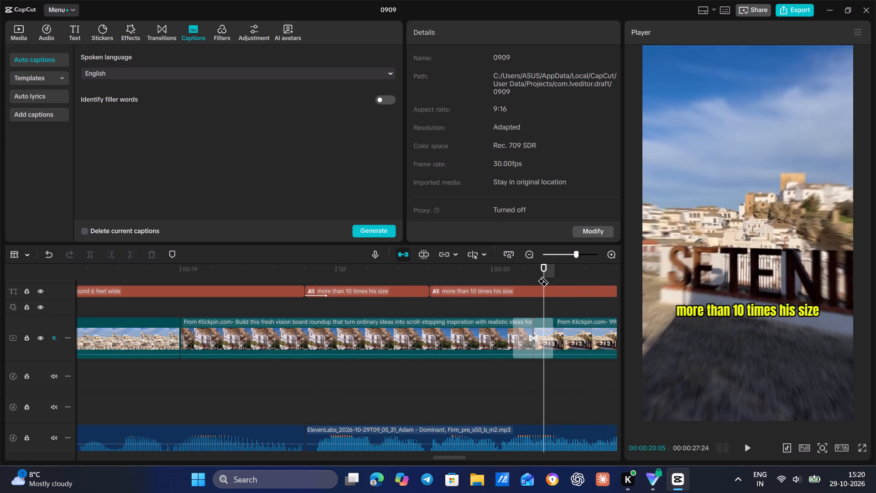
key("space")
key("space")
key("space")
key("space")
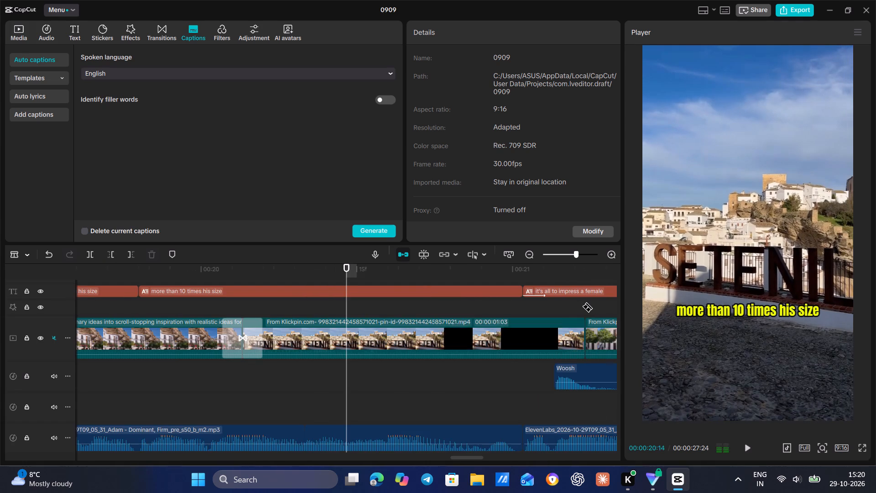
left_click(287, 276)
key("space")
key("space")
key("space")
key("space")
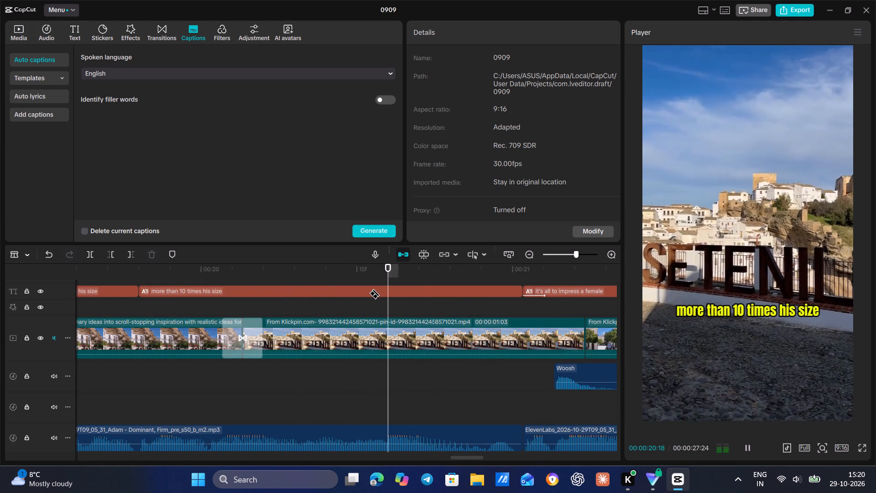
left_click(283, 278)
key("space")
key("space")
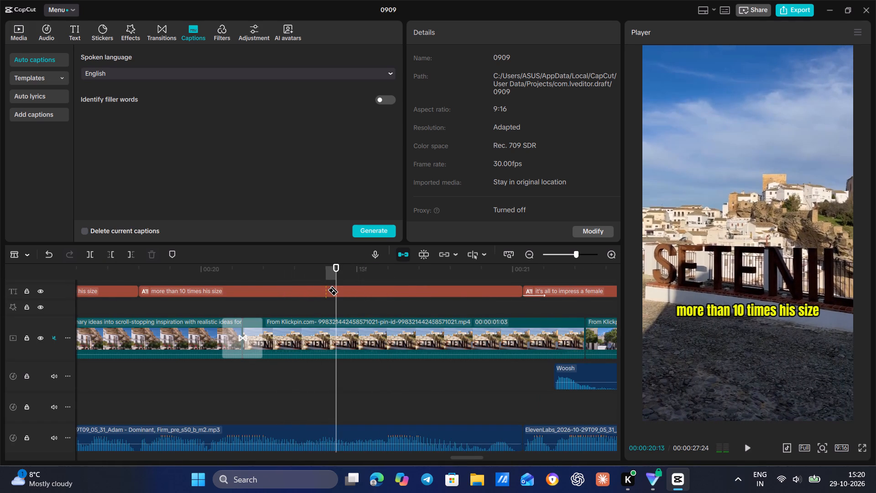
left_click(327, 290)
Play the narration past 21 s and split the "it's all to impress a female" caption at about 21 s 21 frames.
key("space")
key("space")
key("space")
key("space")
key("space")
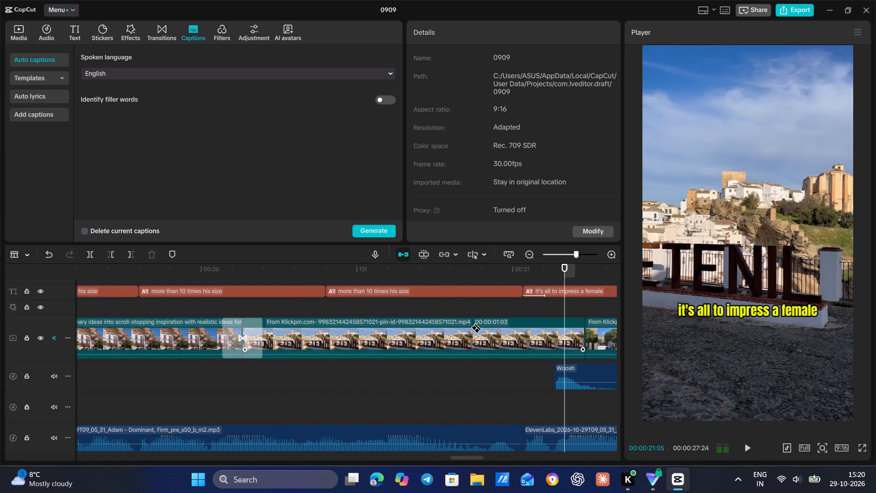
key("space")
key("space")
key("space")
key("space")
key("space")
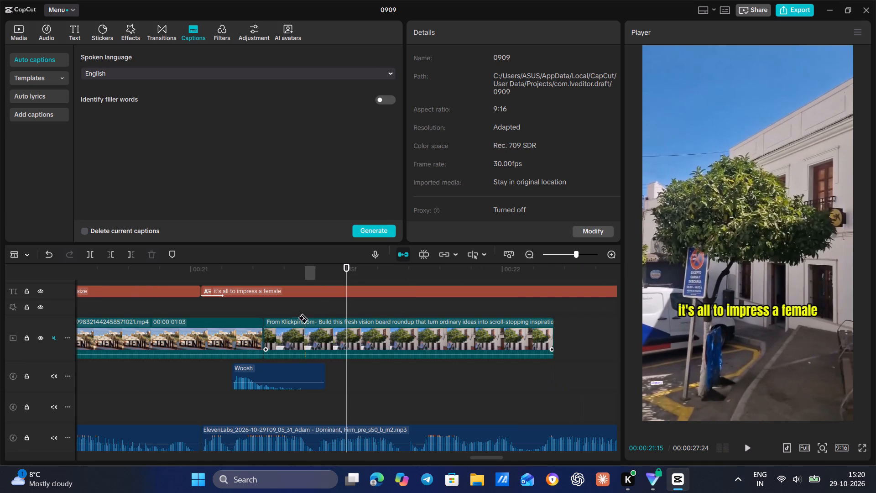
key("space")
key("space")
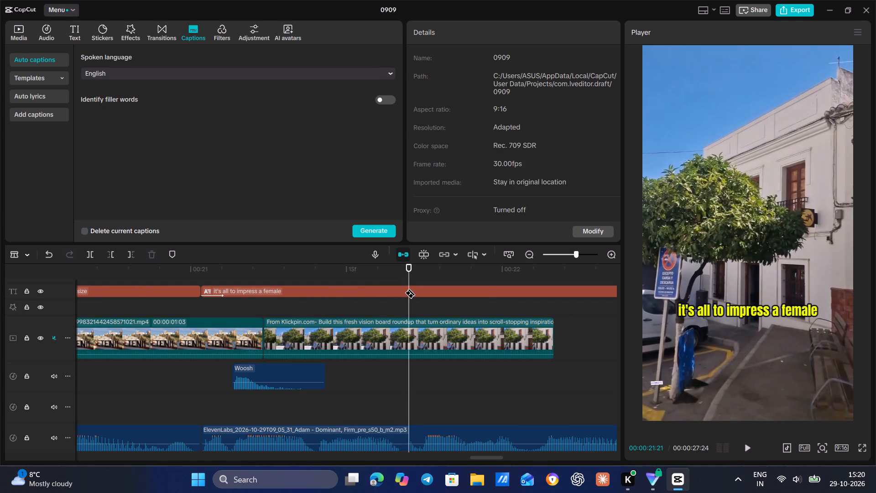
left_click(404, 293)
Continue the narration and split the remaining part of the "it's all to impress a female" caption at about 22 s 3 frames.
key("space")
key("space")
key("space")
key("space")
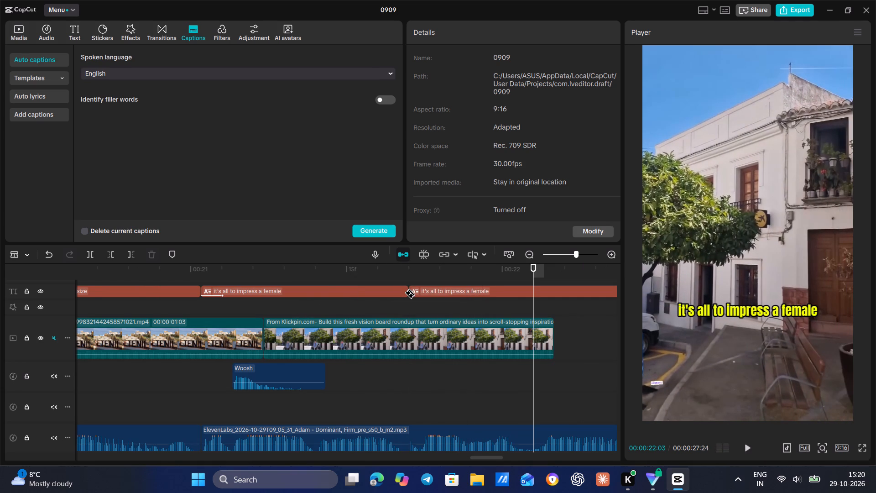
left_click(534, 287)
Play the narration under the "who will lay her eggs in the center" caption and split it at about 23 s 2 frames.
key("space")
key("space")
key("space")
key("space")
key("space")
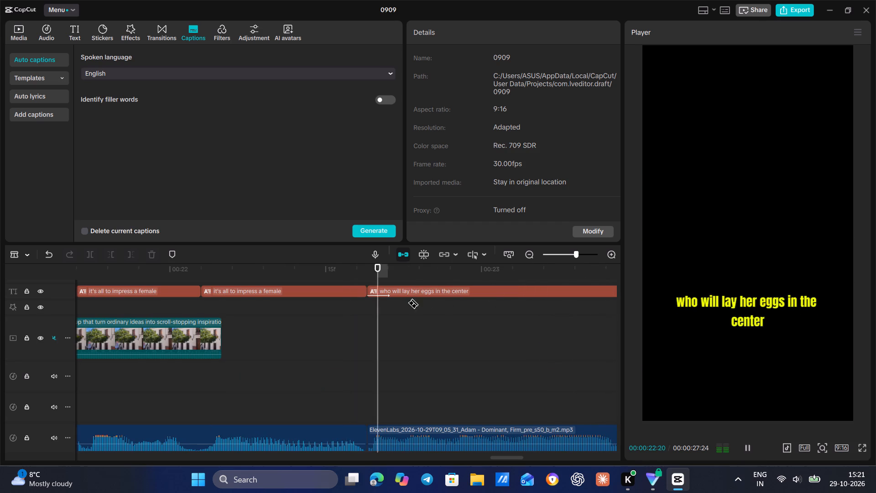
key("space")
key("space")
key("space")
key("space")
key("space")
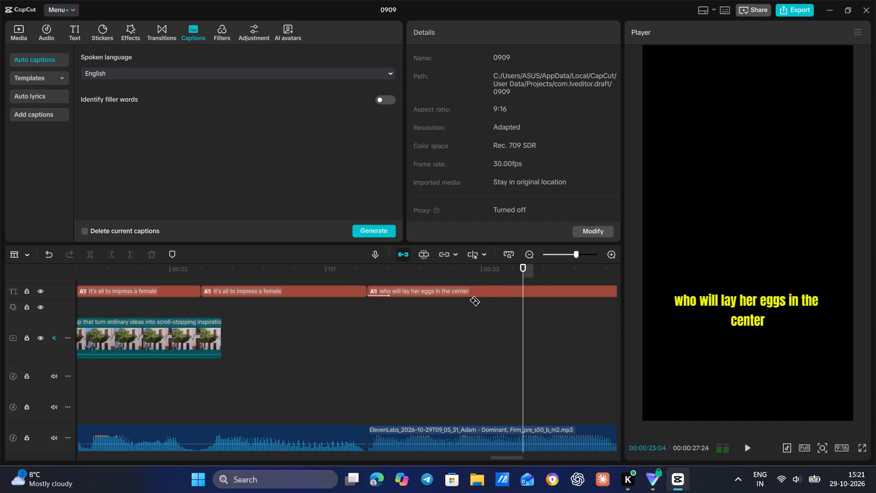
left_click(506, 291)
Split the remaining part of the "who will lay her eggs in the center" caption at about 23 s 16 frames, following the narration.
key("space")
key("space")
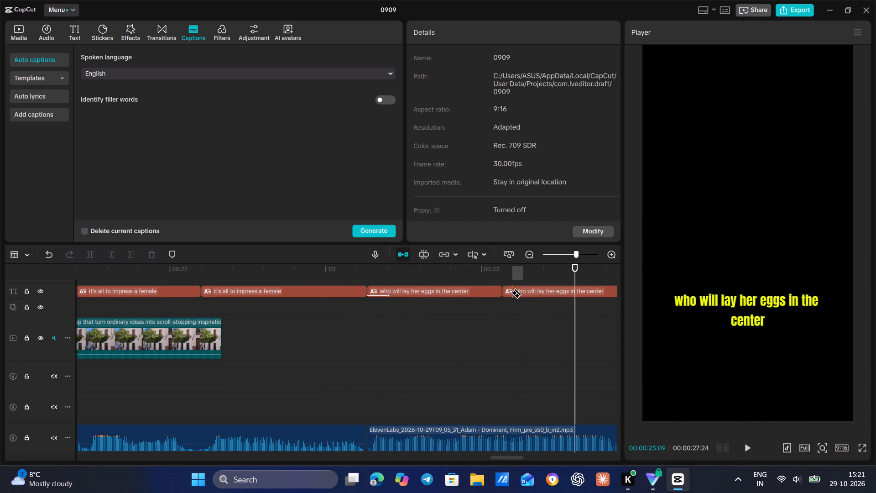
key("space")
key("space")
key("space")
key("space")
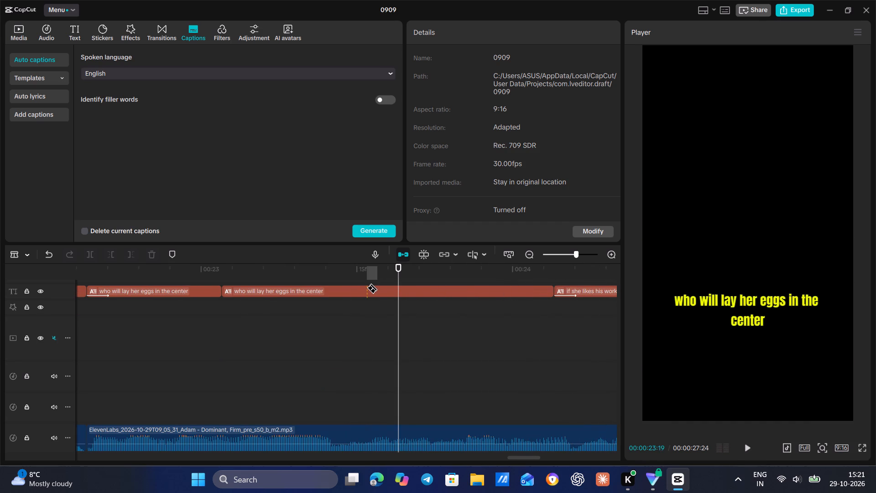
left_click(366, 288)
Play the narration on to the "if she likes his work" caption and split it at about 24 s 13 frames.
key("space")
key("space")
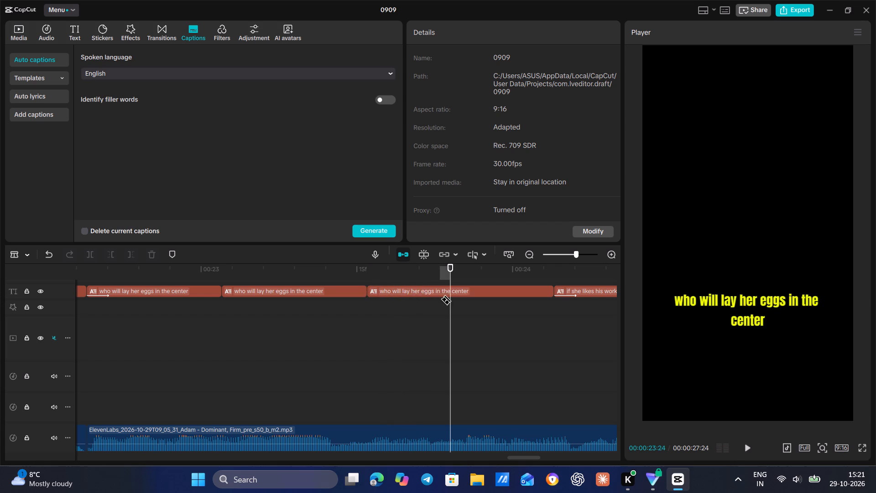
key("space")
key("space")
key("space")
key("space")
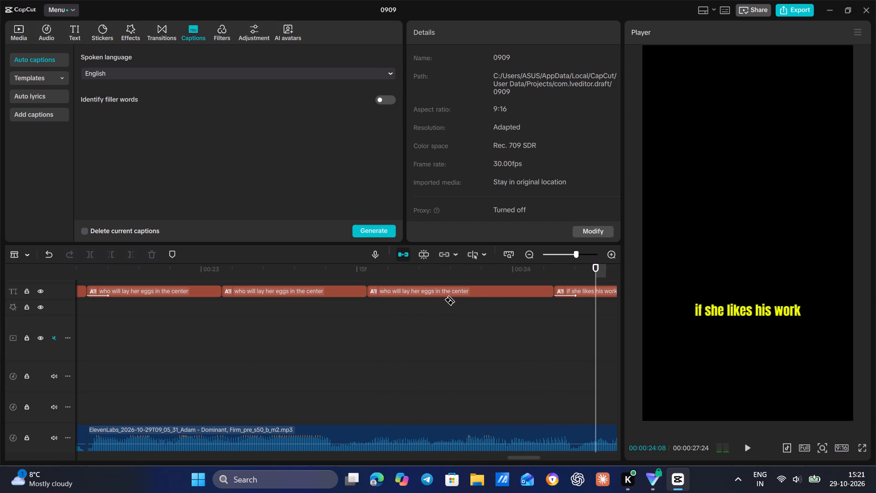
key("space")
key("space")
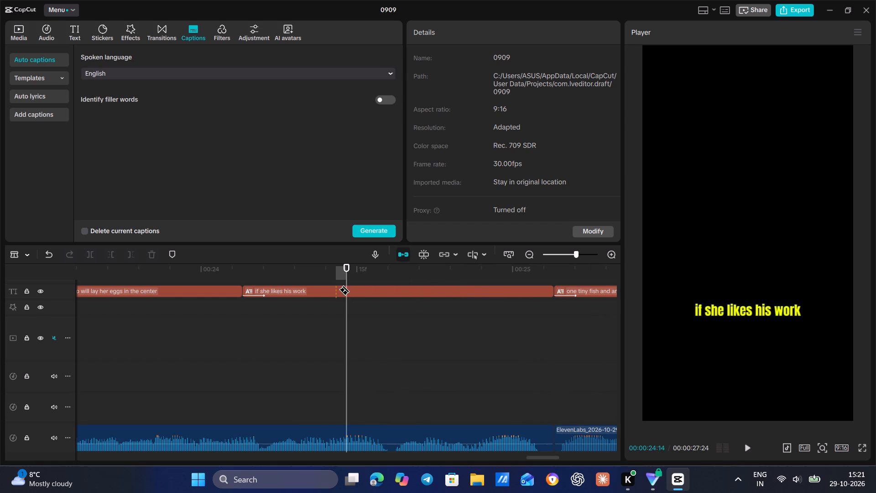
left_click(335, 289)
Play through the last part of the "if she likes his work" caption and into the following one to check them against the narration.
key("space")
key("space")
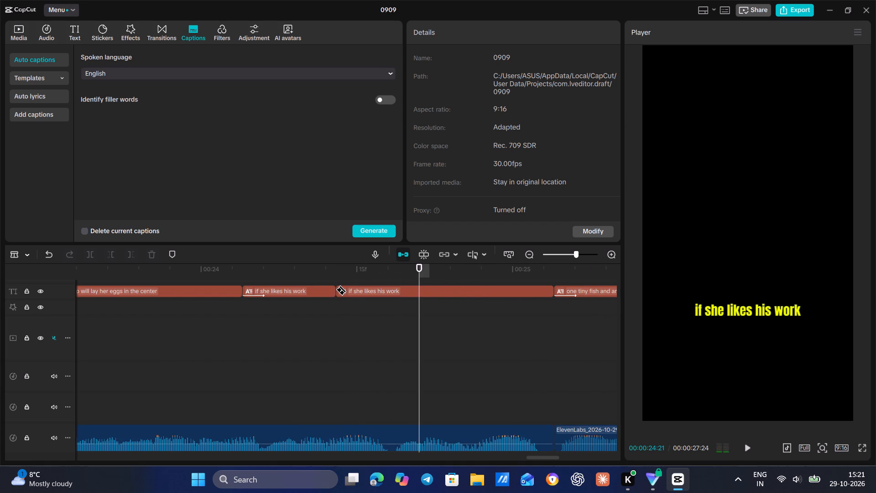
key("space")
key("space")
key("space")
key("space")
key("space")
key("space")
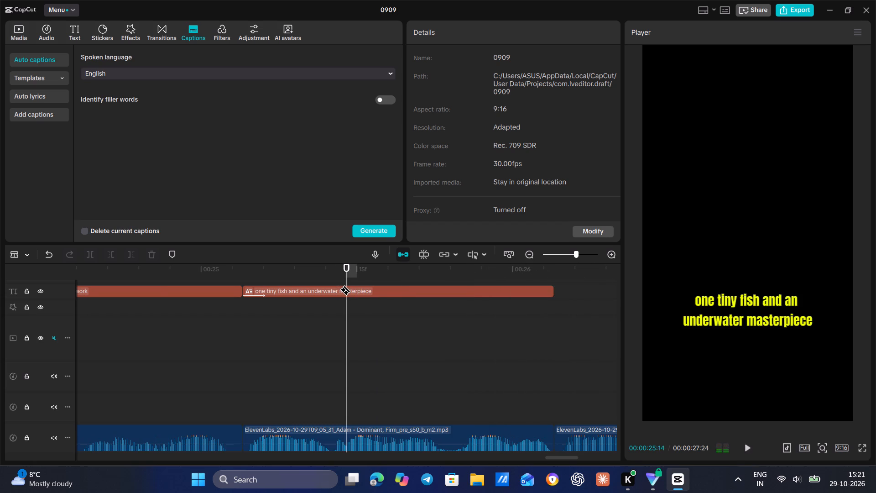
Replay the narration under the "one tiny fish and an underwater masterpiece" caption and split it at about 25 s 25 frames.
key("space")
key("space")
key("space")
key("space")
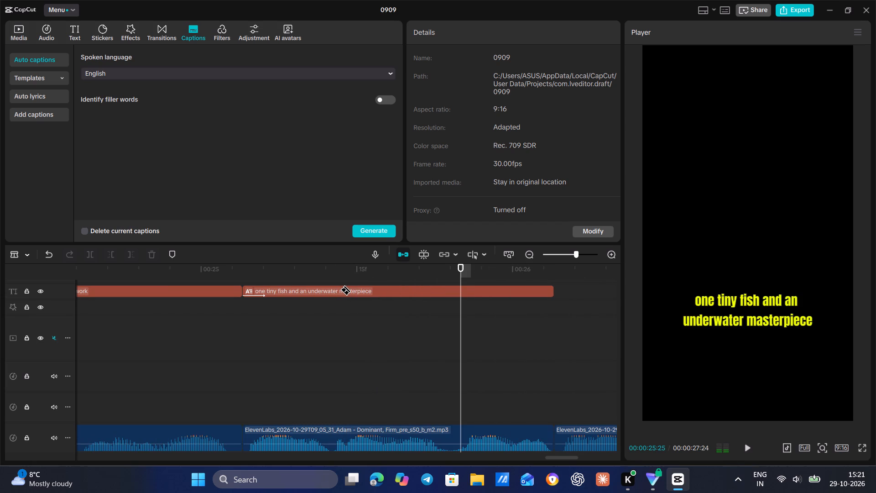
left_click(274, 327)
key("space")
key("space")
key("space")
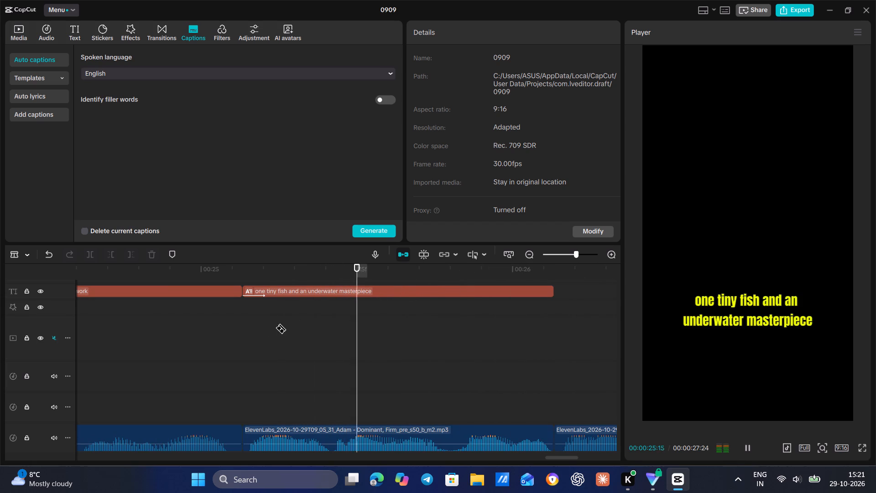
key("space")
key("space")
key("space")
left_click(459, 292)
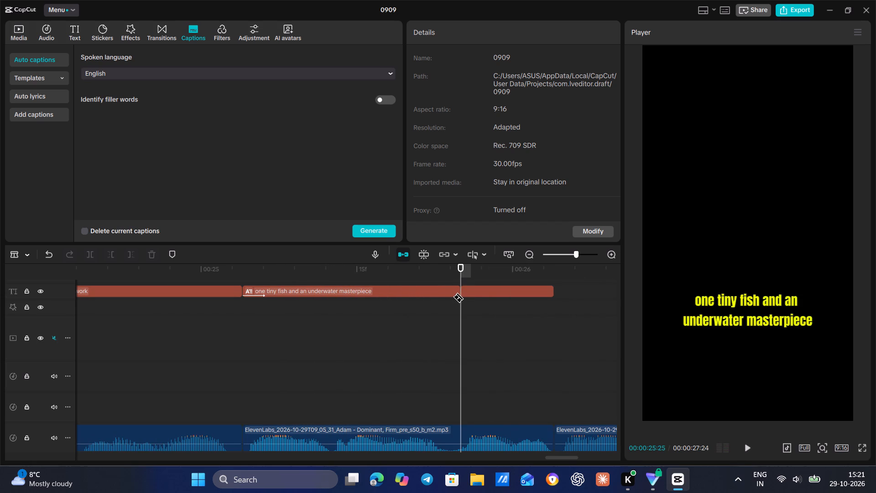
Extend the last "one tiny fish and an underwater masterpiece" caption to the end of the narration at about 27 s 24 frames.
key("space")
key("space")
key("space")
key("space")
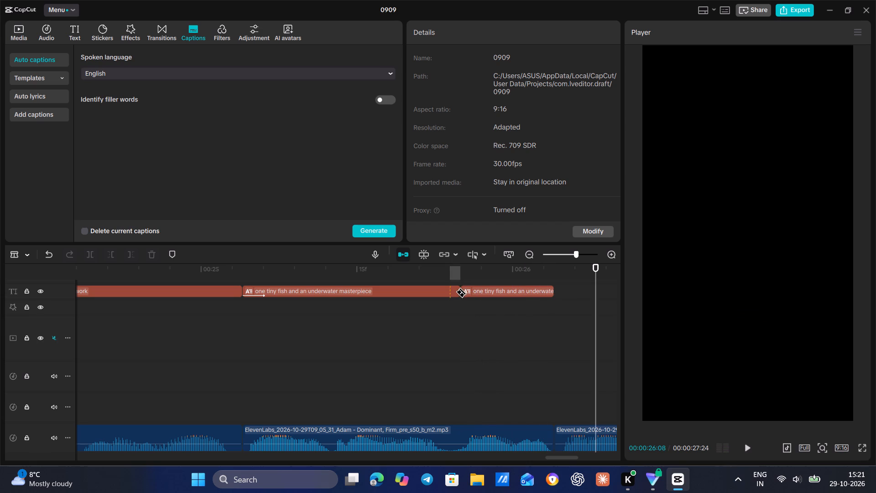
key("a")
left_click(542, 294)
left_click_drag(553, 290, 603, 302)
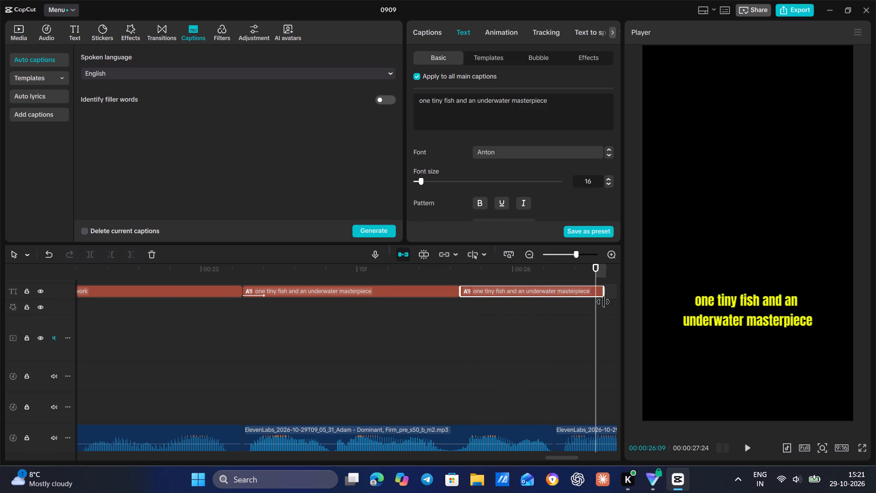
left_click_drag(603, 302, 429, 368)
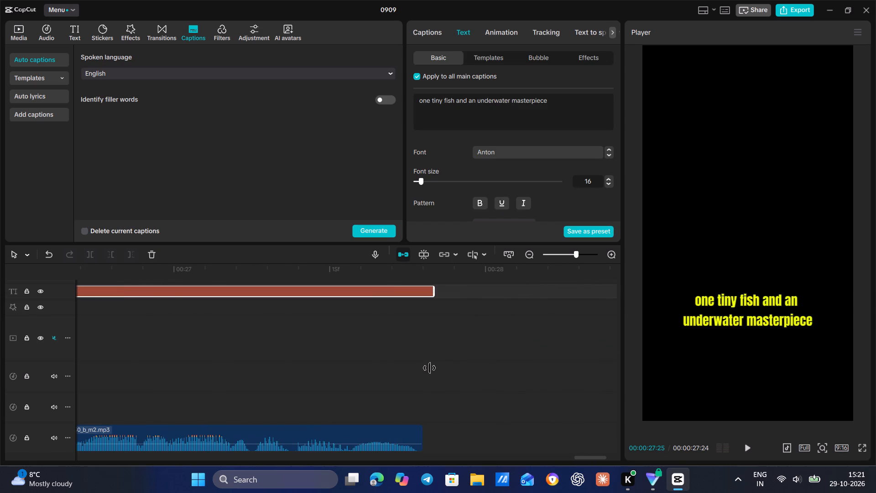
left_click_drag(429, 368, 424, 370)
left_click(375, 357)
Replay the narration from about 25 s 15 frames and split the extended last caption at about 26 s 11 frames.
left_click_drag(374, 357, 47, 359)
left_click(176, 343)
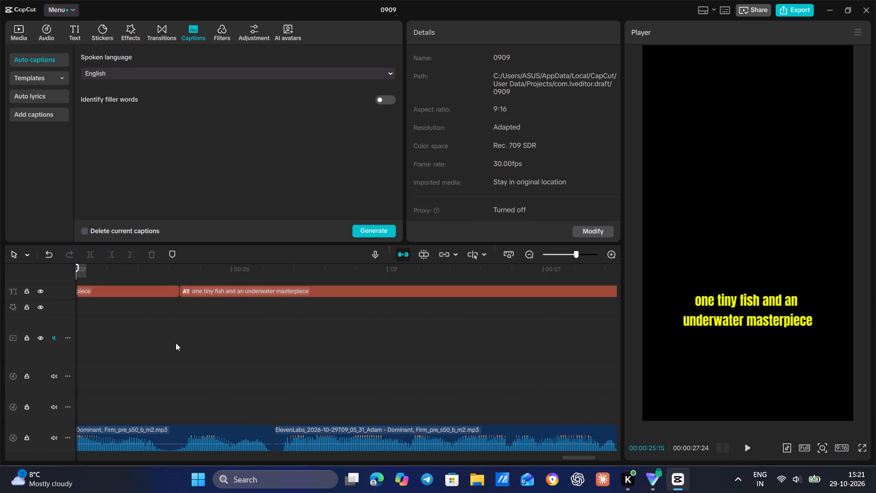
key("space")
key("space")
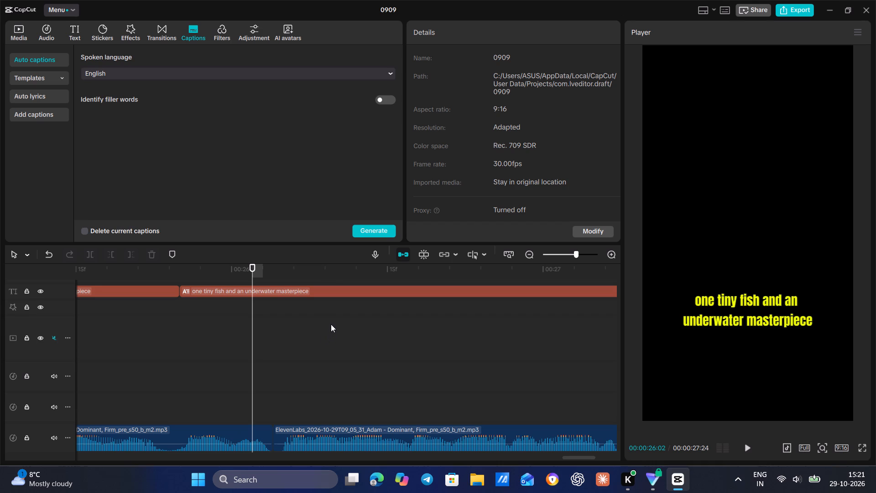
key("space")
key("space")
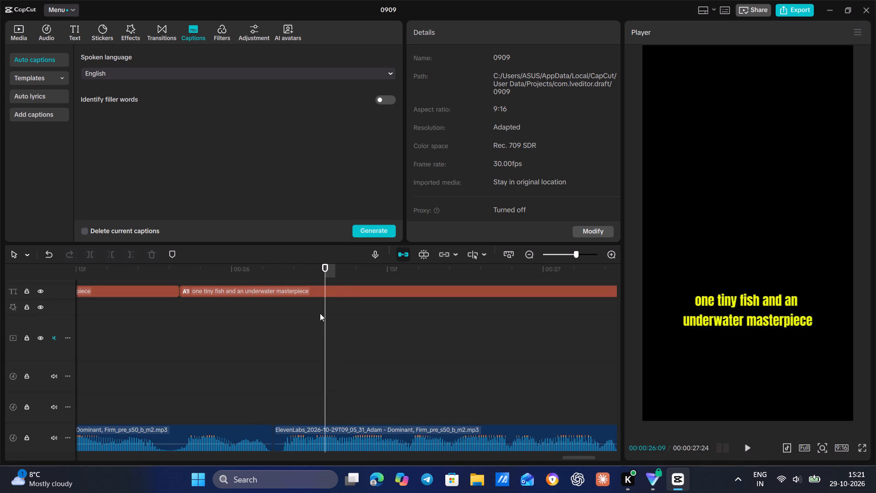
key("b")
left_click(343, 289)
Continue the narration and split the remaining part of the last caption at about 26 s 28 frames.
key("space")
key("space")
key("space")
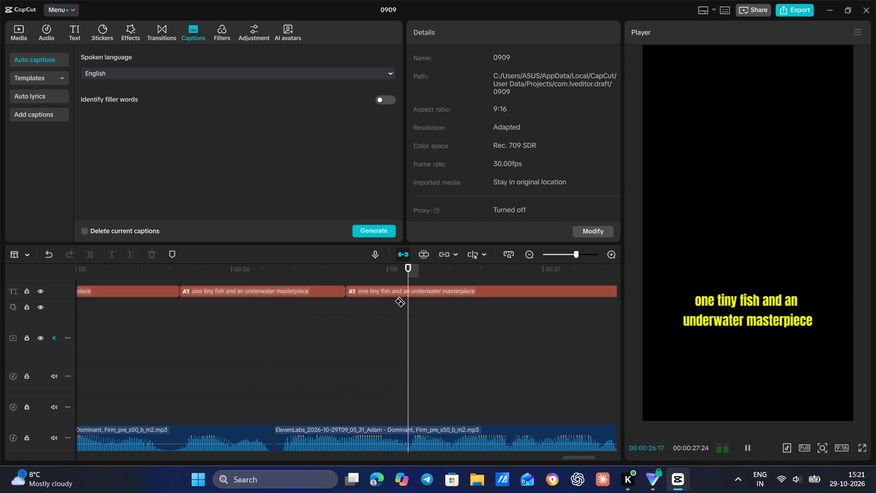
key("space")
key("space")
key("space")
key("space")
key("space")
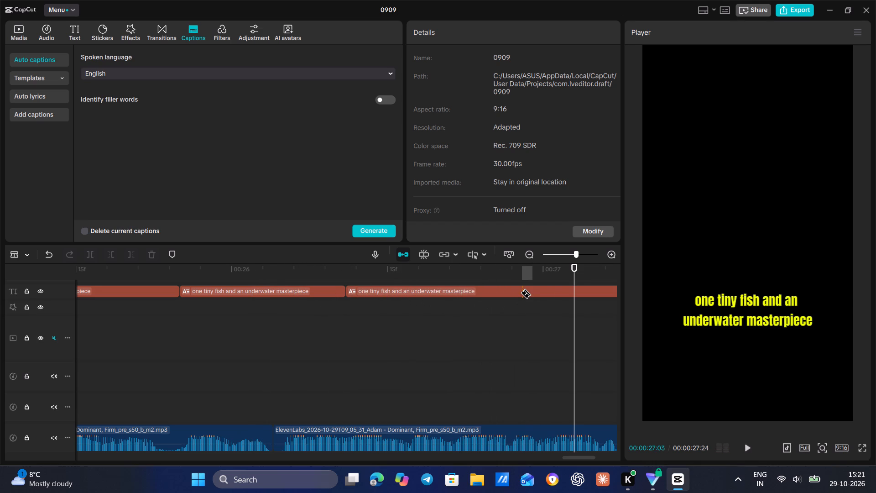
left_click(520, 293)
Play the final caption segment through to the end of the narration to check its timing.
key("space")
key("space")
key("space")
key("space")
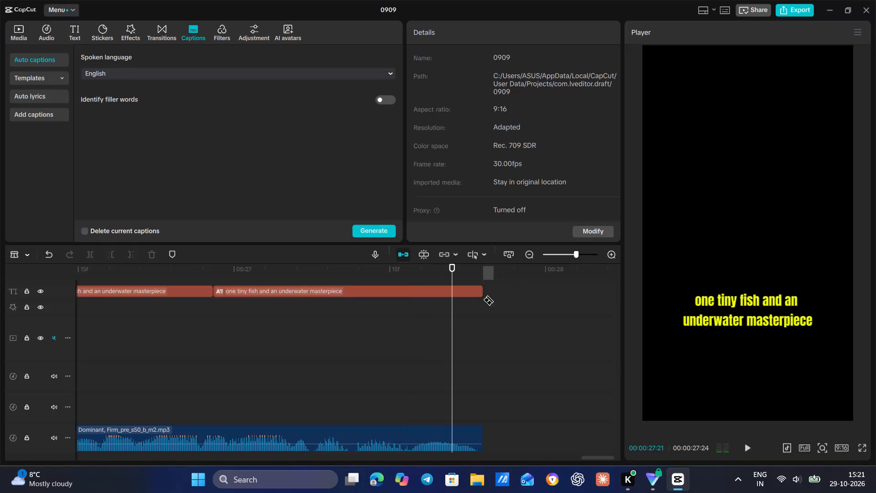
Extend the question mark sticker at the start of the timeline so that it ends together with the Blur effect.
key("a")
triple_click(528, 258)
left_click(529, 258)
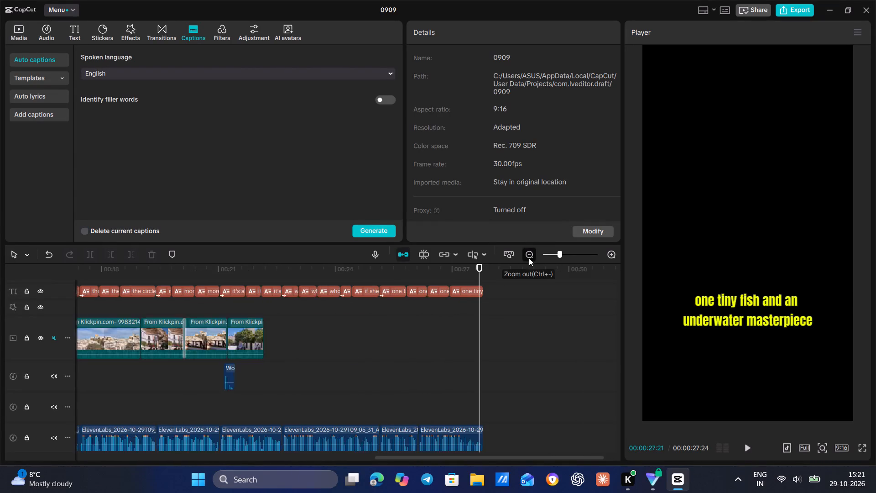
left_click(229, 278)
left_click_drag(229, 278, 1, 296)
scroll(263, 309, "up", 2)
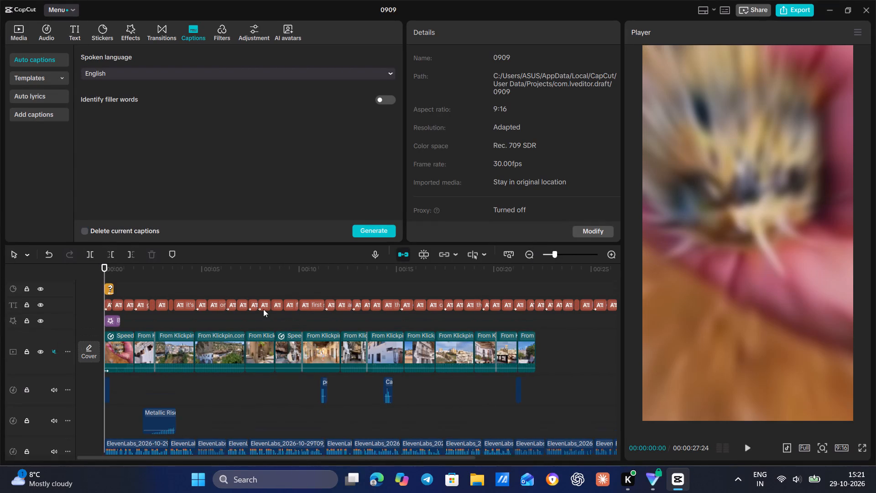
scroll(263, 309, "up", 2)
triple_click(606, 259)
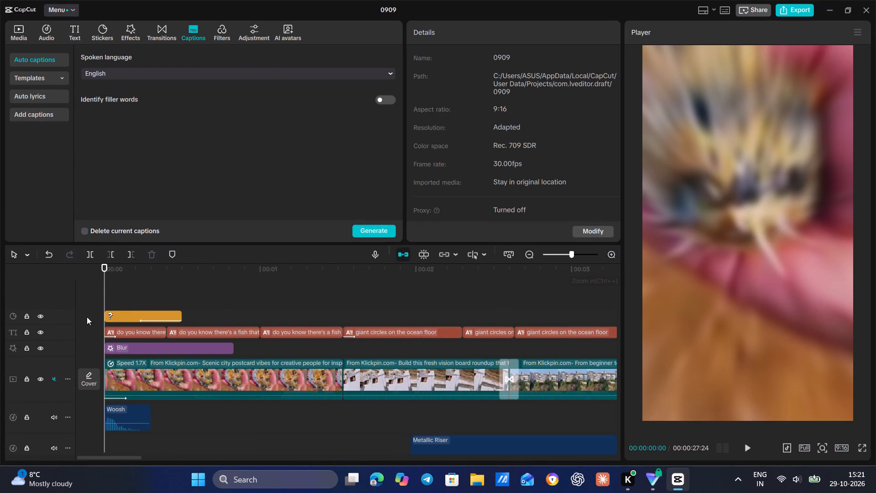
key("b")
key("space")
key("space")
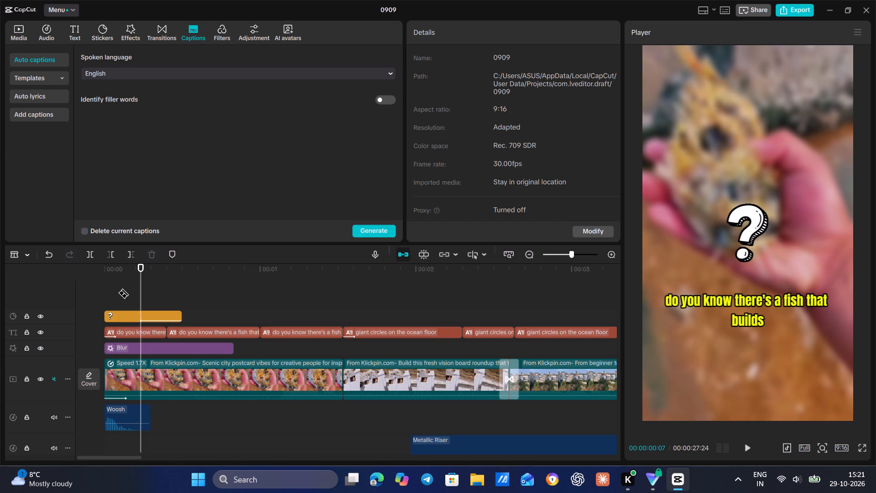
key("space")
key("space")
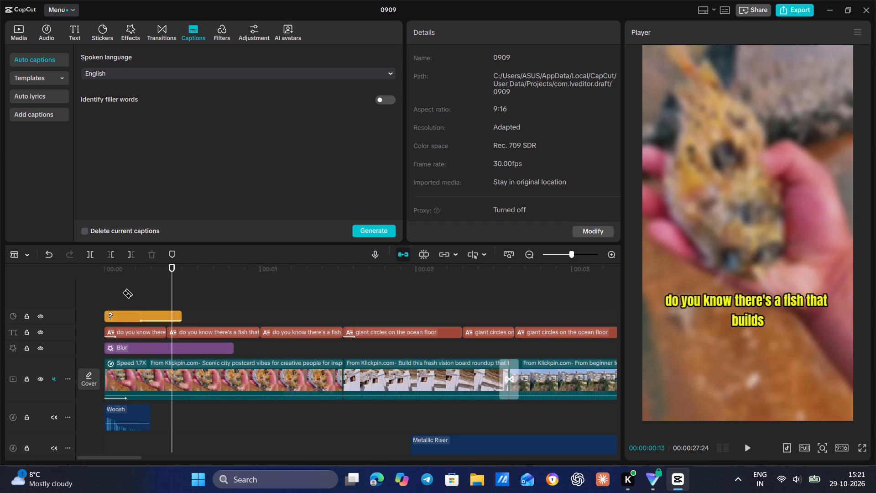
key("a")
left_click(178, 314)
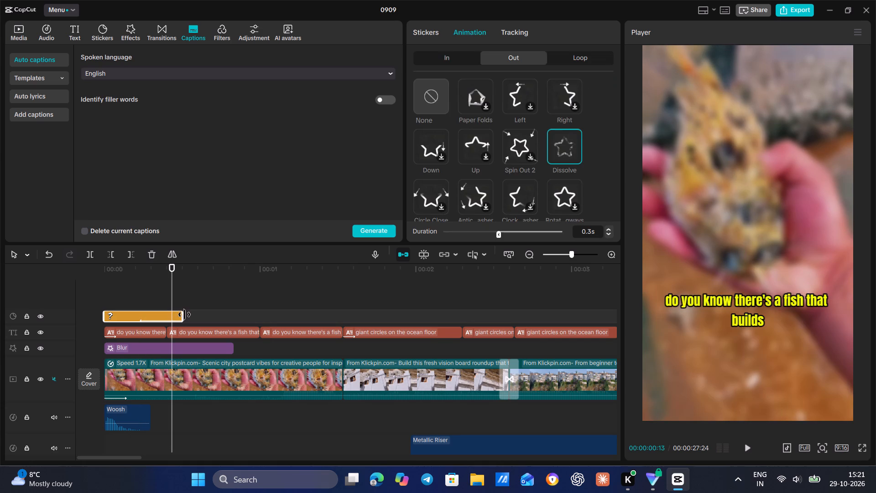
left_click_drag(183, 317, 230, 350)
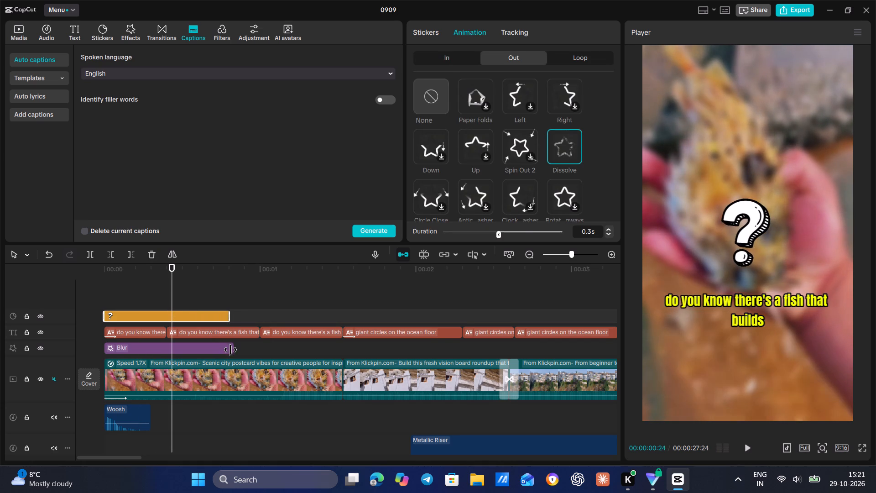
left_click_drag(230, 350, 231, 350)
Play the opening from the start to check the sticker, blur and first captions against the narration.
left_click(125, 298)
left_click_drag(125, 298, 28, 311)
key("space")
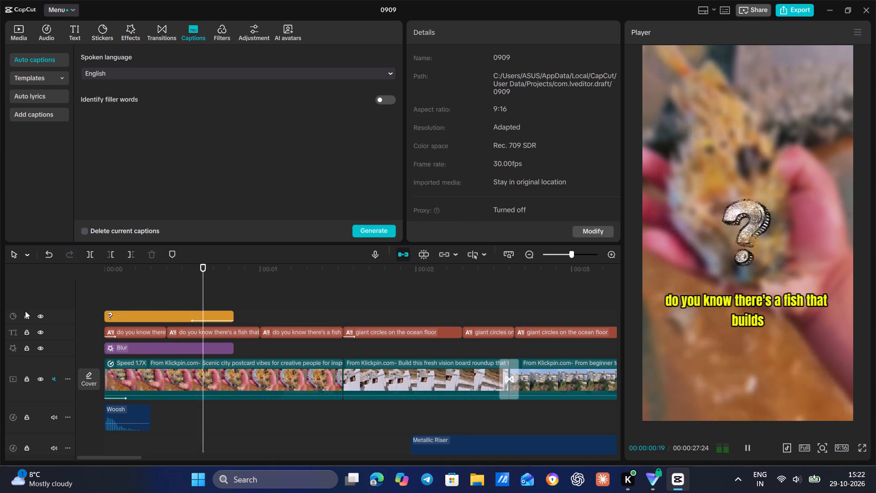
key("space")
key("space")
key("space")
key("space")
key("space")
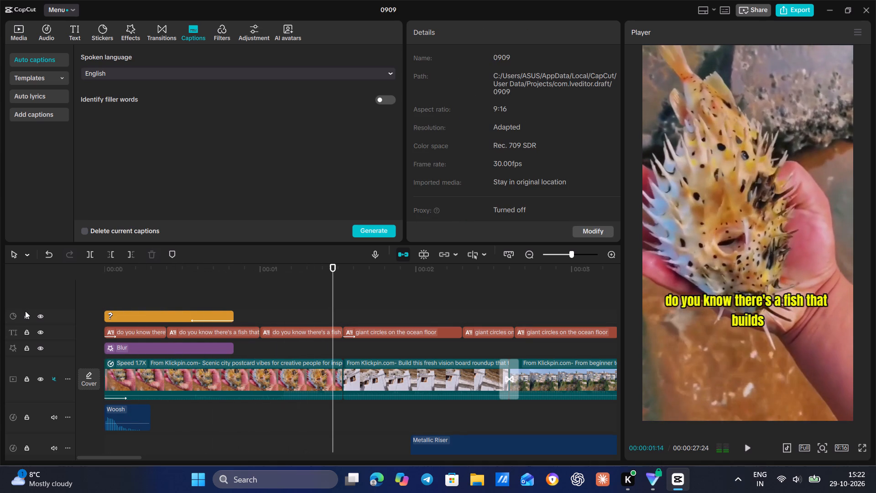
Shorten the text of the first caption segment to "do you know".
left_click(135, 332)
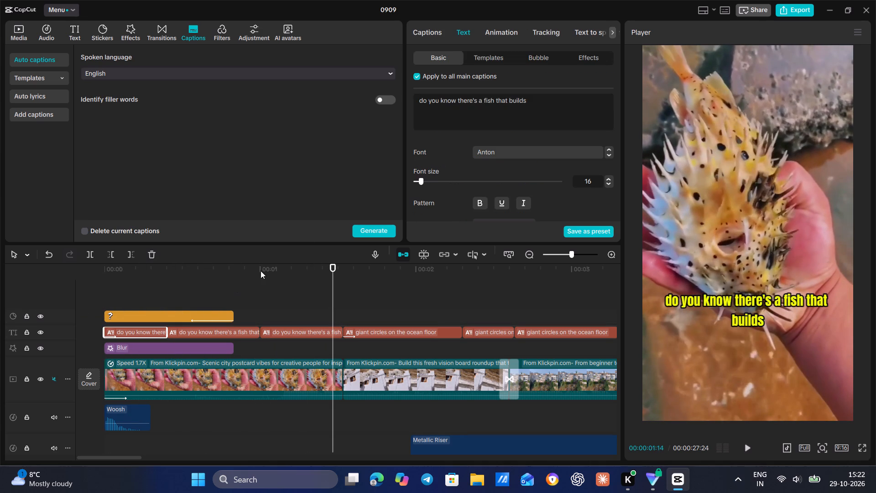
left_click_drag(548, 101, 457, 100)
key("BackSpace")
Play the opening from the start in short bursts to check the first two caption segments against the narration.
left_click(126, 296)
left_click_drag(125, 296, 79, 304)
key("space")
key("space")
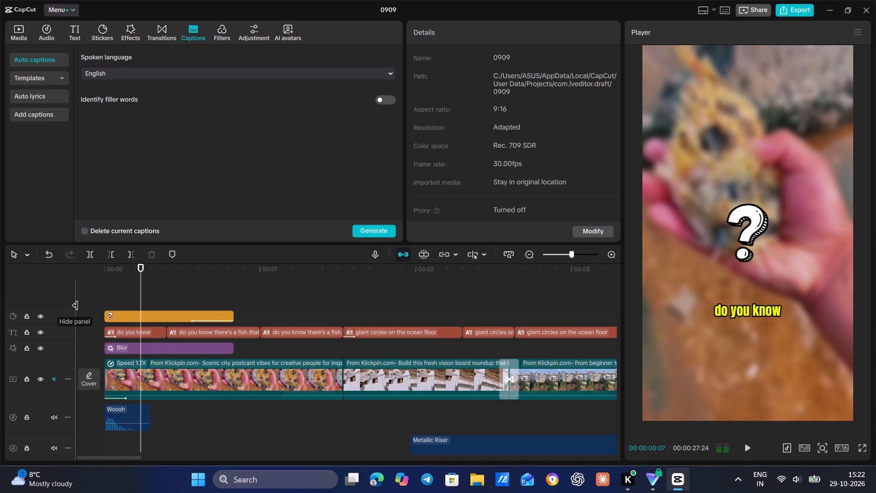
key("space")
key("space")
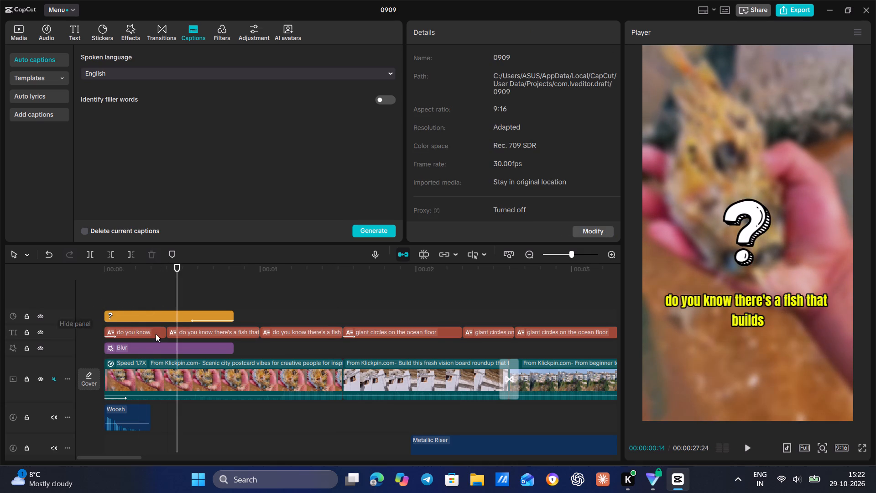
key("space")
key("space")
key("space")
key("space")
Shorten the second caption segment's text to "there's a fish" and play it against the narration.
left_click(229, 336)
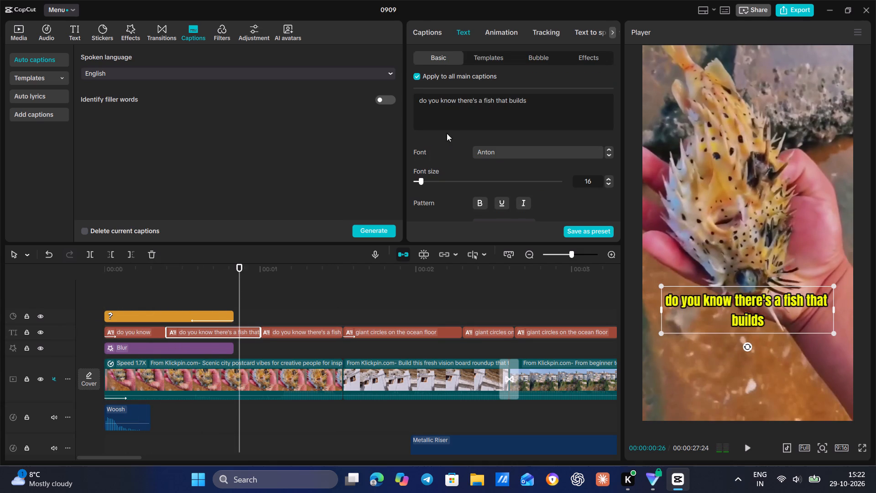
left_click_drag(456, 101, 369, 103)
key("BackSpace")
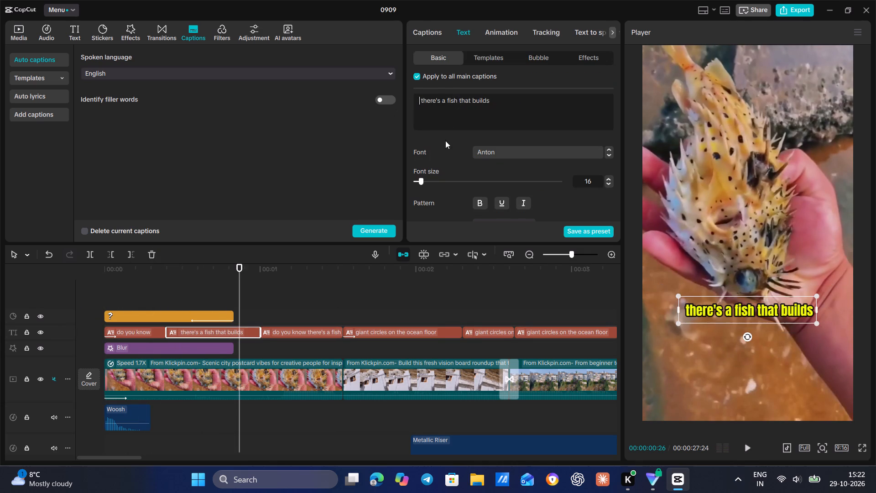
left_click_drag(499, 97, 456, 100)
key("BackSpace")
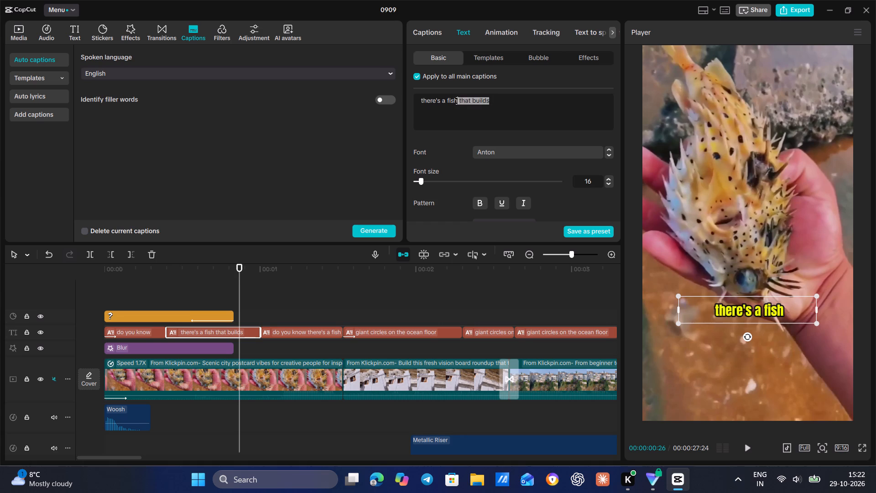
left_click(158, 287)
key("space")
key("space")
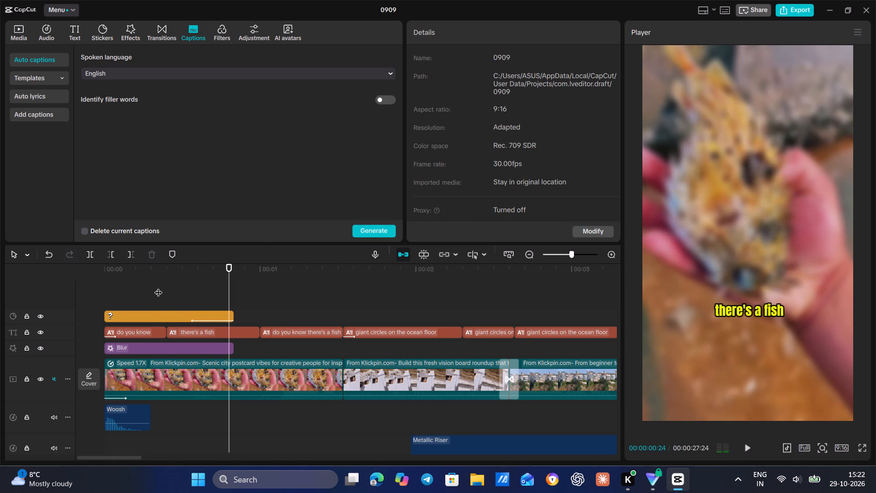
key("space")
key("space")
key("space")
key("space")
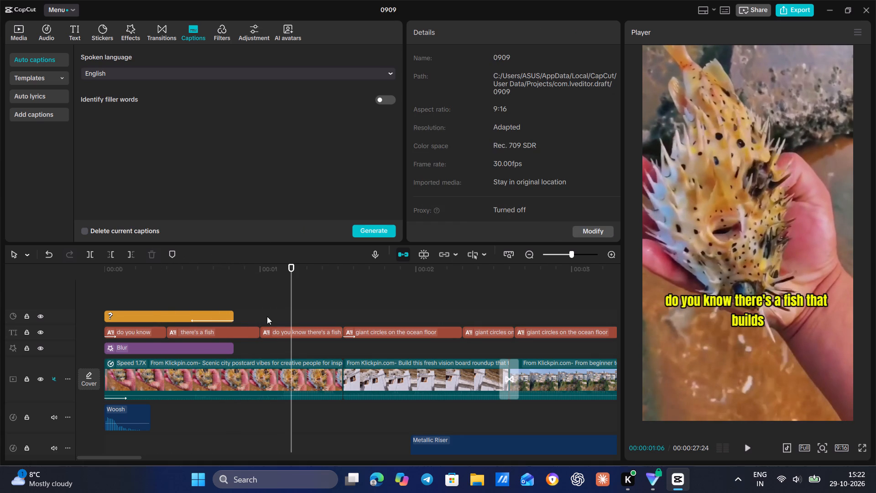
Keyframe the opening Blur effect at 50 at about frame 21 and at 0 at its end, about frame 25.
left_click(215, 345)
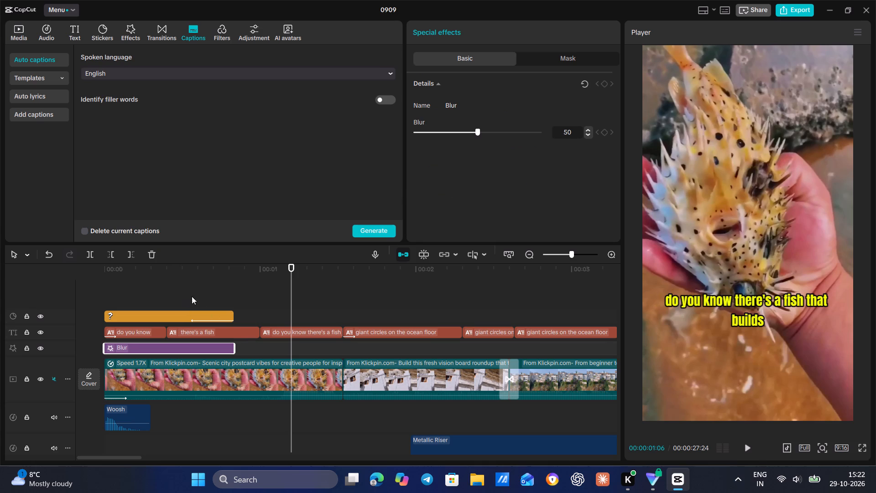
left_click(206, 298)
left_click(212, 295)
left_click(209, 350)
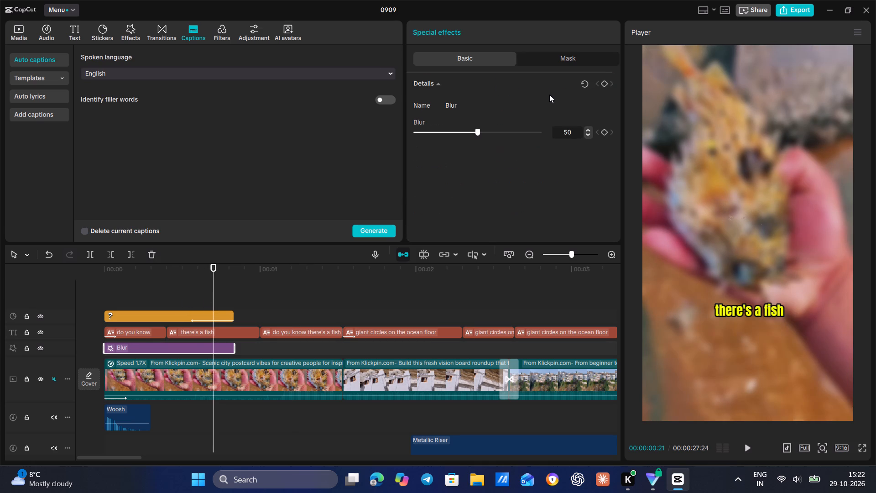
left_click(604, 86)
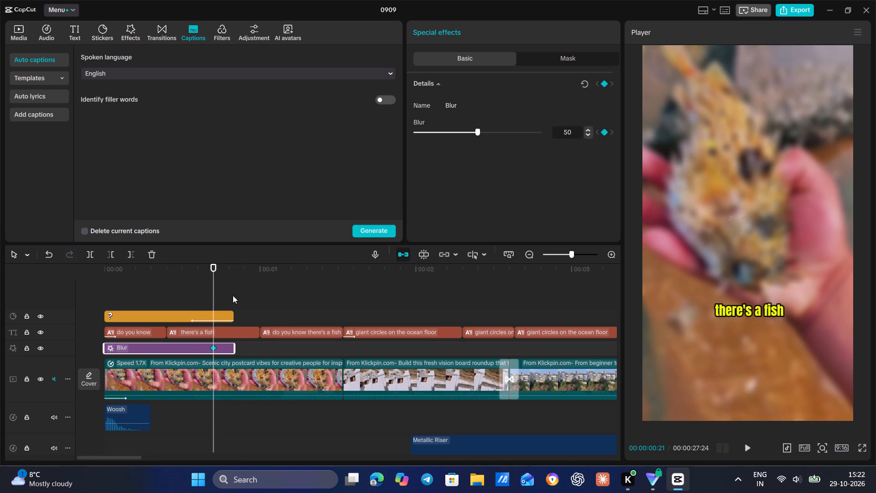
left_click(233, 294)
left_click(219, 347)
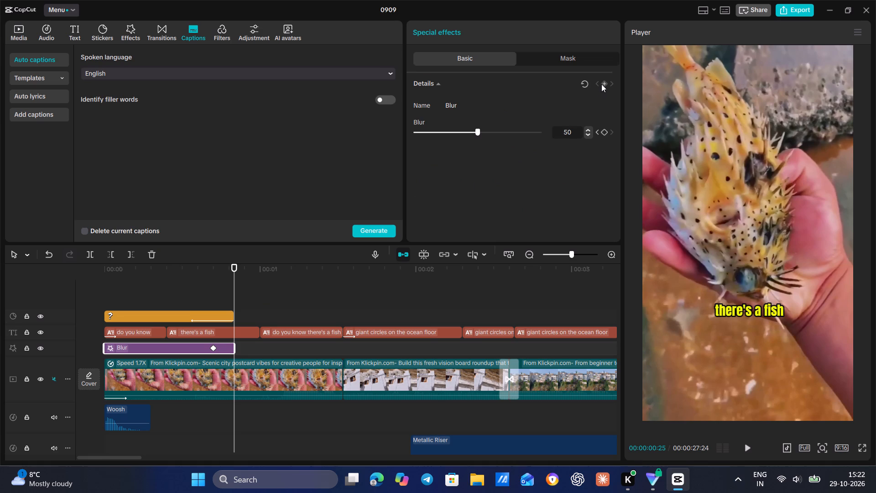
left_click(601, 84)
left_click(573, 130)
key("BackSpace")
key("BackSpace")
key("0")
key("Return")
Play the opening to check how the blur fades out at the end of the Blur effect.
left_click(187, 300)
key("space")
key("space")
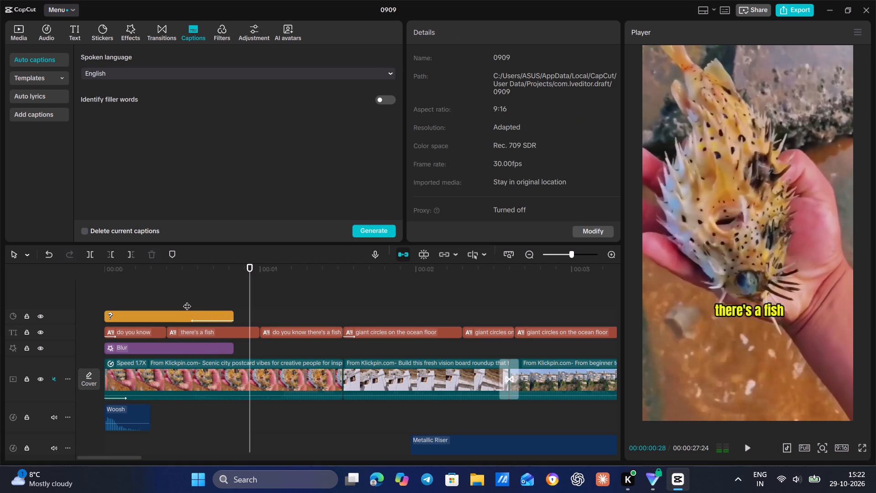
left_click(165, 288)
left_click_drag(165, 288, 30, 294)
key("space")
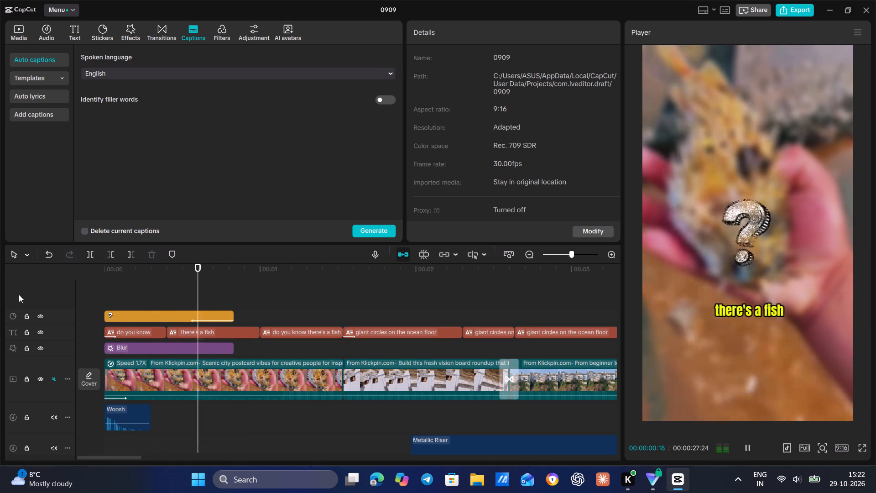
key("space")
key("space")
key("space")
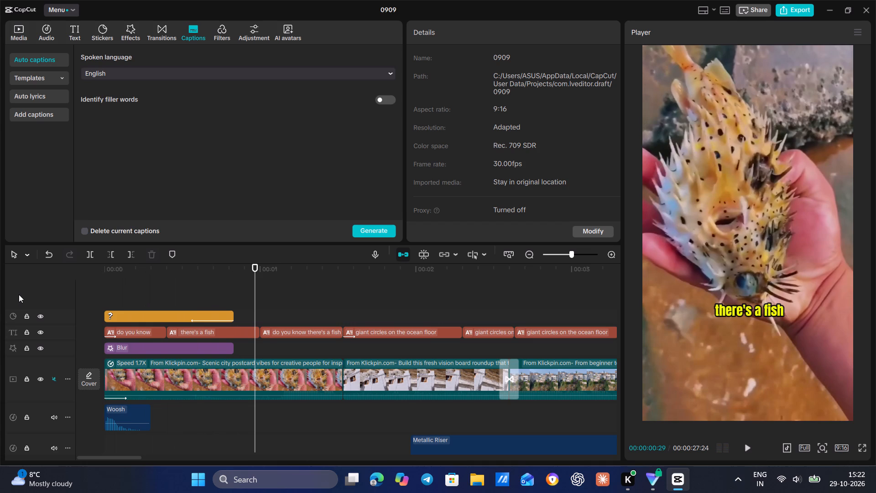
Continue the narration and shorten the third caption segment's text to "that builds".
key("space")
key("space")
key("space")
key("space")
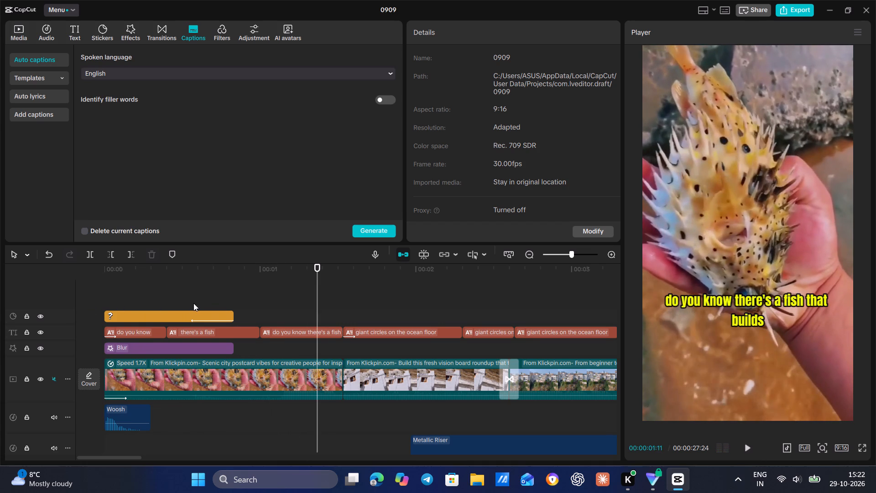
key("space")
key("space")
left_click(304, 334)
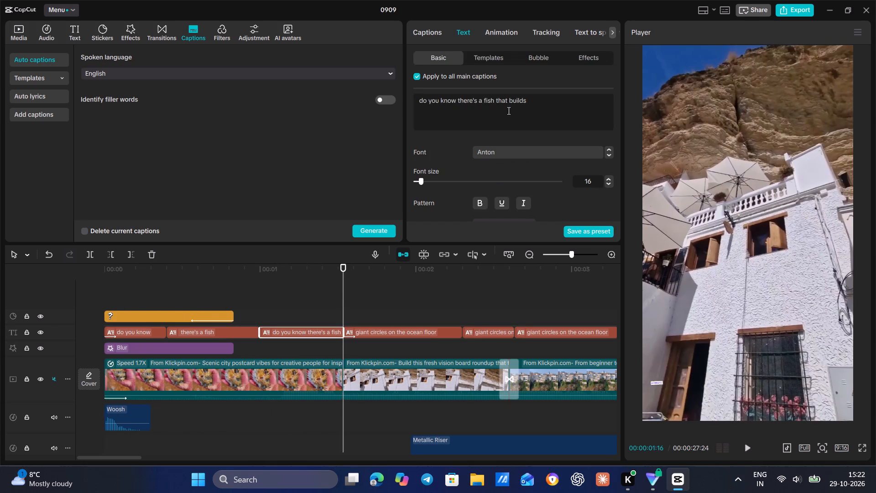
left_click_drag(495, 99, 394, 100)
key("BackSpace")
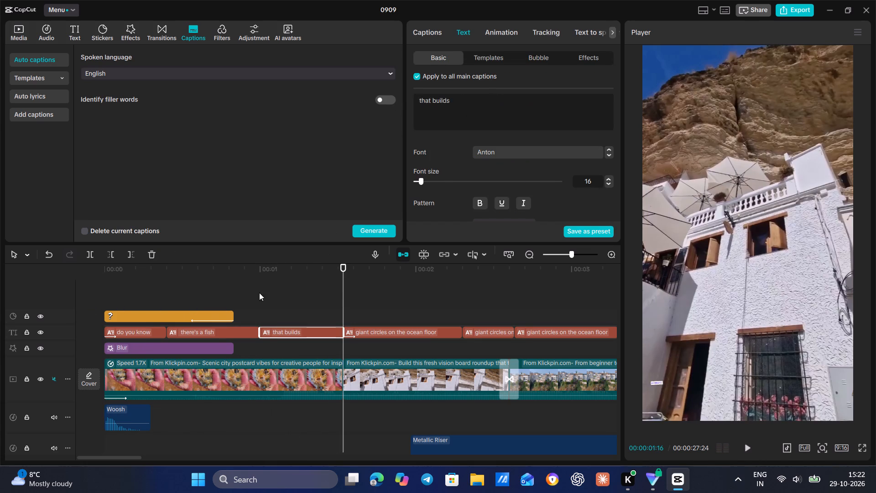
Play on from about 1 s and shorten the first "giant circles on the ocean floor" segment to "giant circles".
left_click(267, 287)
key("space")
key("space")
key("space")
key("space")
key("space")
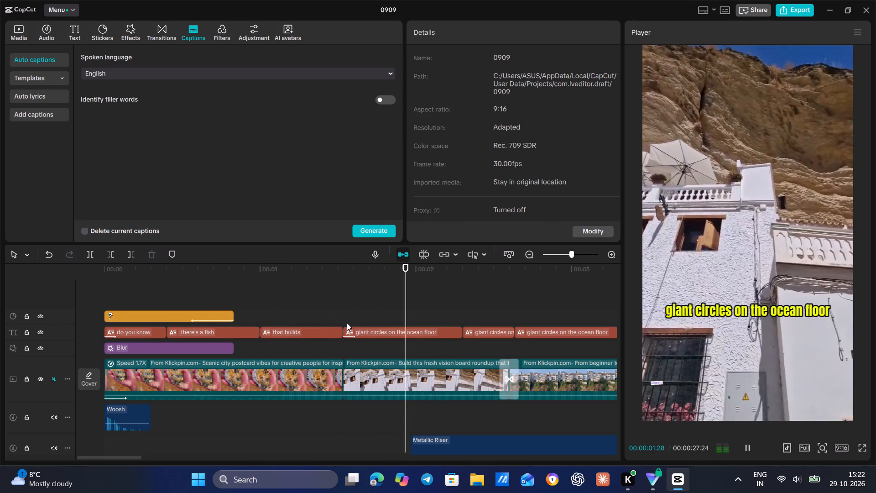
key("space")
key("space")
key("space")
key("space")
key("space")
left_click(404, 336)
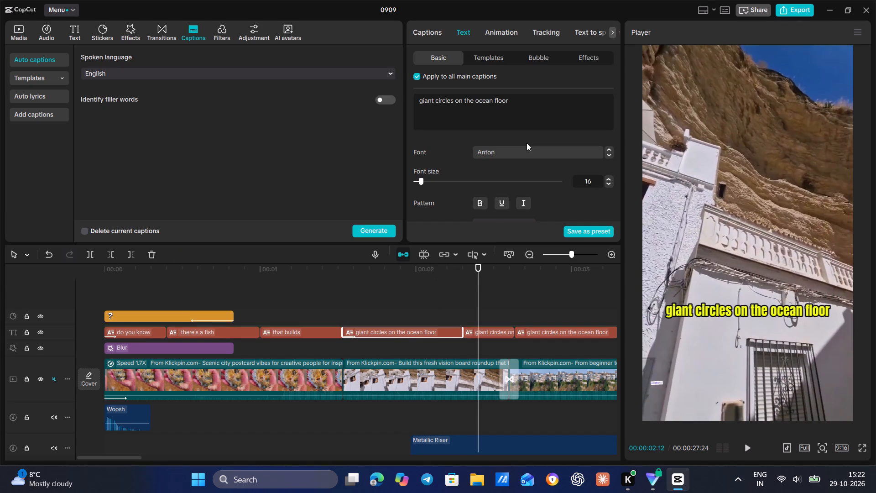
left_click_drag(528, 97, 454, 100)
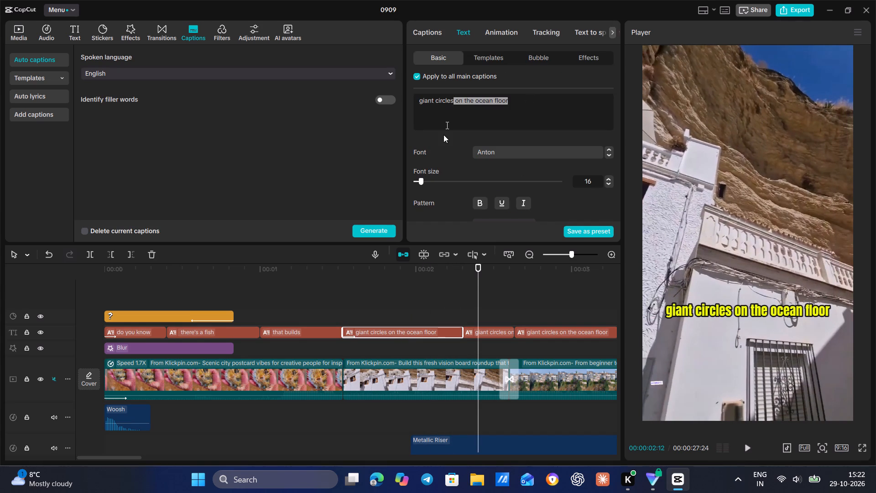
key("BackSpace")
Play on from the "giant circles" caption and shorten the segment following it to "on the".
left_click(350, 296)
key("space")
key("space")
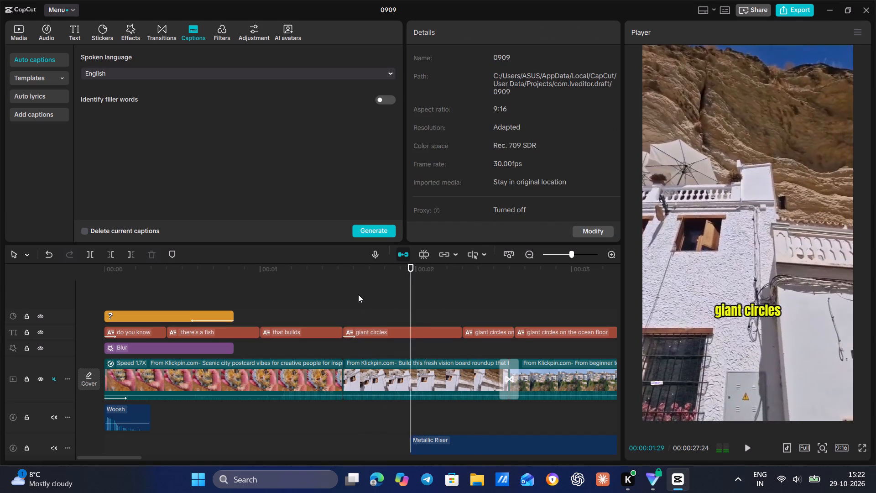
key("space")
key("space")
key("space")
key("space")
key("space")
key("space")
left_click(505, 336)
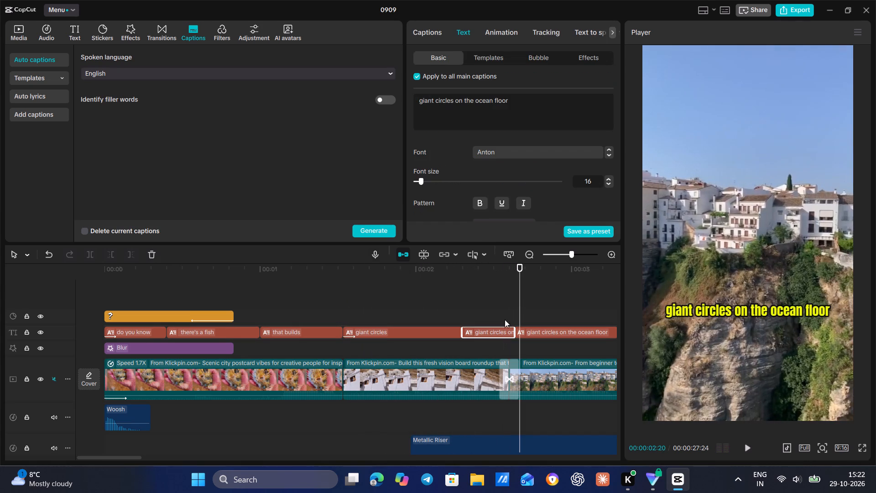
left_click_drag(454, 103, 406, 98)
key("BackSpace")
left_click_drag(486, 107, 439, 103)
key("BackSpace")
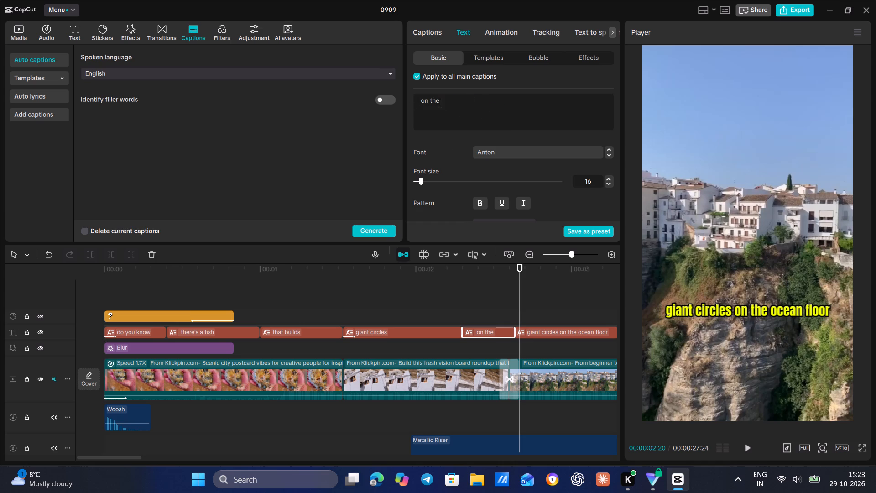
Shorten the caption segment after "on the" to "ocean floor".
left_click(526, 330)
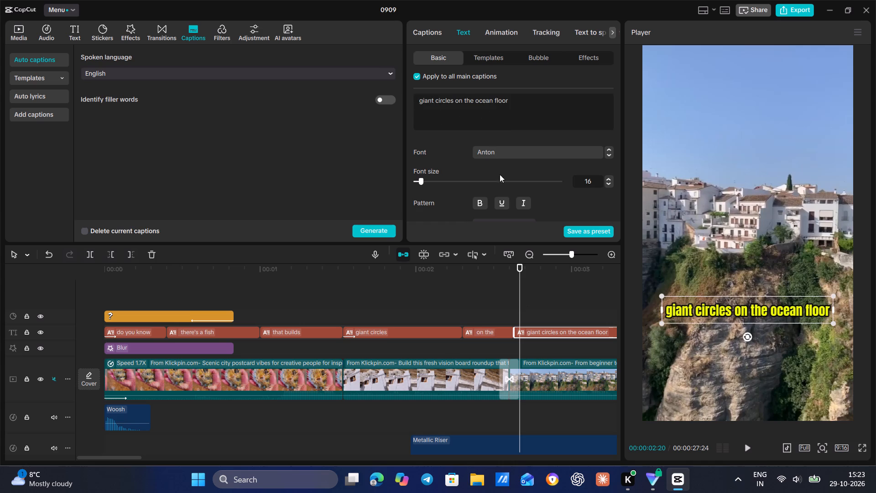
left_click_drag(474, 104, 410, 100)
key("BackSpace")
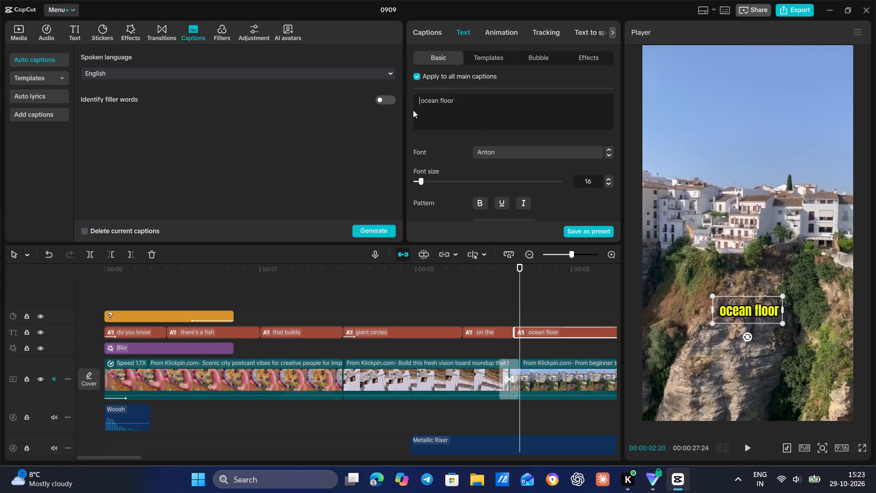
Play on through "ocean floor" and shorten the first "it's a tiny puffer fish" segment to "it's a".
left_click(505, 306)
key("space")
key("space")
key("space")
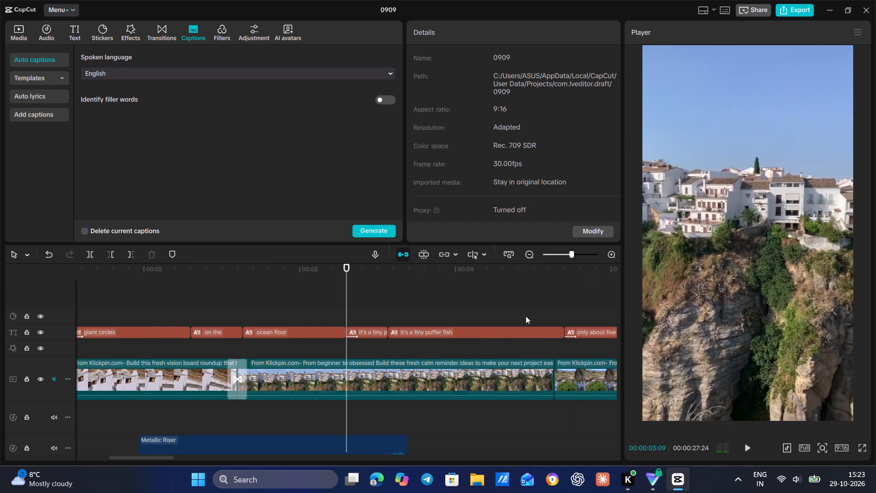
key("space")
left_click(366, 331)
left_click_drag(485, 95, 476, 97)
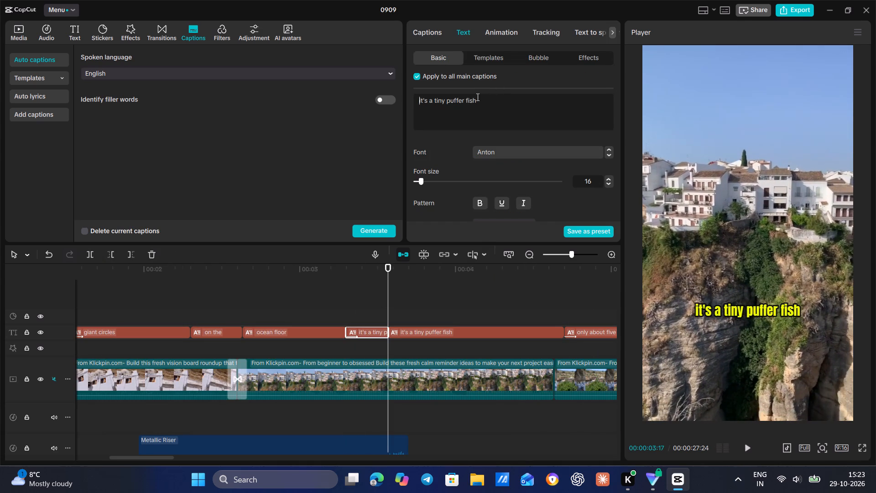
left_click_drag(476, 97, 437, 101)
left_click(494, 103)
left_click_drag(491, 100, 461, 101)
left_click_drag(461, 101, 433, 102)
key("BackSpace")
Play on through the "it's a" caption and shorten the segment after it to "tiny puffer fish".
left_click(310, 300)
key("space")
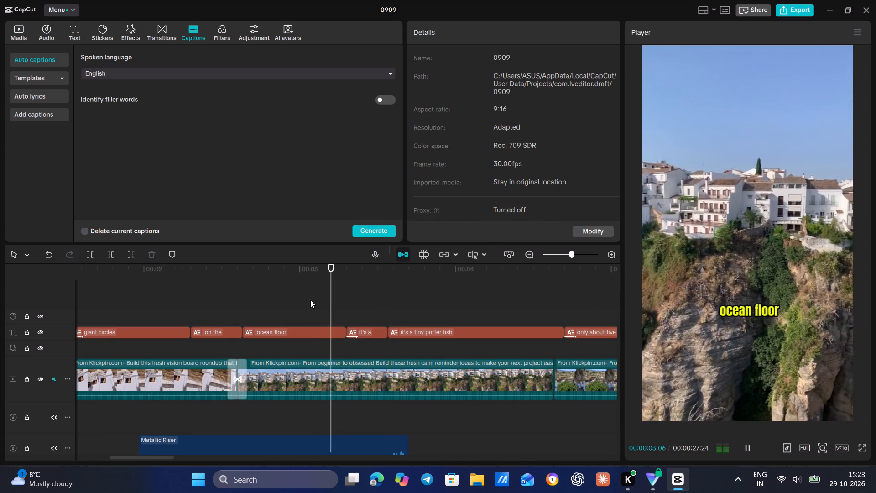
key("space")
left_click(436, 330)
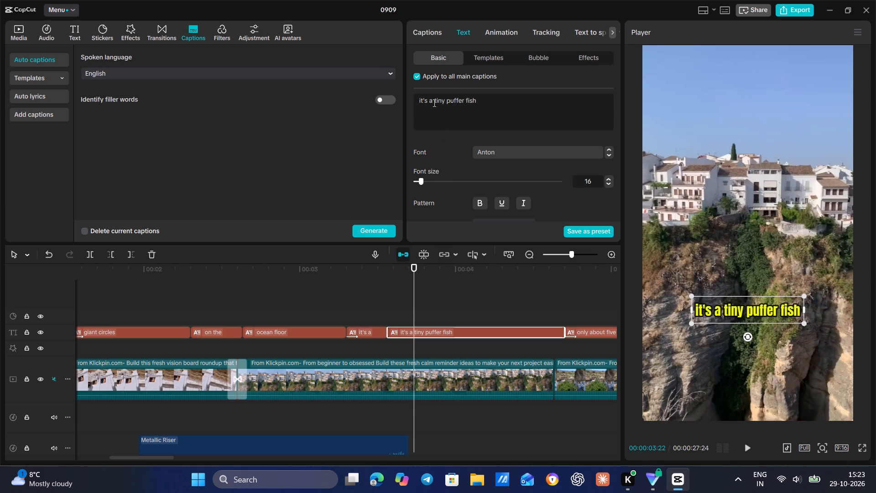
left_click_drag(433, 101, 409, 99)
key("BackSpace")
Play on through "tiny puffer fish" and shorten the first "only about five inches long" caption segment to "only about".
left_click(387, 298)
key("space")
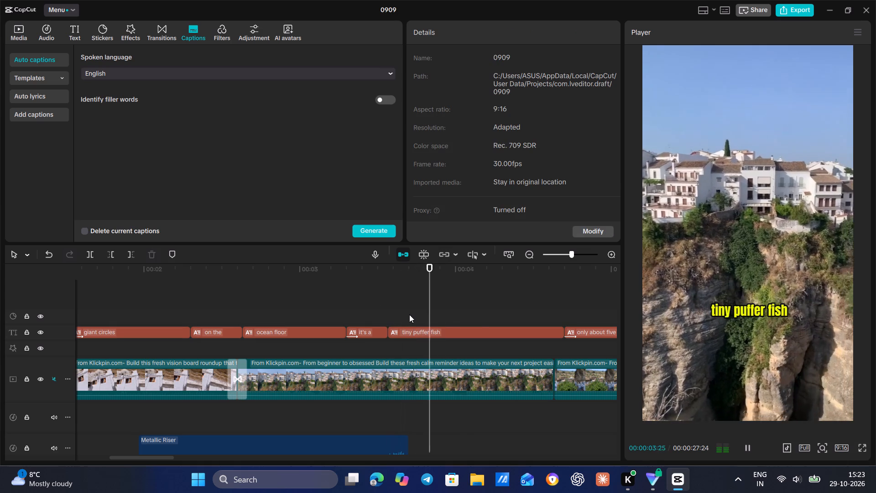
key("space")
key("space")
key("space")
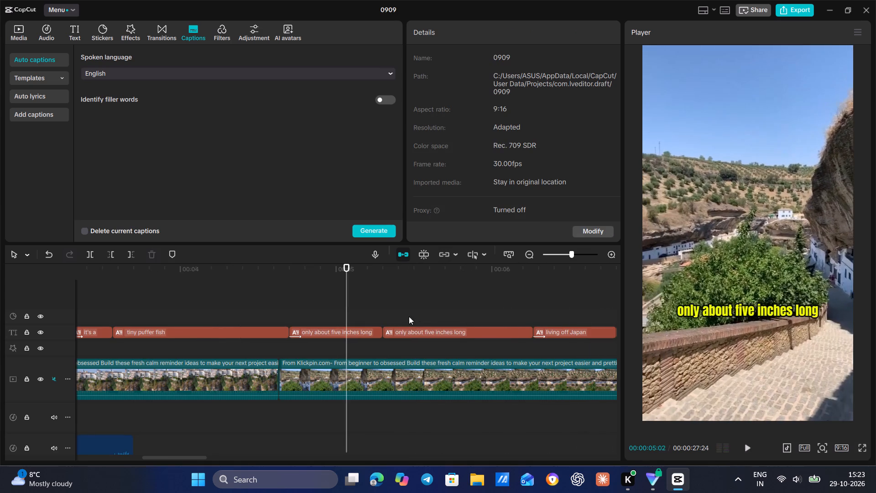
key("space")
key("space")
left_click(363, 333)
left_click_drag(500, 107, 440, 99)
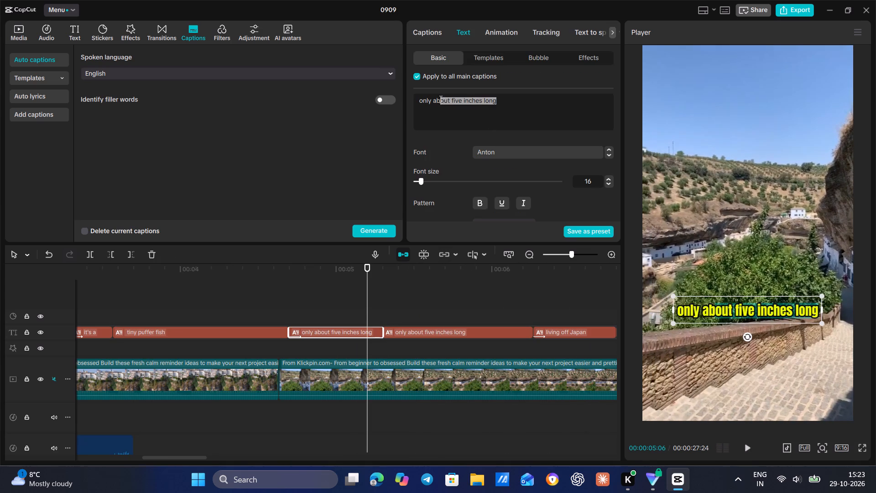
left_click_drag(440, 99, 451, 98)
key("BackSpace")
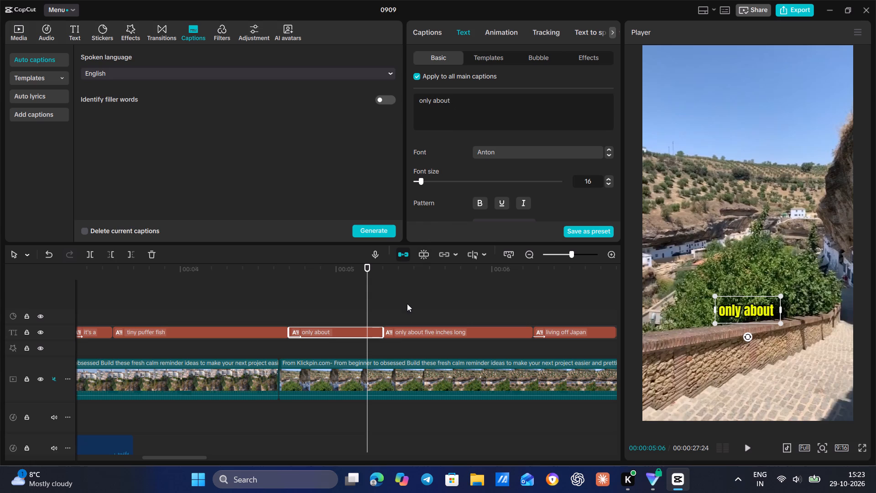
Shorten the caption segment after "only about" to "five inches long".
left_click(418, 330)
left_click_drag(451, 99, 422, 96)
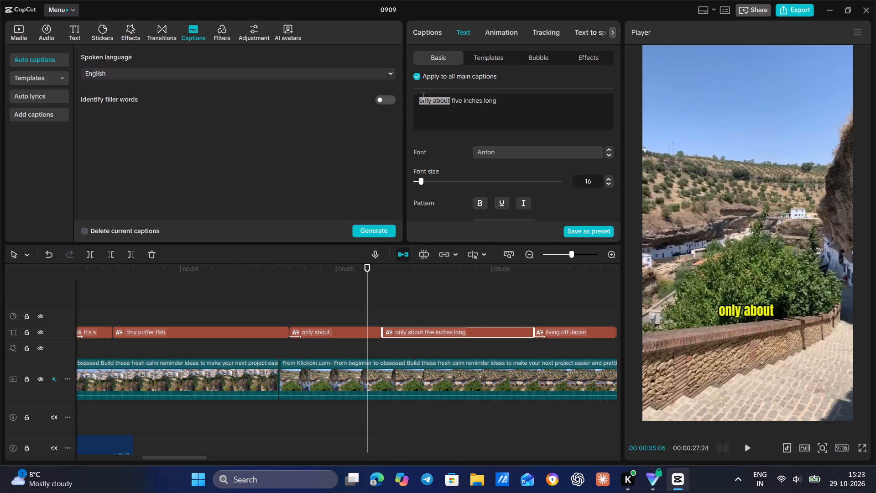
left_click_drag(422, 96, 414, 97)
key("BackSpace")
Play on through "five inches long" and shorten the first "living off Japan" caption segment to "living off".
left_click(368, 309)
key("space")
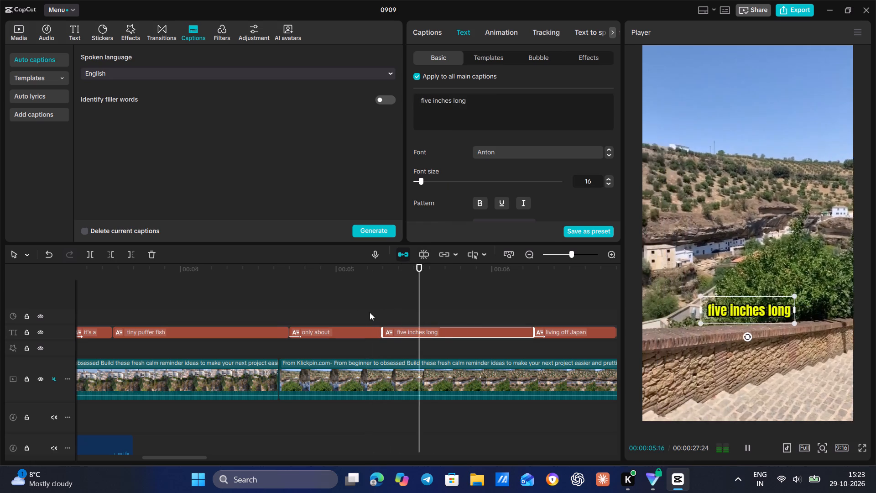
key("space")
key("space")
key("space")
key("space")
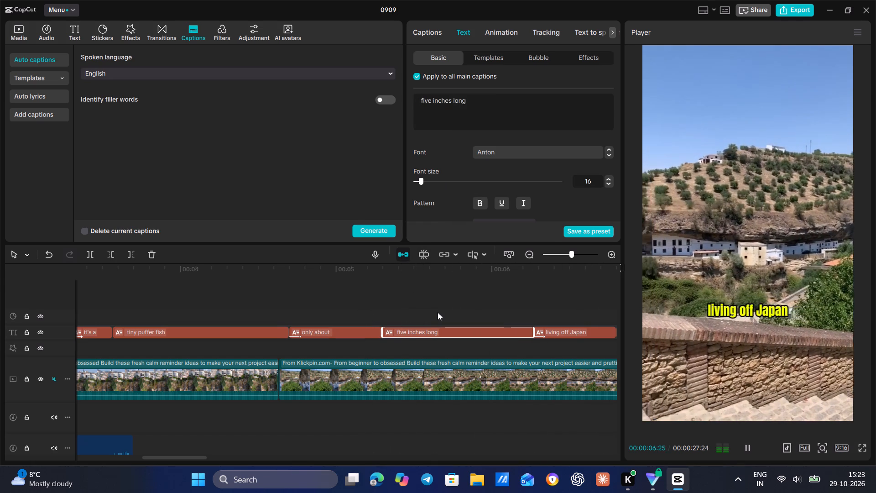
key("space")
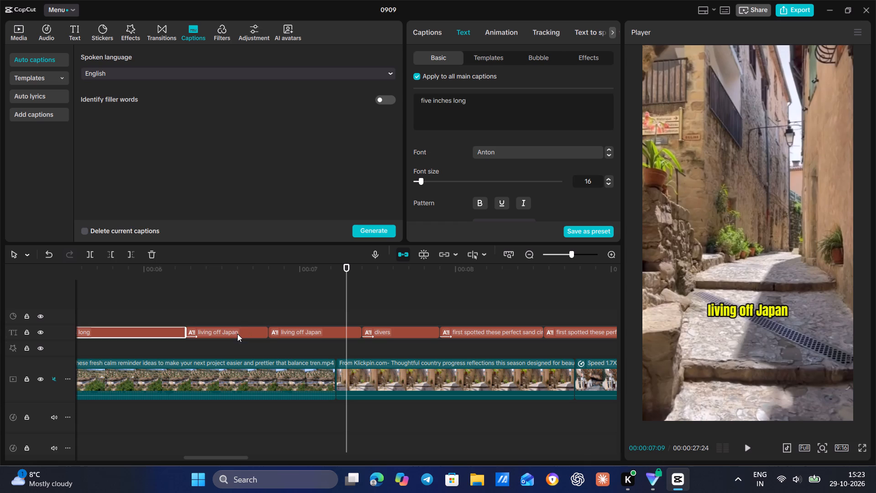
left_click(237, 334)
left_click_drag(481, 101, 444, 100)
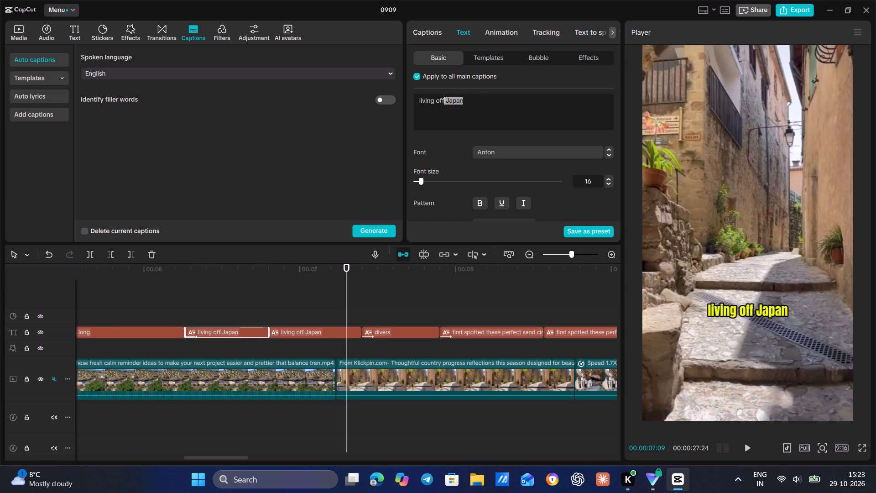
key("BackSpace")
Shorten the caption segment after "living off" to "Japan".
left_click(324, 327)
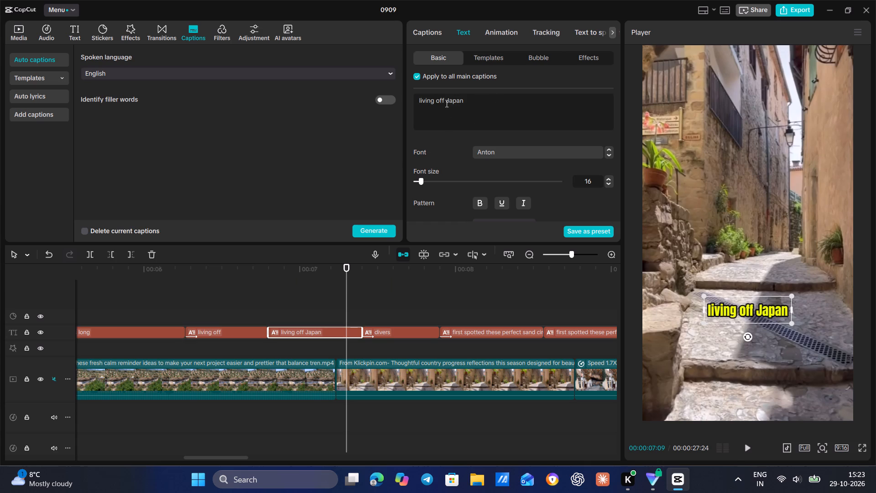
left_click_drag(446, 103, 395, 104)
key("BackSpace")
Play on through "Japan" and "divers" and shorten the first segment of the sand circles caption to "first spotted".
left_click(263, 294)
key("space")
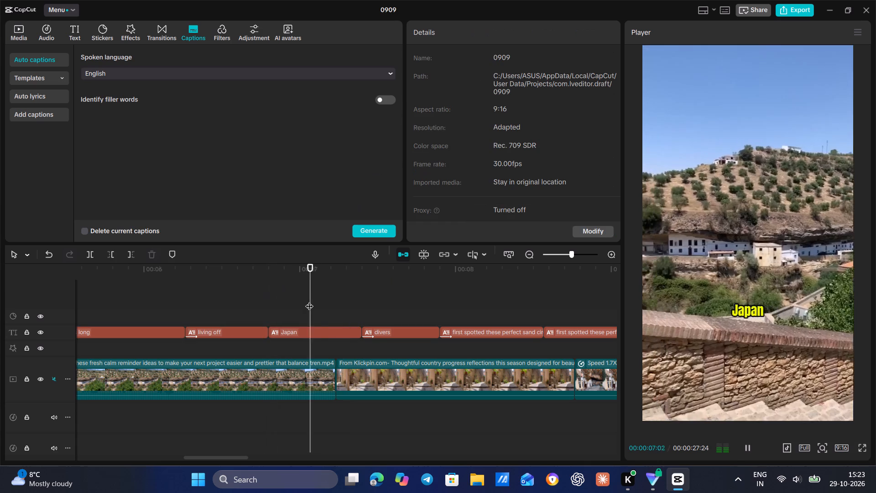
key("space")
key("space")
key("space")
key("space")
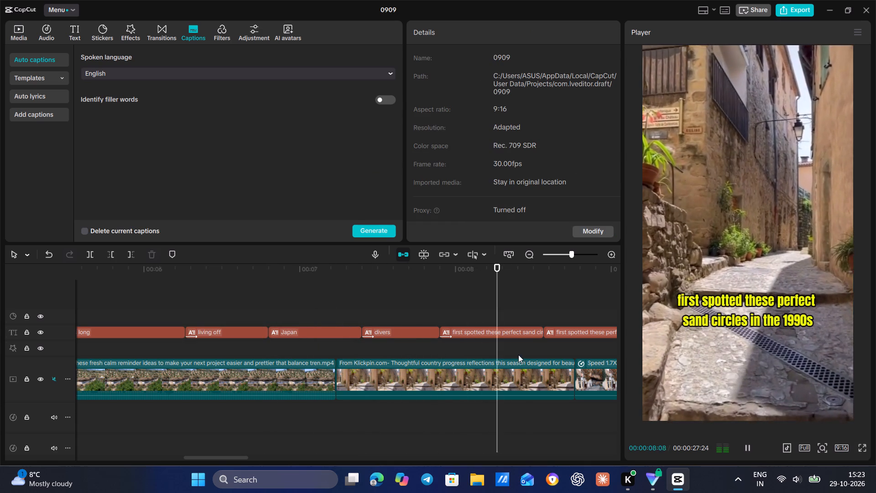
key("space")
left_click(518, 333)
left_click_drag(577, 103, 464, 102)
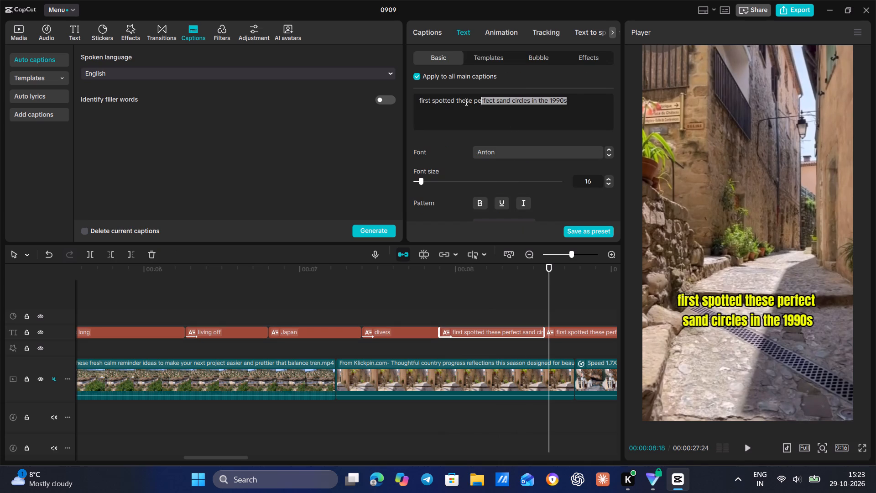
left_click_drag(464, 102, 453, 102)
key("BackSpace")
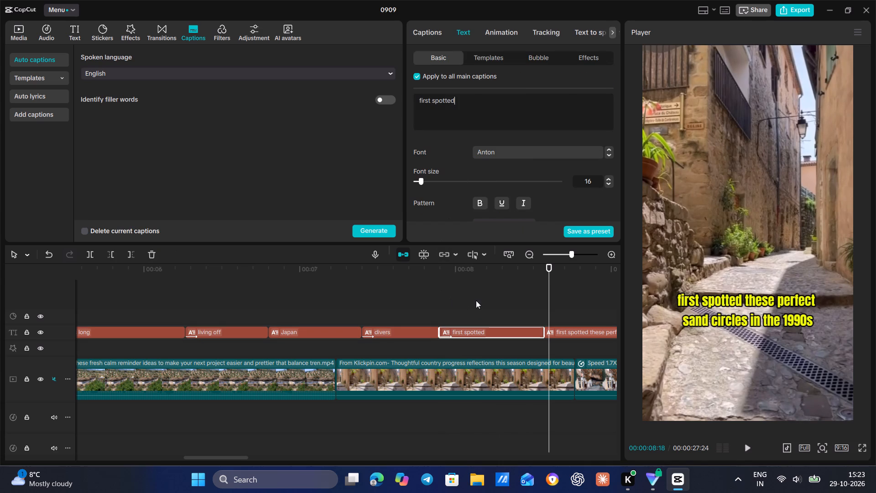
Play on from the "first spotted" caption and shorten the segment following it to "these perfect".
left_click(475, 300)
key("space")
key("space")
key("space")
key("space")
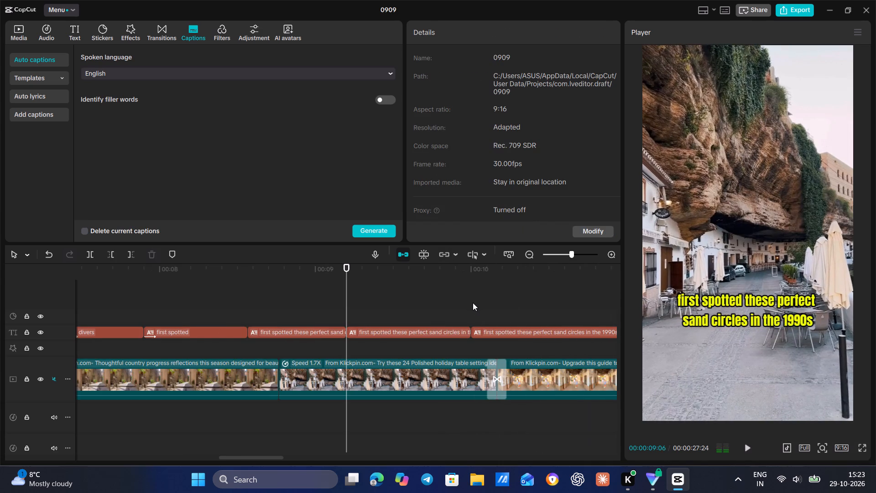
left_click(311, 329)
left_click_drag(455, 96, 453, 100)
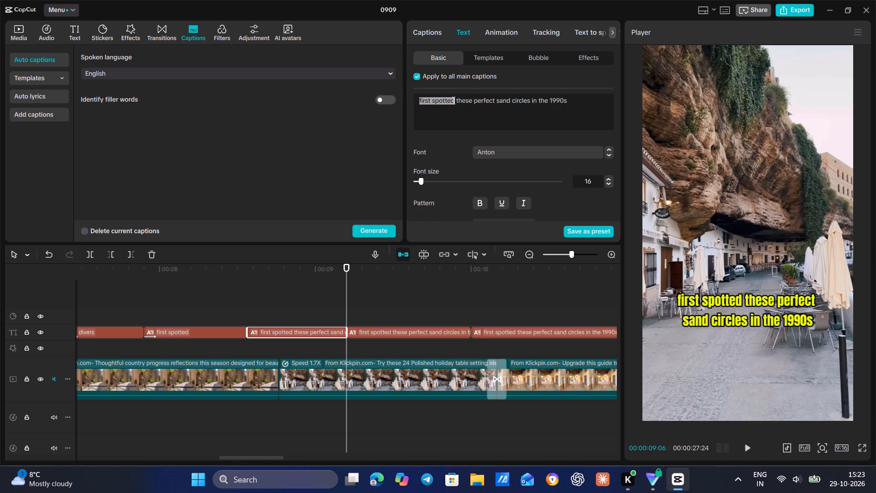
left_click_drag(453, 100, 455, 103)
key("BackSpace")
left_click_drag(532, 101, 456, 101)
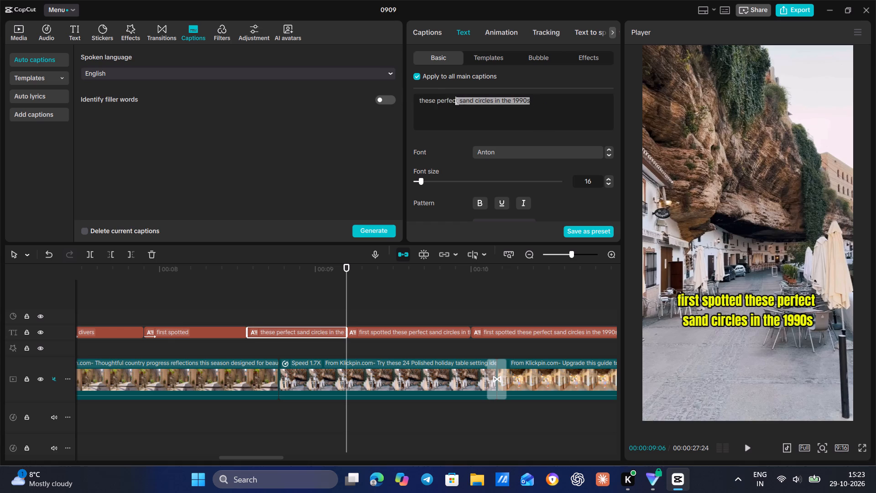
left_click_drag(456, 101, 458, 102)
key("BackSpace")
Play on from the "these perfect" caption and shorten the segment following it to "sand circles".
left_click(328, 288)
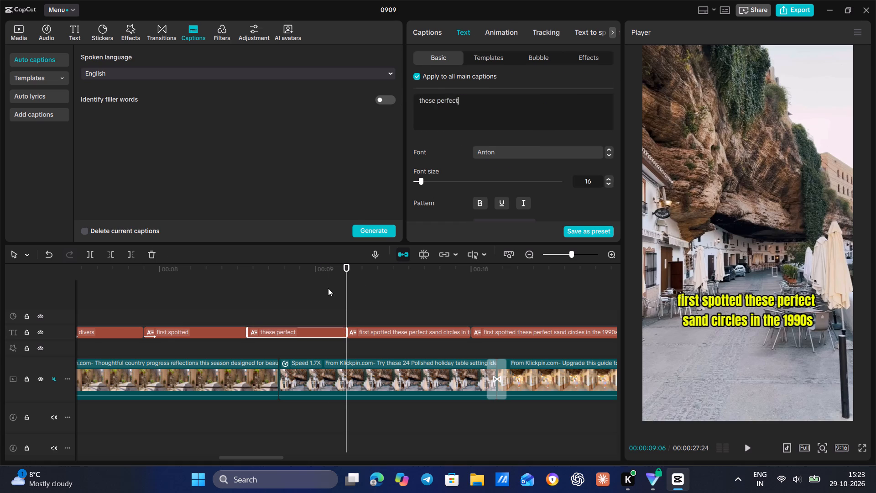
key("space")
key("space")
key("space")
key("space")
left_click(417, 334)
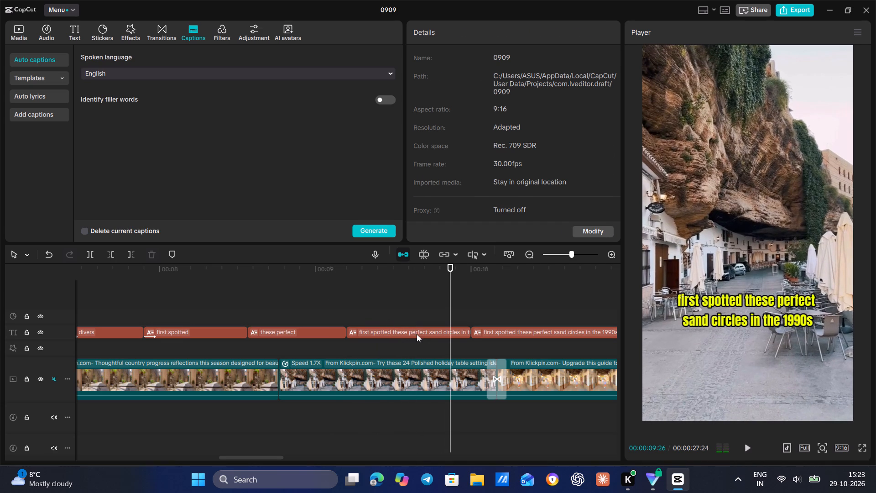
left_click_drag(494, 100, 495, 100)
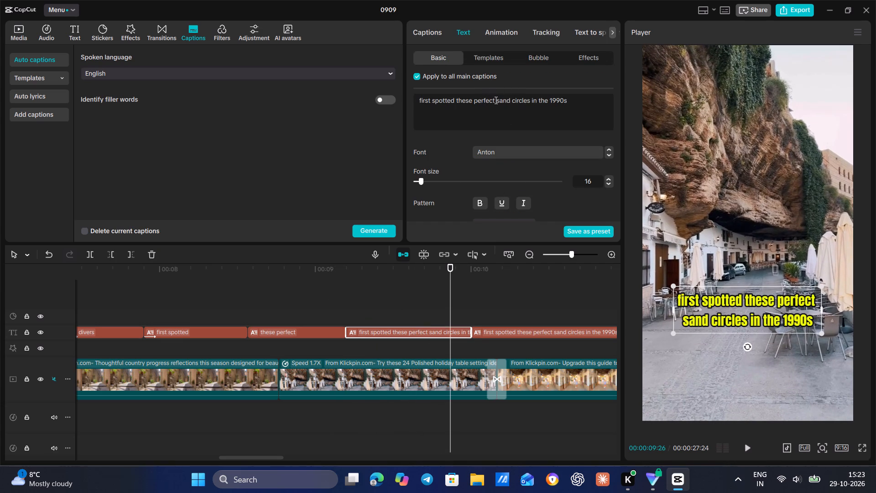
left_click_drag(495, 100, 402, 100)
key("BackSpace")
left_click_drag(499, 100, 458, 100)
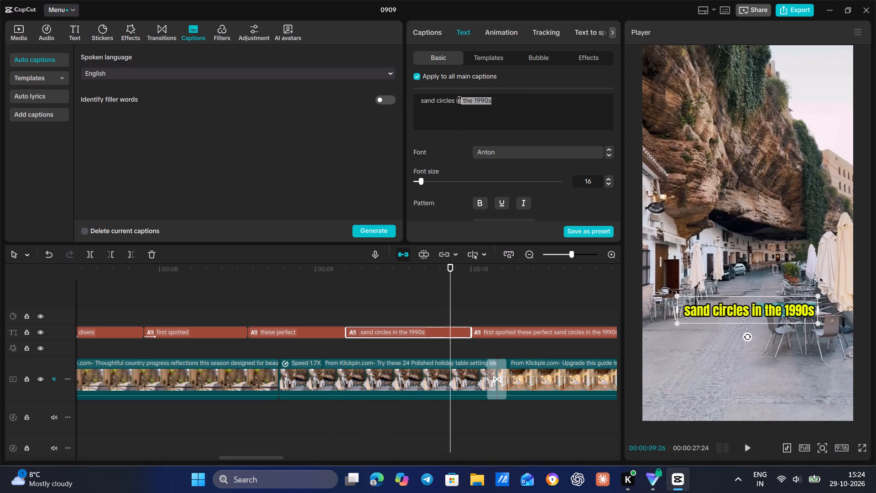
left_click_drag(458, 100, 456, 100)
key("BackSpace")
Shorten the caption segment after "sand circles" to "in the 1990s".
left_click(492, 326)
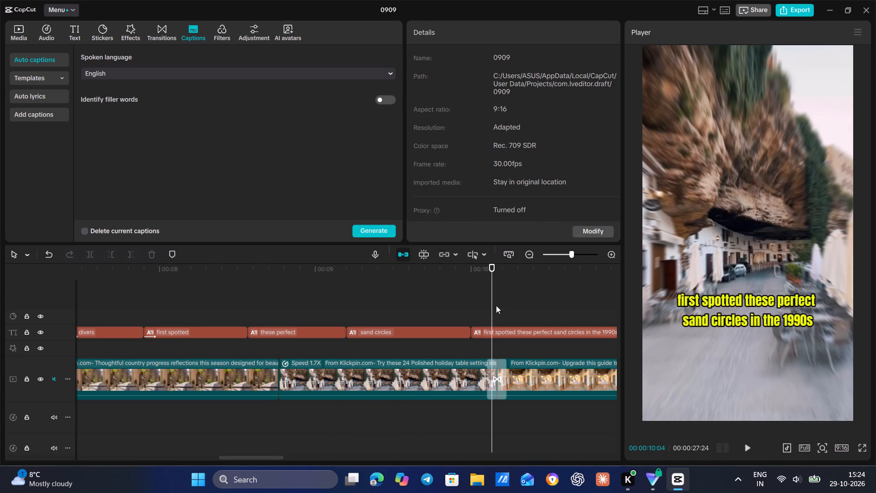
left_click(498, 333)
left_click_drag(529, 100, 412, 93)
key("BackSpace")
Play from "sand circles" into the first "and no one knew what made them" segment to check the caption timing against the speech.
left_click(394, 344)
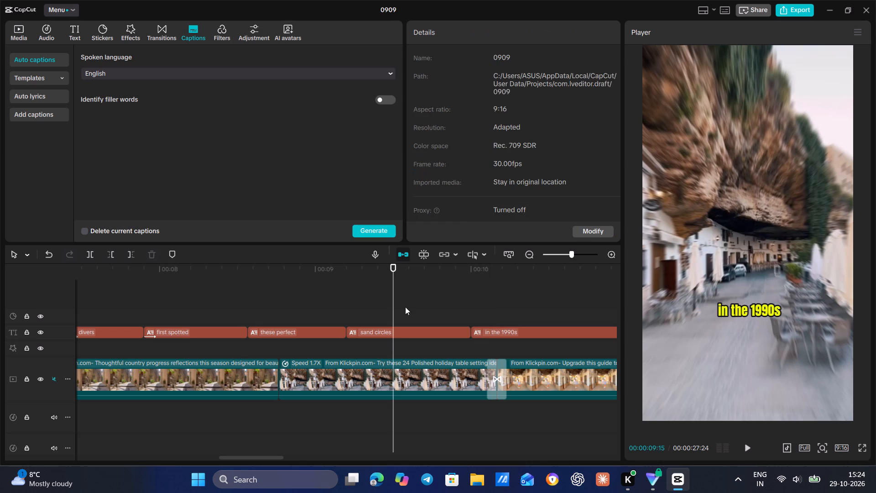
left_click(438, 289)
key("space")
key("space")
key("space")
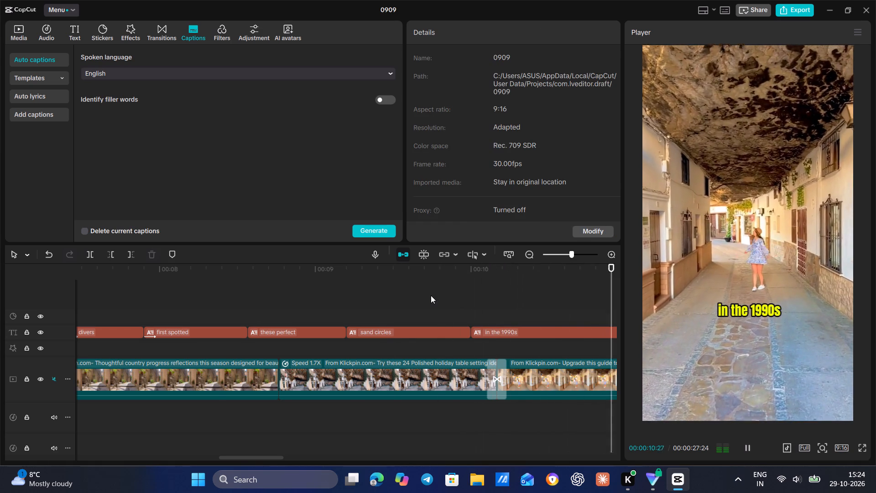
key("space")
key("space")
key("space")
key("space")
key("space")
key("space")
key("space")
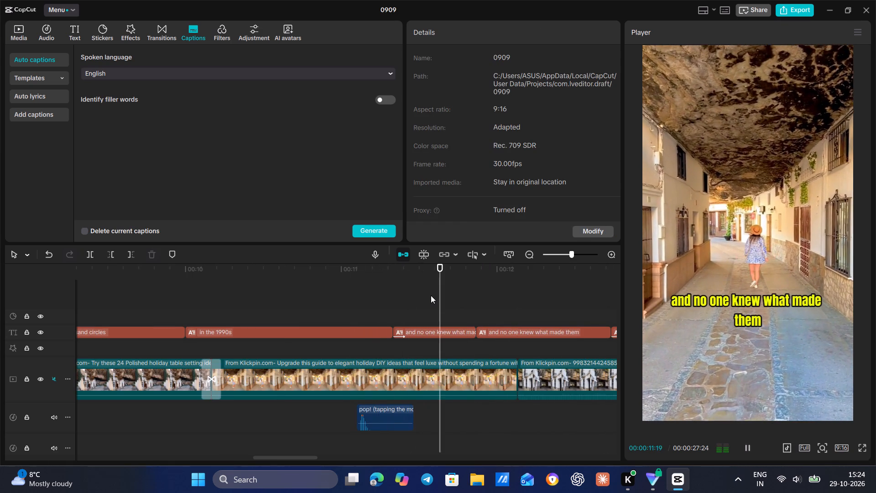
key("space")
key("space")
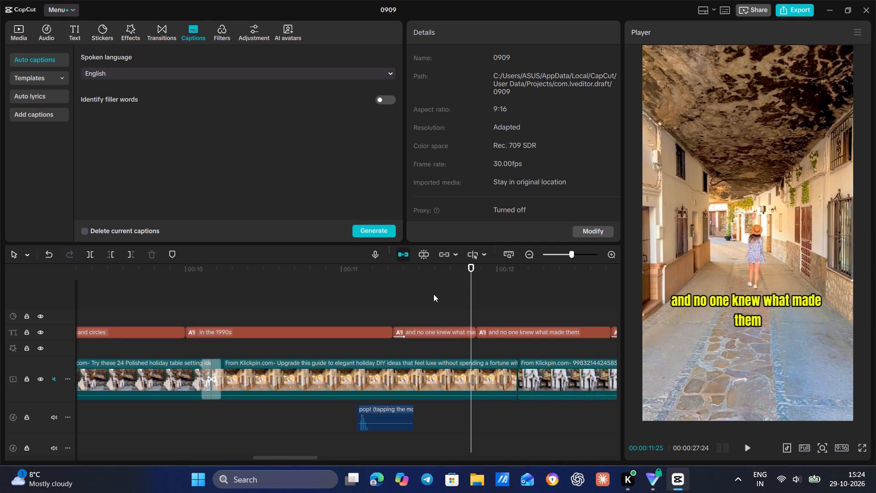
Replay the start of the first "and no one knew what made them" caption segment and shorten it to "and no one".
left_click(386, 286)
key("space")
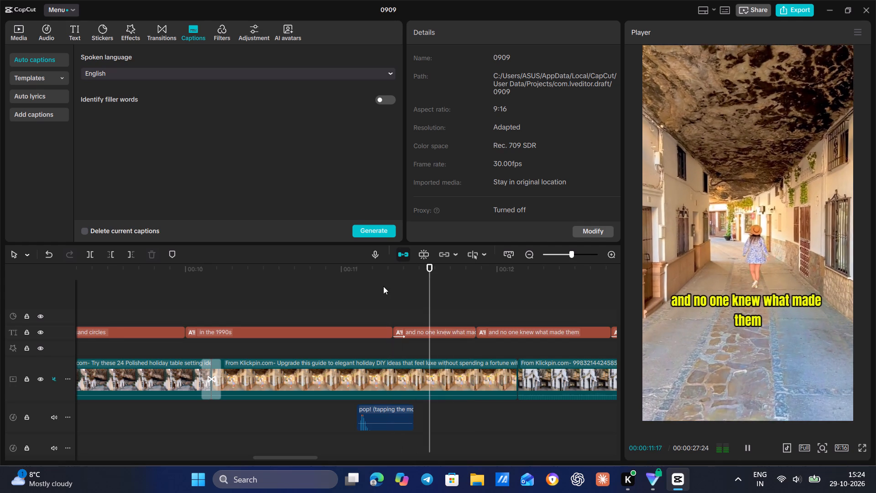
key("space")
key("space")
key("space")
left_click(453, 329)
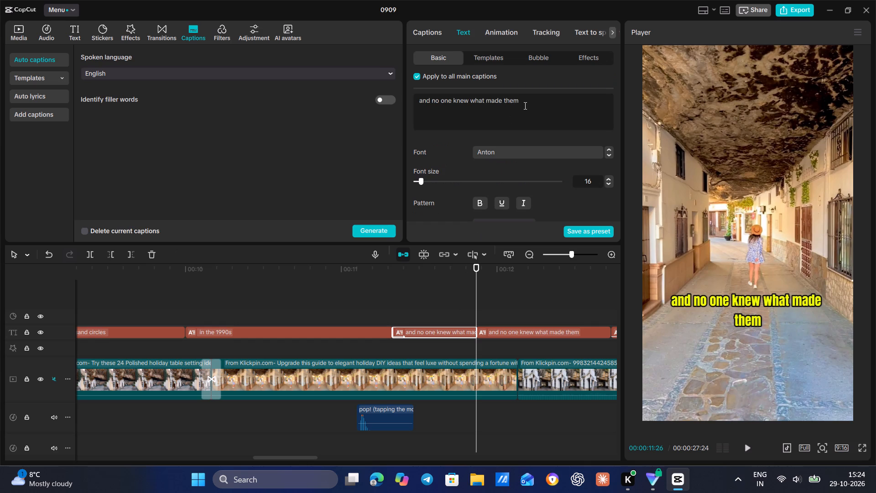
left_click_drag(525, 105, 454, 103)
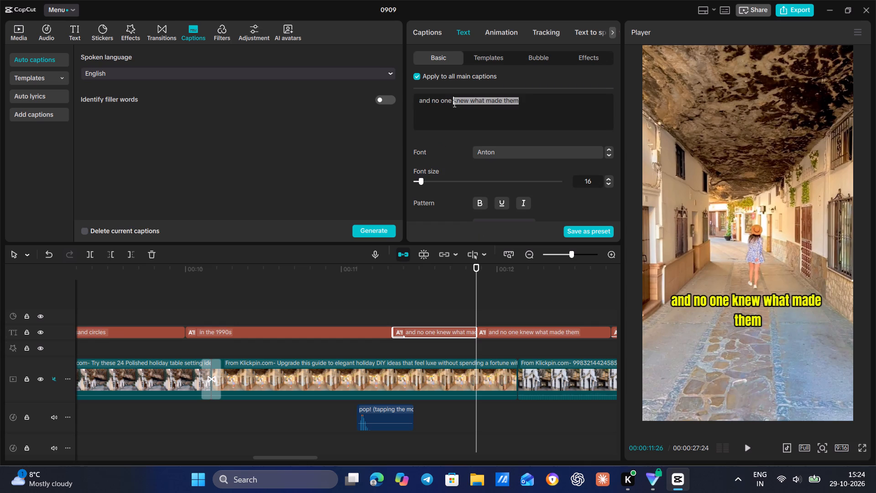
left_click_drag(454, 103, 451, 102)
key("BackSpace")
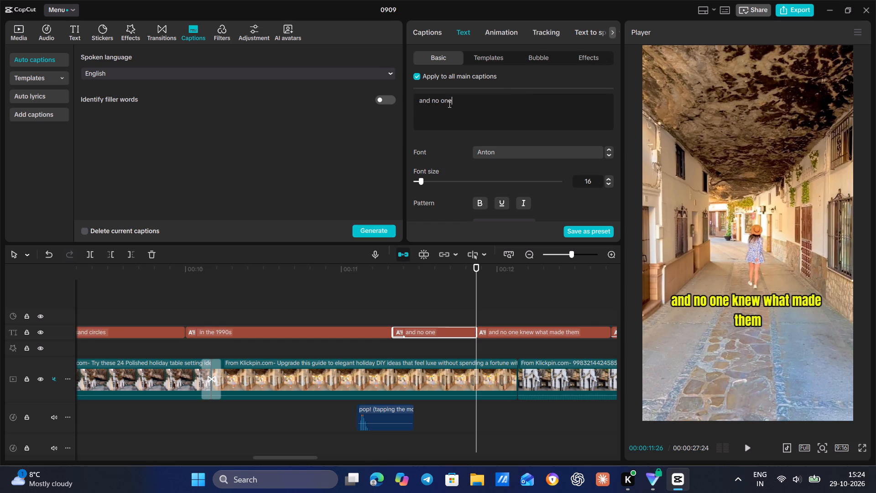
Play on from the "and no one" caption and shorten the segment following it to "knew what made them".
left_click(412, 301)
key("space")
key("space")
key("space")
key("space")
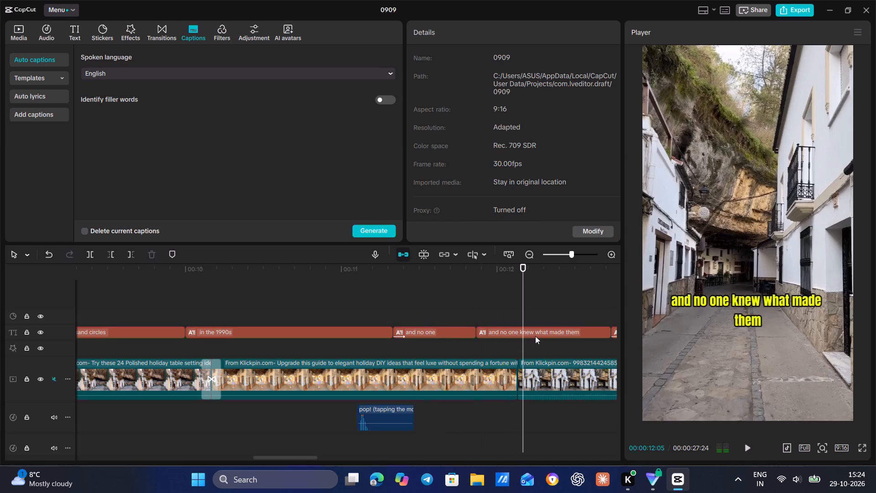
left_click(539, 335)
key("space")
key("space")
key("space")
key("space")
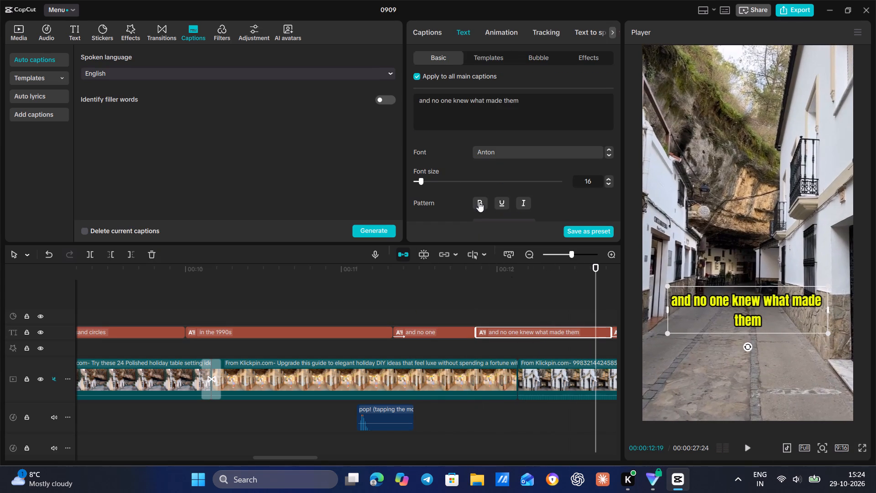
left_click_drag(454, 100, 407, 99)
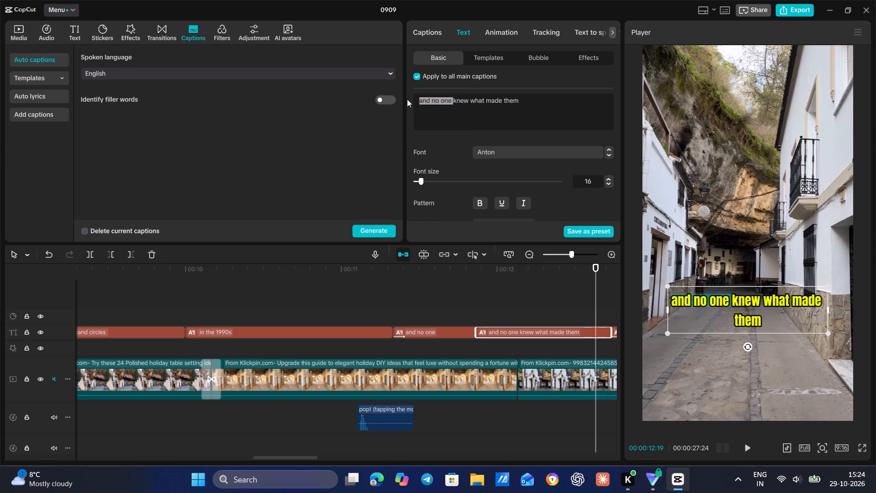
key("BackSpace")
Play on past "knew what made them" and shorten the first "the male spends about a week using only his fin" caption segment to "the male".
left_click(381, 316)
key("space")
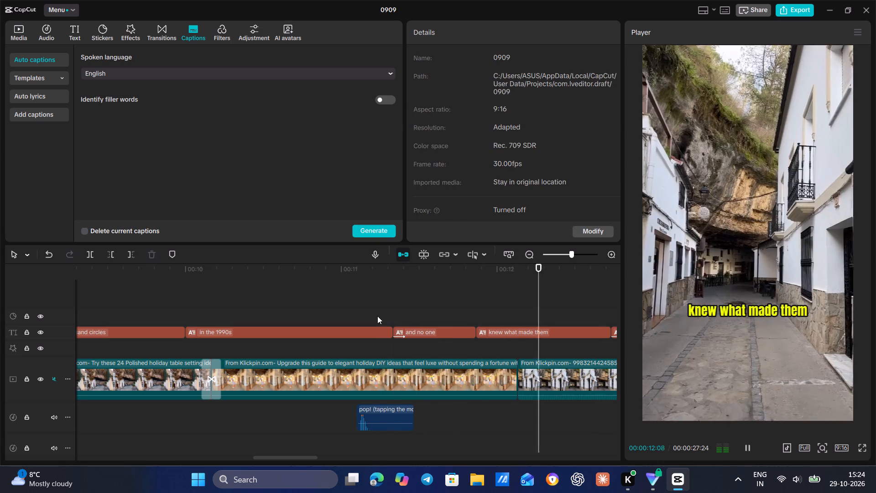
key("space")
key("space")
key("space")
key("space")
key("space")
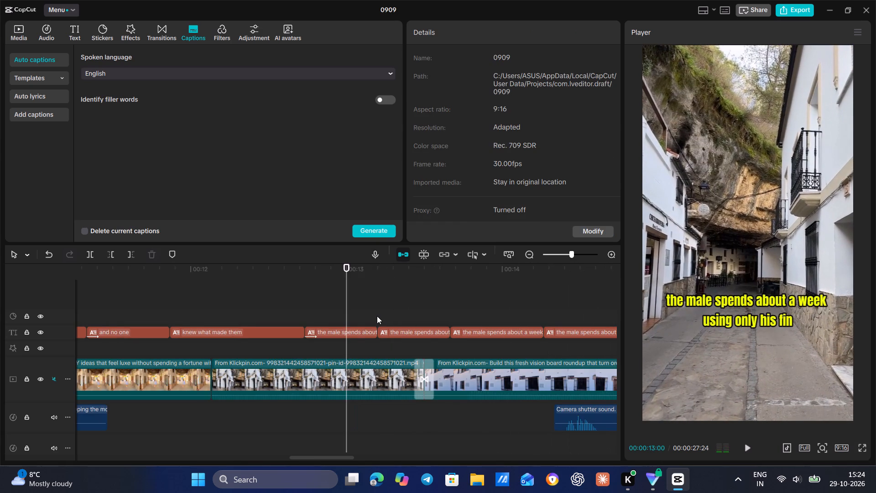
key("space")
key("space")
left_click(363, 332)
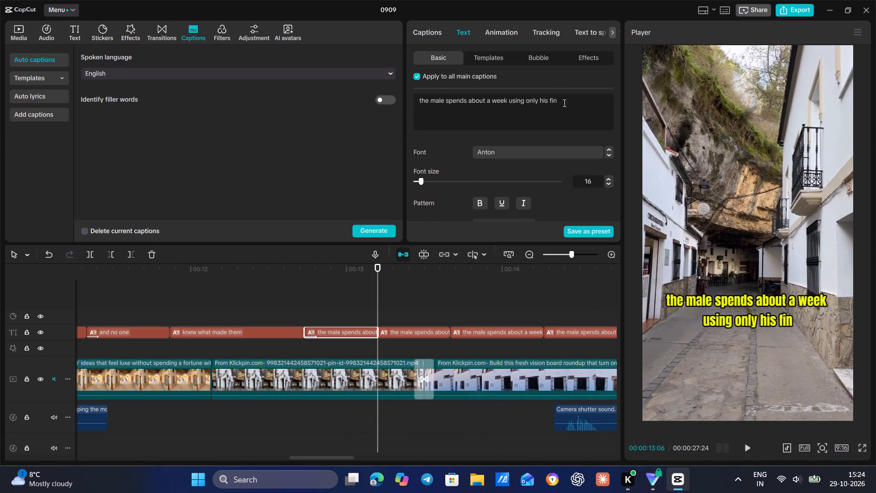
left_click_drag(565, 103, 444, 102)
key("BackSpace")
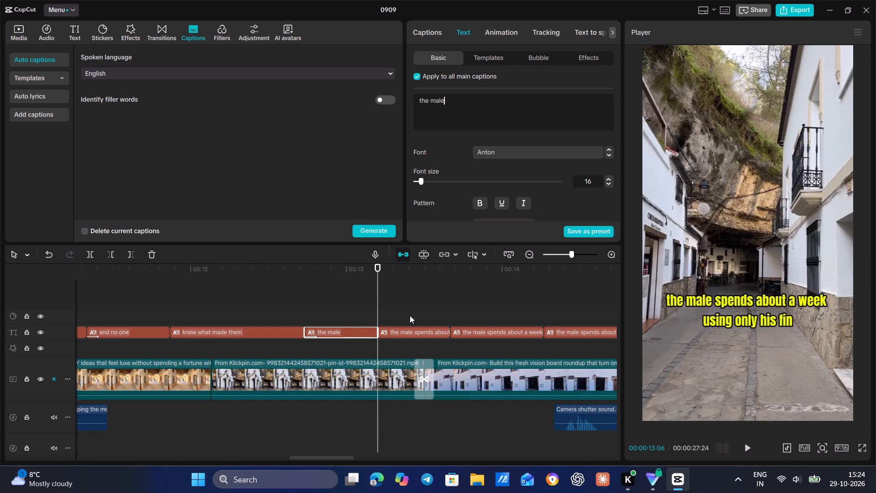
Play on from "the male" and shorten the caption segment following it to "spends about a".
left_click(359, 275)
key("space")
key("space")
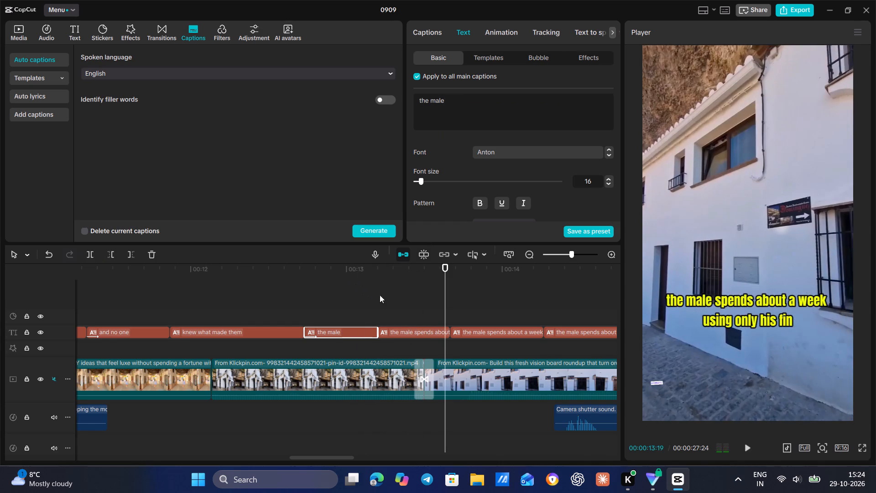
left_click(404, 337)
left_click_drag(445, 101, 439, 98)
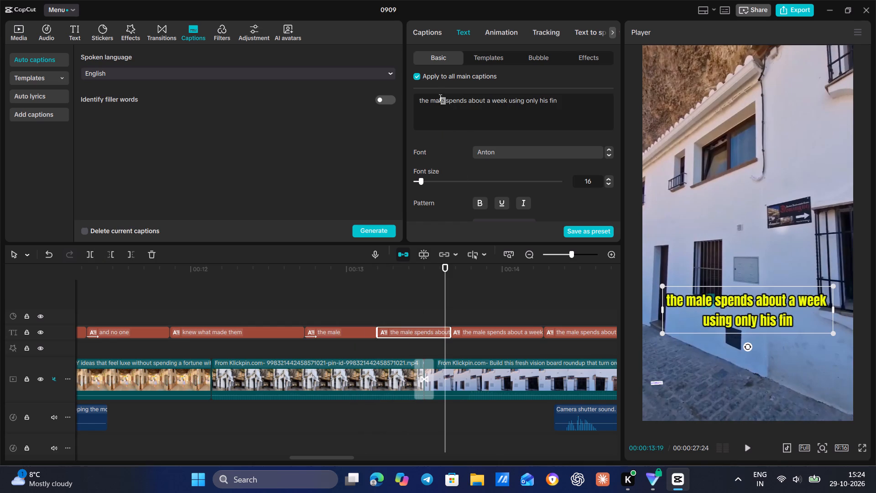
left_click_drag(439, 98, 411, 98)
key("BackSpace")
left_click_drag(537, 97, 458, 107)
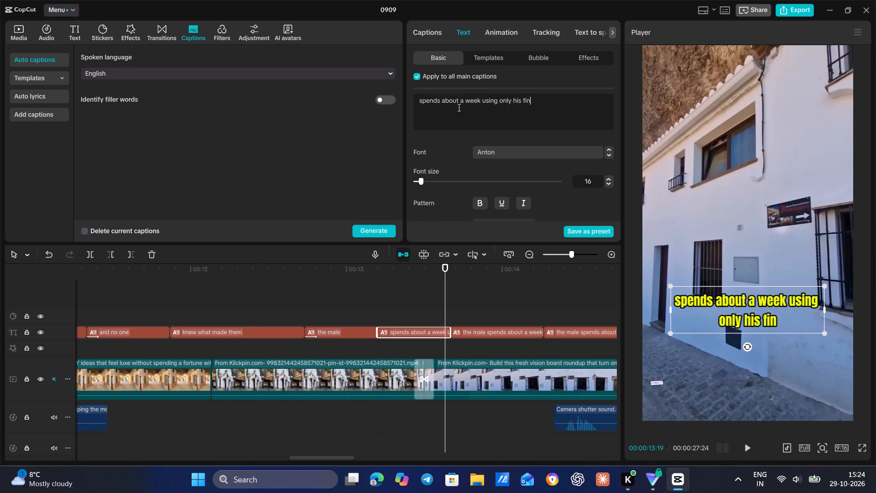
left_click_drag(458, 107, 462, 101)
key("BackSpace")
Play on from "spends about a" and shorten the caption segment following it to "week using".
left_click(363, 289)
key("space")
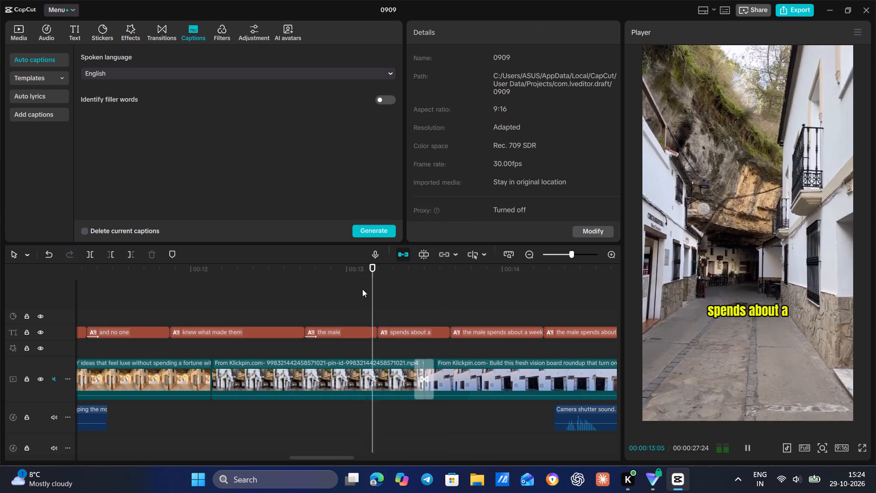
key("space")
key("space")
key("space")
left_click(521, 332)
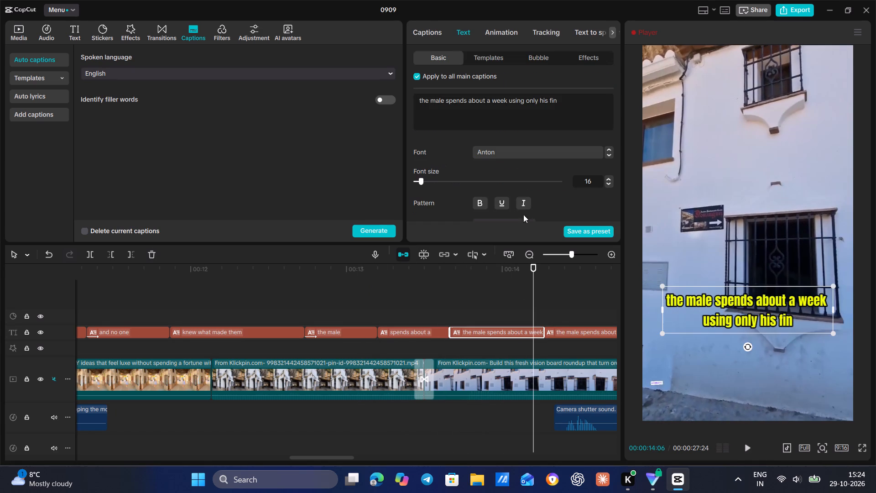
left_click_drag(493, 102, 455, 103)
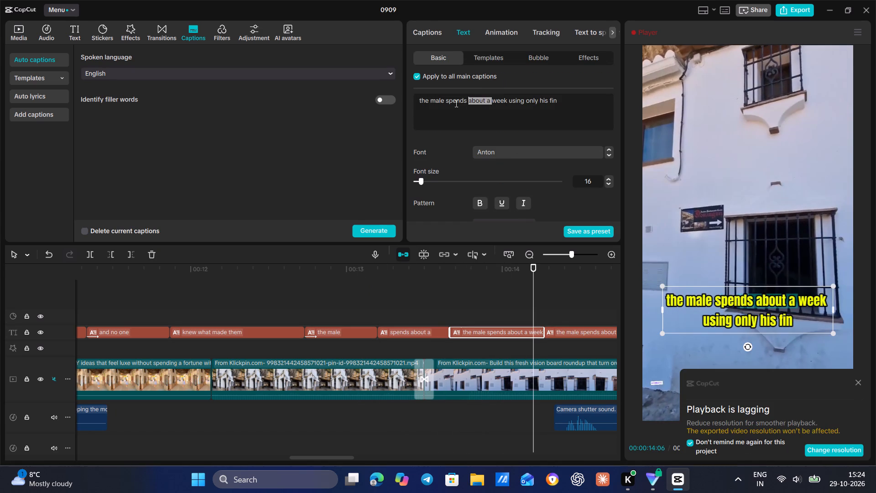
left_click_drag(455, 103, 413, 102)
key("BackSpace")
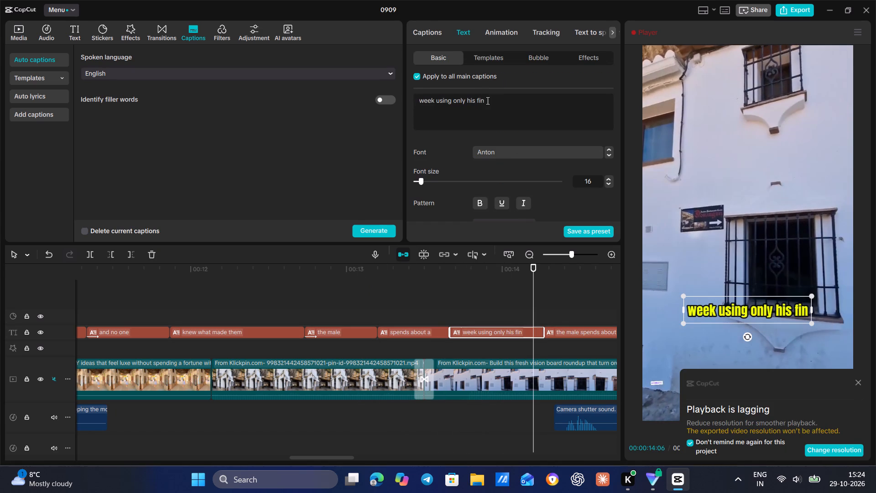
left_click_drag(487, 100, 451, 101)
key("BackSpace")
Play on from "week using" and shorten the caption segment following it to "only his fin".
left_click(456, 282)
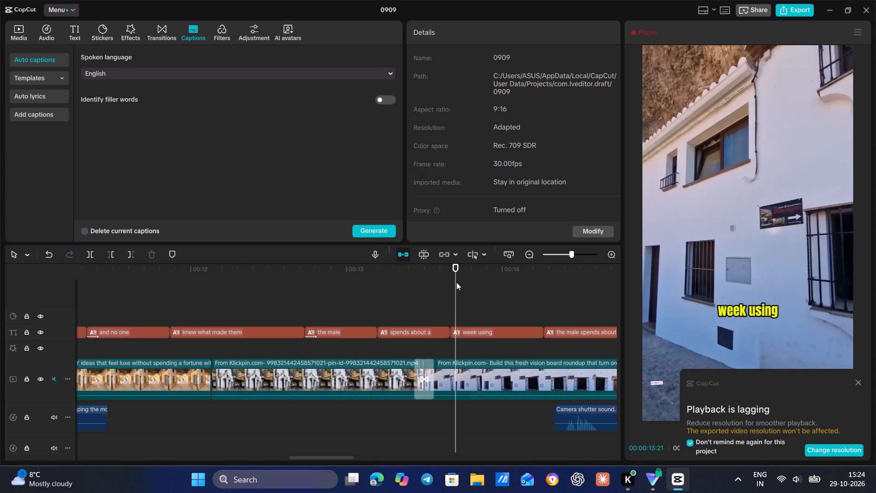
key("space")
key("space")
key("space")
key("space")
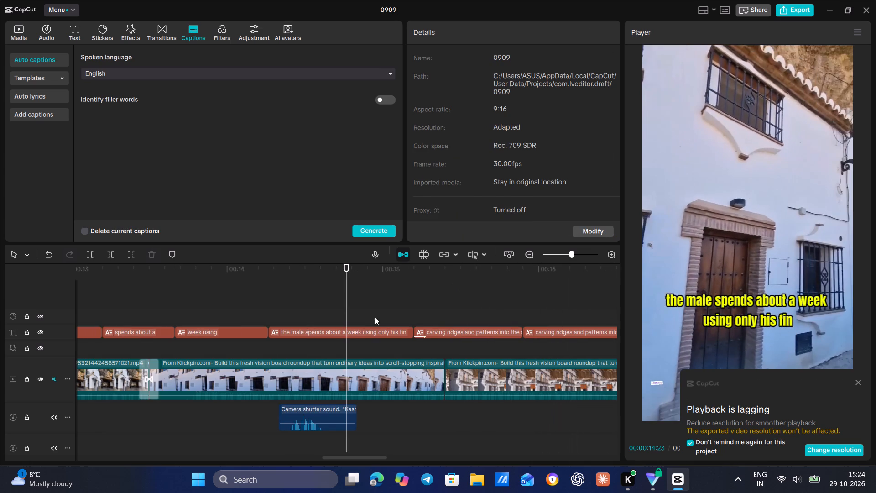
left_click(360, 331)
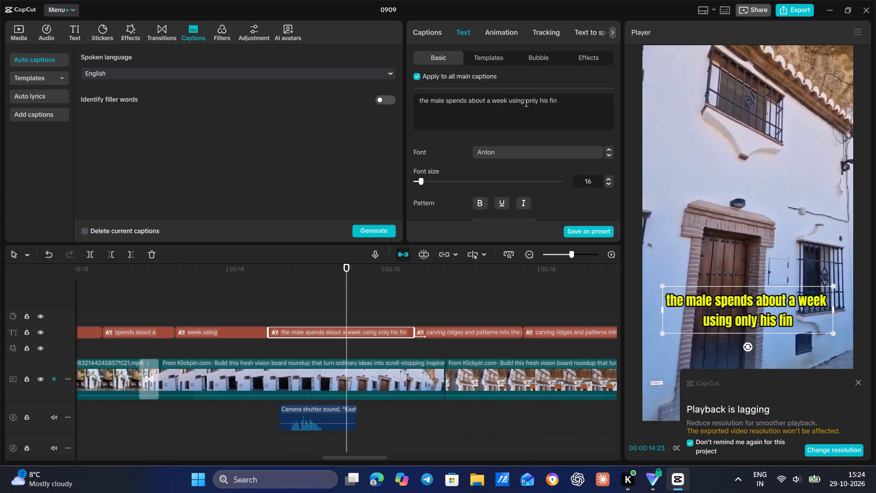
left_click_drag(525, 103, 430, 94)
key("BackSpace")
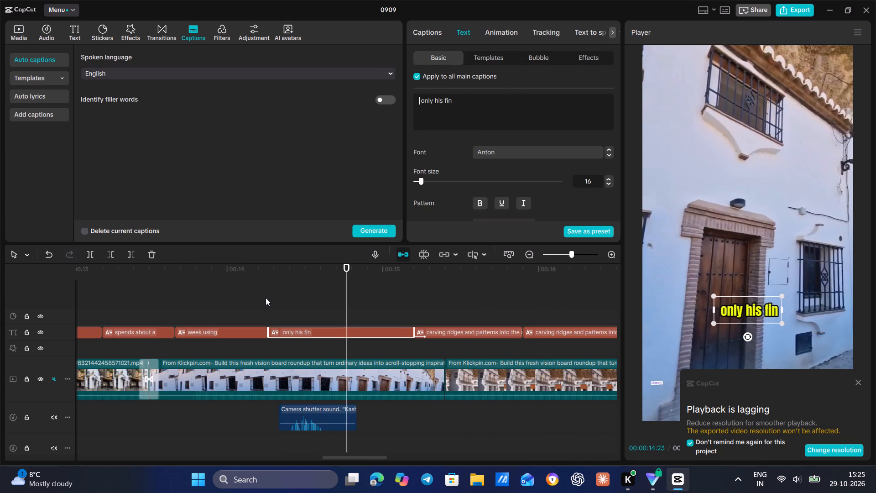
Play from "only his fin" into the "carving ridges and patterns into the sand" segments to check the caption timing against the speech.
left_click(266, 298)
key("space")
key("space")
key("space")
key("space")
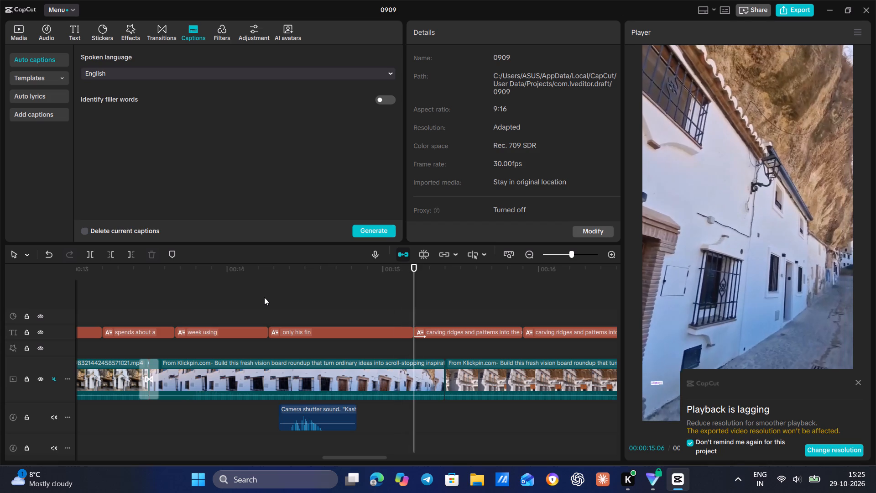
key("space")
key("space")
key("space")
key("space")
key("space")
key("space")
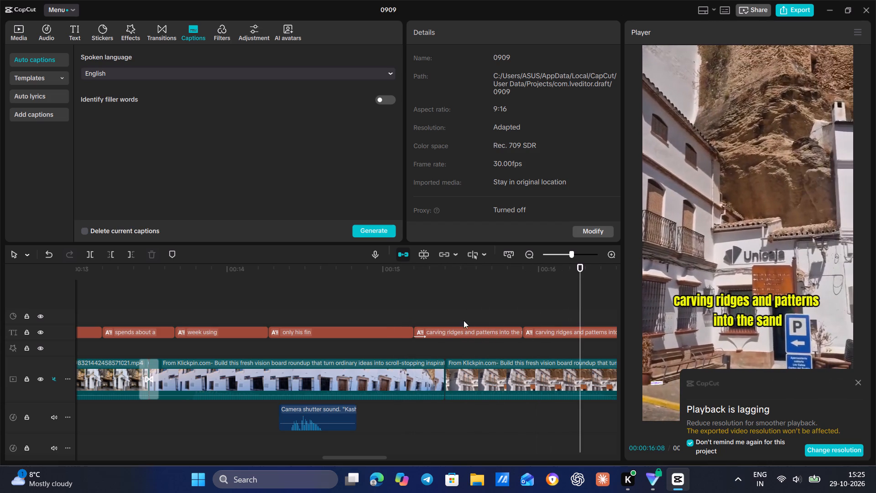
left_click(414, 291)
left_click(405, 292)
key("space")
key("space")
key("space")
key("space")
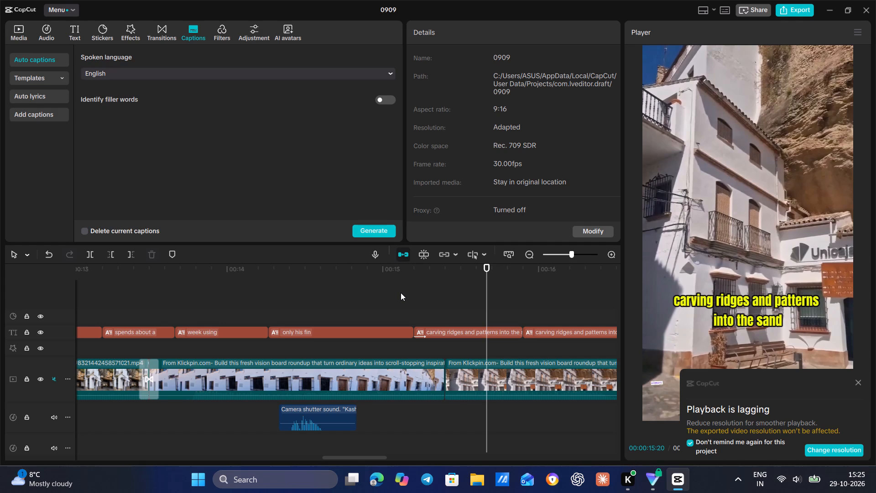
Replay the first "carving ridges and patterns into the sand" caption segment and shorten it to "carving ridges".
left_click(401, 293)
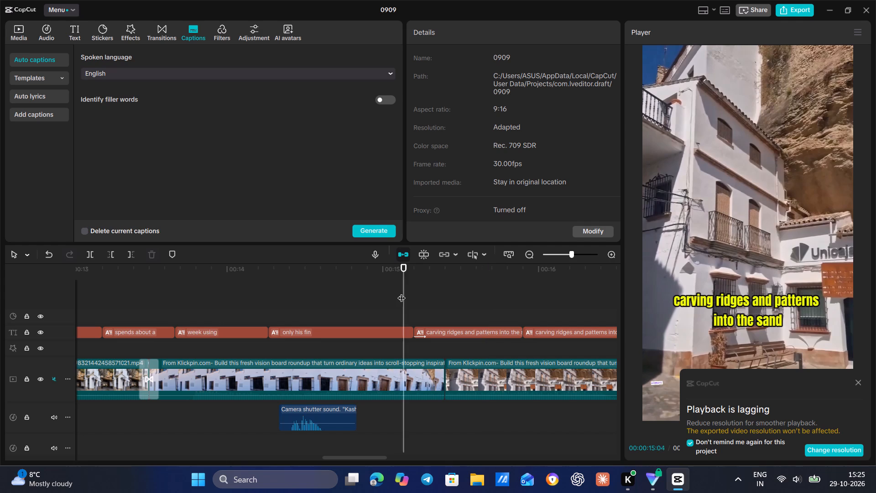
key("space")
key("space")
key("space")
key("space")
key("space")
key("space")
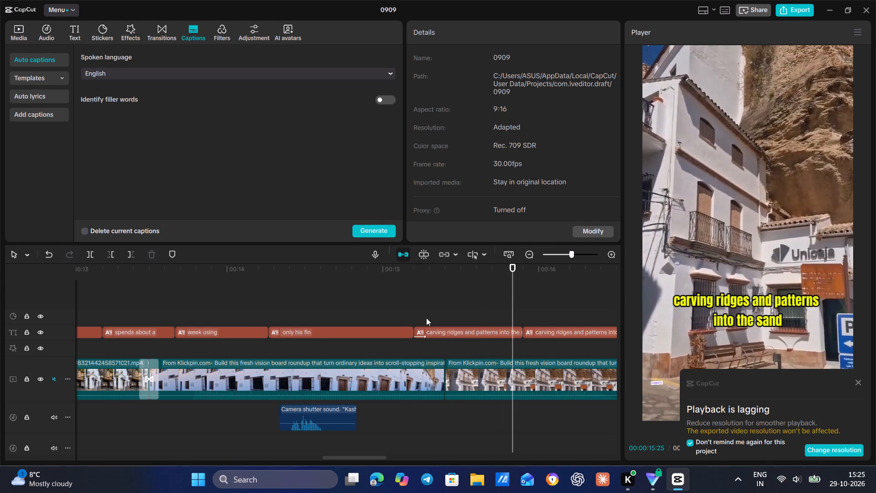
left_click(438, 332)
left_click_drag(552, 101, 490, 101)
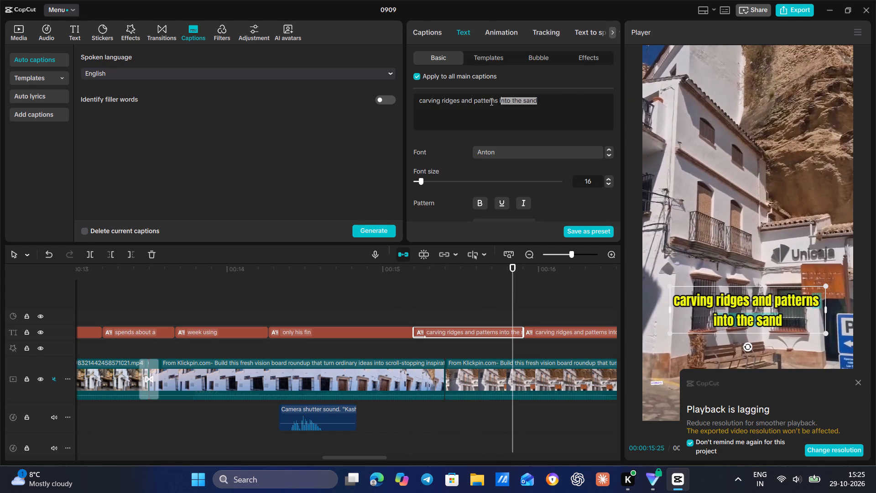
left_click_drag(490, 101, 459, 101)
key("backslash")
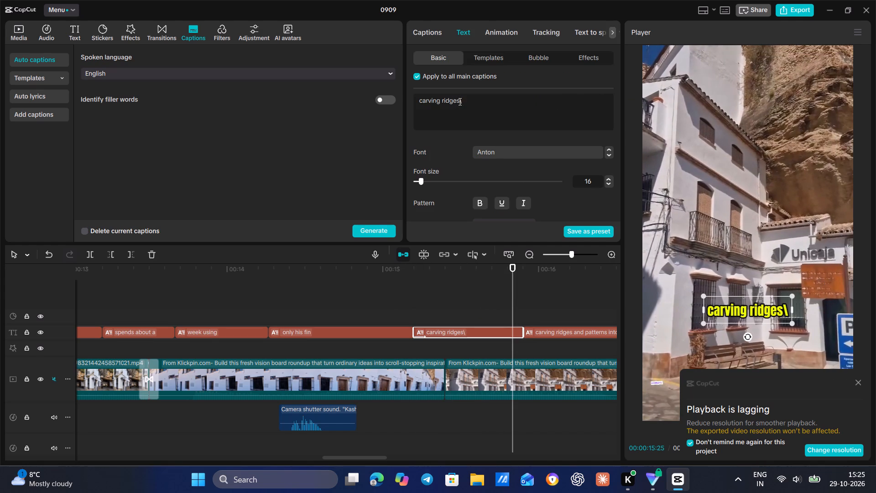
key("BackSpace")
Play on from "carving ridges" and shorten the caption segment following it to "and patterns".
left_click(404, 296)
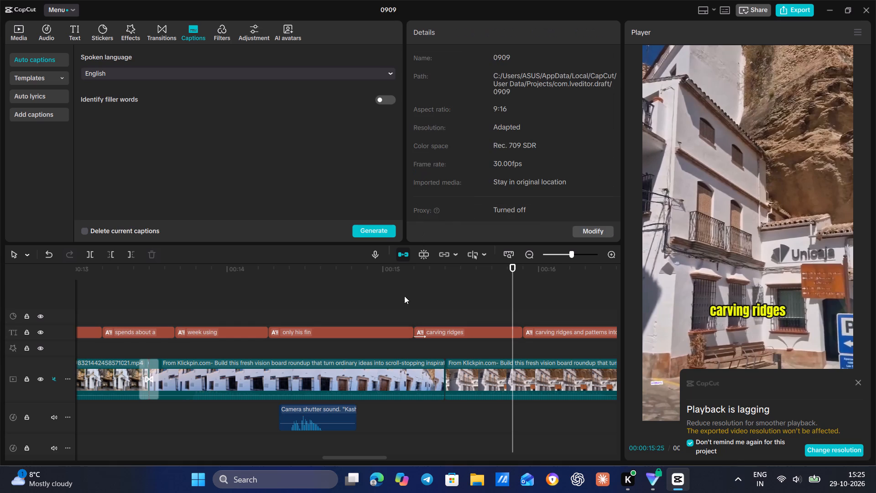
key("space")
key("space")
key("space")
key("space")
key("space")
key("space")
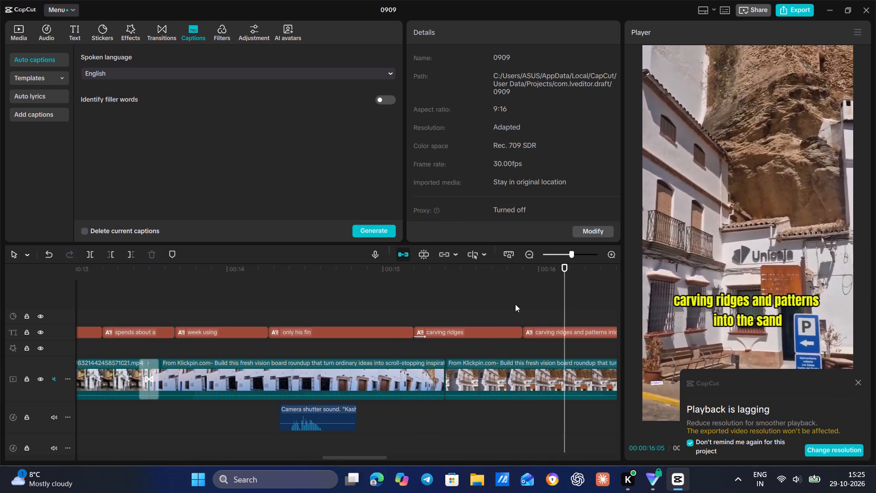
key("space")
key("space")
key("space")
key("space")
left_click(346, 337)
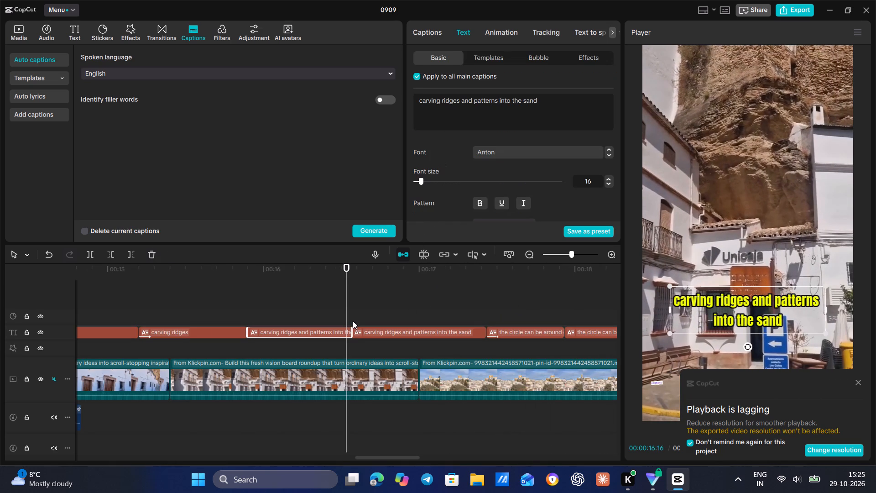
left_click_drag(459, 100, 430, 100)
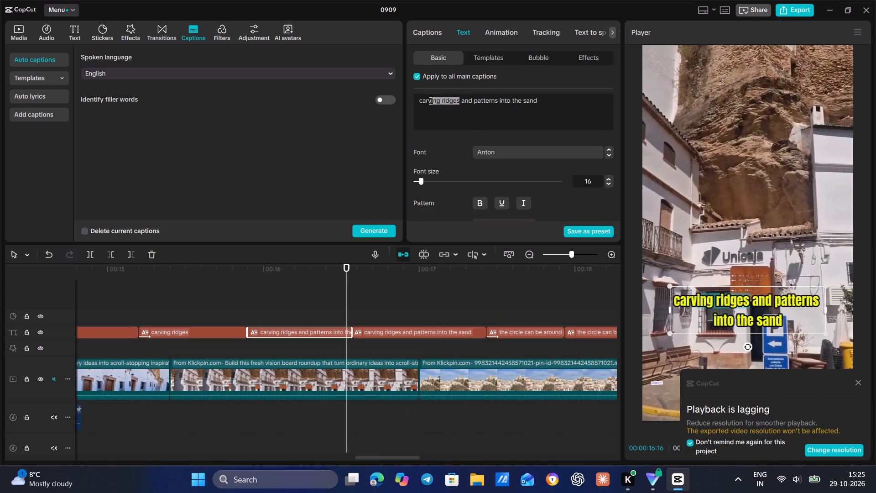
left_click_drag(430, 100, 409, 101)
key("BackSpace")
left_click_drag(505, 103, 456, 98)
key("BackSpace")
Play on from "and patterns" and shorten the caption segment following it to "into the sand".
left_click(287, 275)
key("space")
key("space")
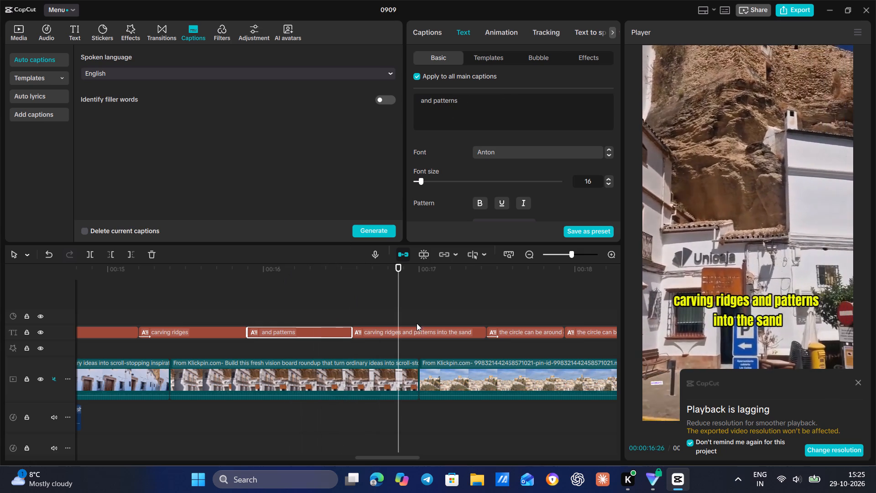
key("space")
key("space")
left_click(439, 336)
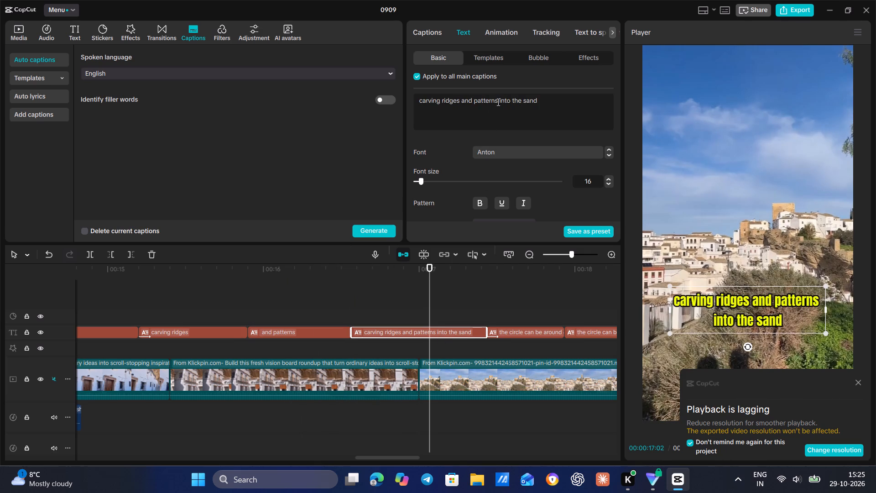
left_click_drag(500, 100, 386, 97)
key("BackSpace")
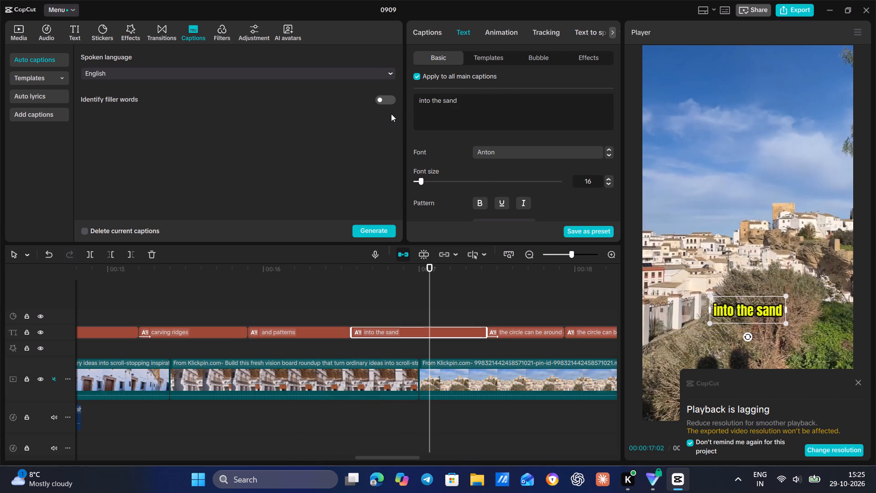
Play on from "into the sand" and shorten the first "the circle can be around 6 feet wide" caption segment to "the circle".
left_click(380, 292)
key("space")
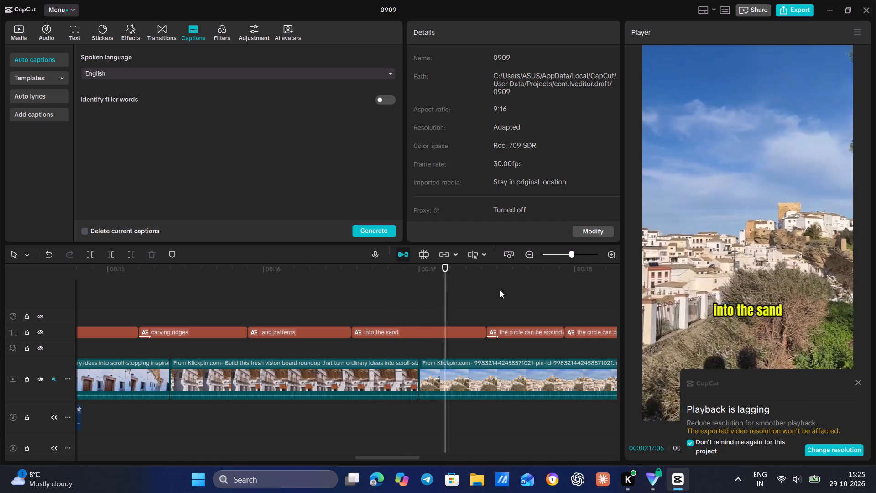
key("space")
key("space")
key("space")
left_click(532, 329)
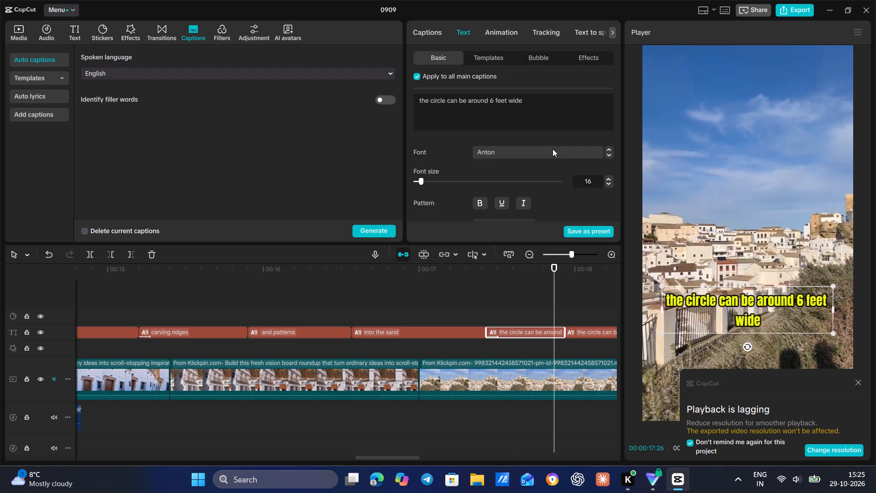
left_click_drag(544, 110, 442, 102)
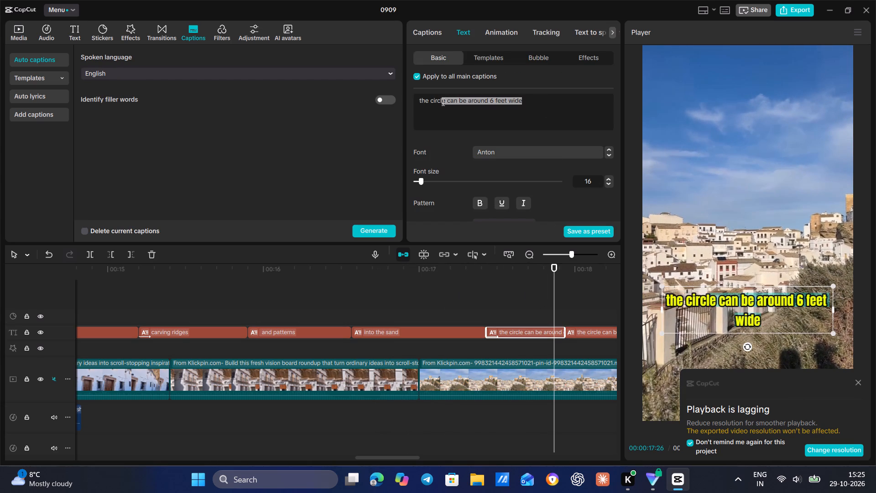
left_click_drag(442, 102, 446, 104)
key("BackSpace")
Play on from "the circle" and shorten the caption segment following it to "can be around".
left_click(459, 290)
key("space")
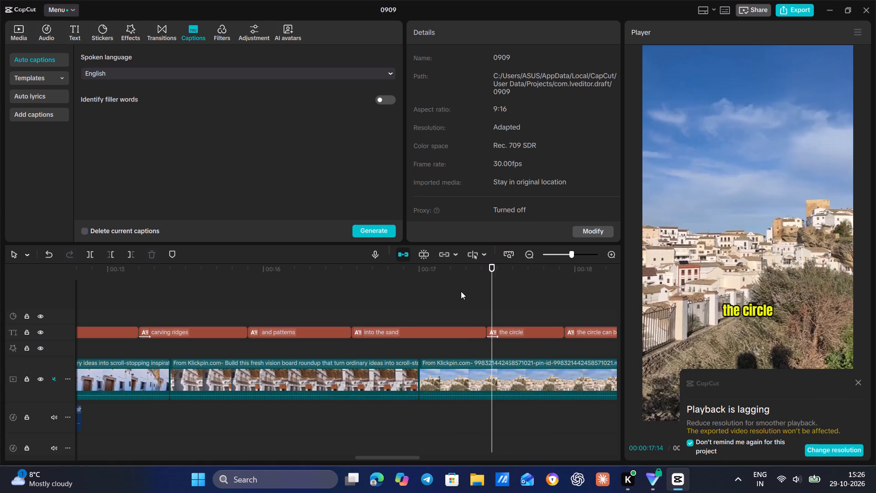
key("space")
key("space")
key("space")
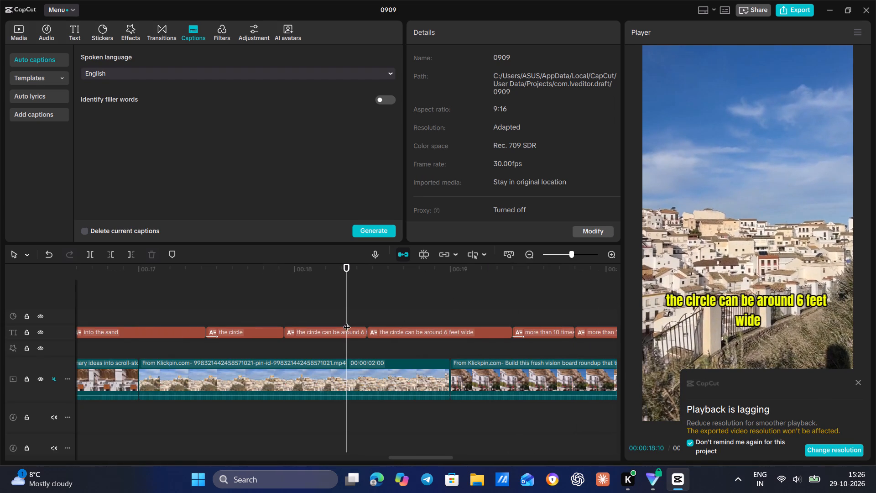
key("space")
key("space")
left_click(346, 331)
left_click_drag(447, 99, 445, 98)
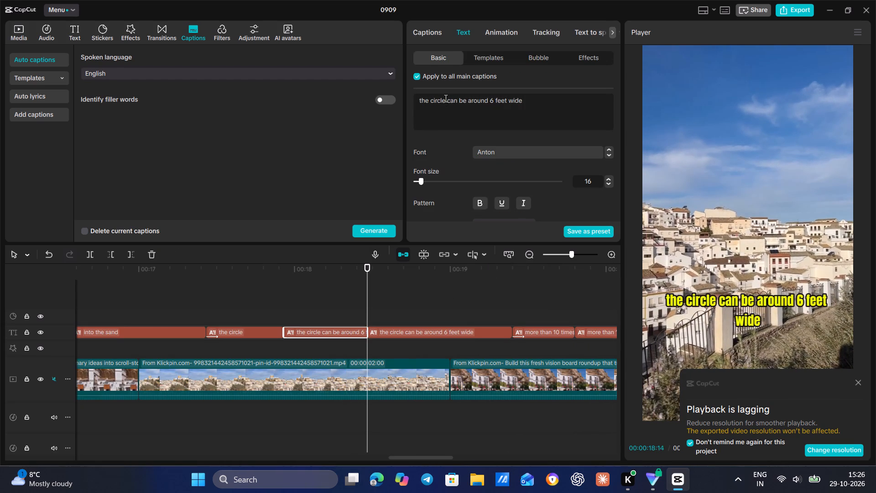
left_click_drag(445, 98, 409, 96)
key("BackSpace")
left_click_drag(498, 103, 474, 100)
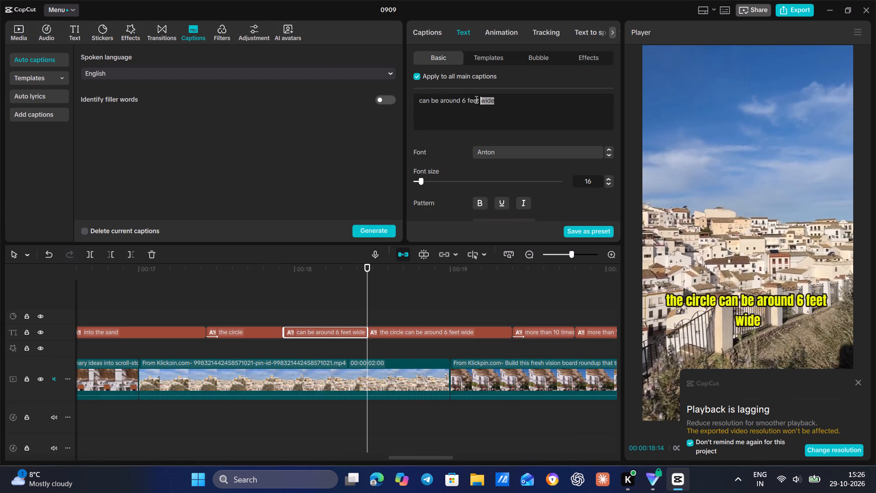
left_click_drag(474, 100, 461, 101)
key("BackSpace")
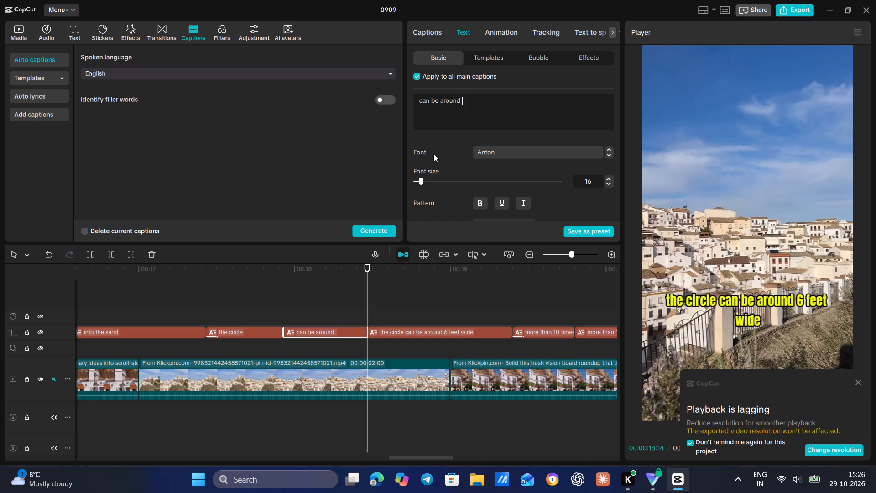
Play on from "can be around" and shorten the caption segment following it to "6 feet wide".
left_click(267, 296)
key("space")
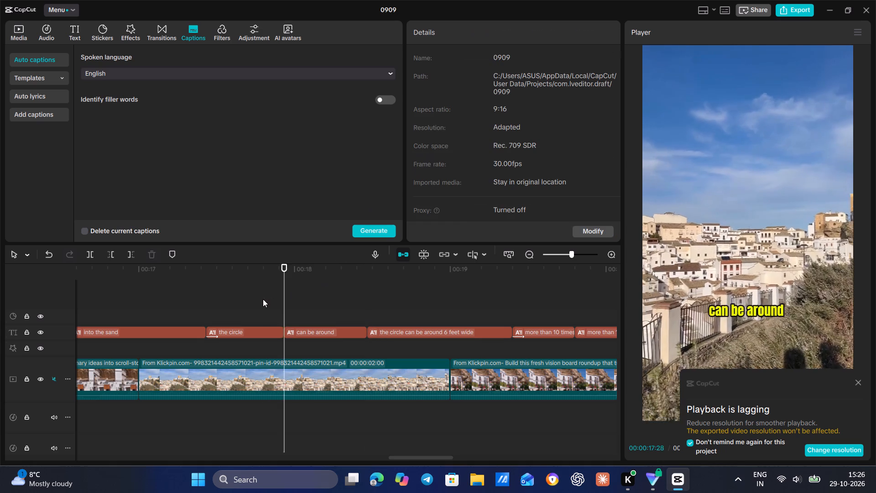
key("space")
key("space")
key("space")
left_click(465, 332)
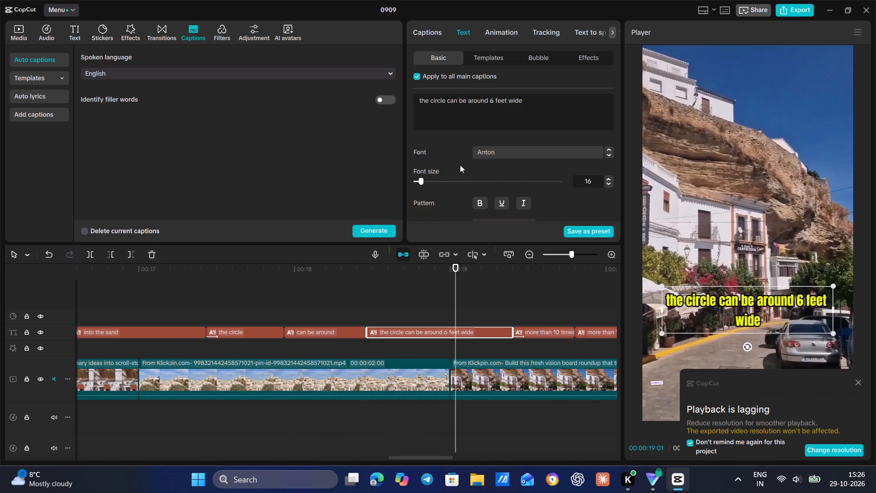
left_click_drag(488, 104, 399, 96)
key("BackSpace")
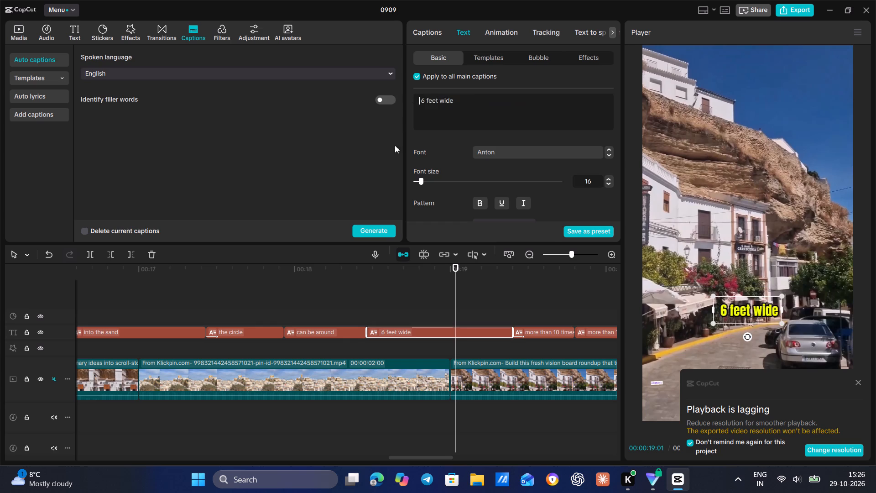
Play on from "6 feet wide" and shorten the first "more than 10 times his size" caption segment to "more than".
left_click(347, 295)
key("space")
key("space")
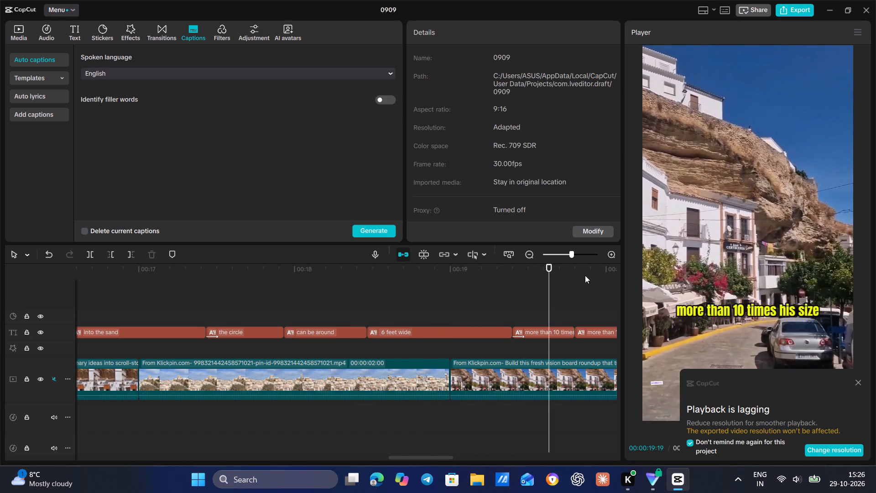
key("space")
key("space")
left_click(555, 327)
left_click_drag(528, 110, 475, 105)
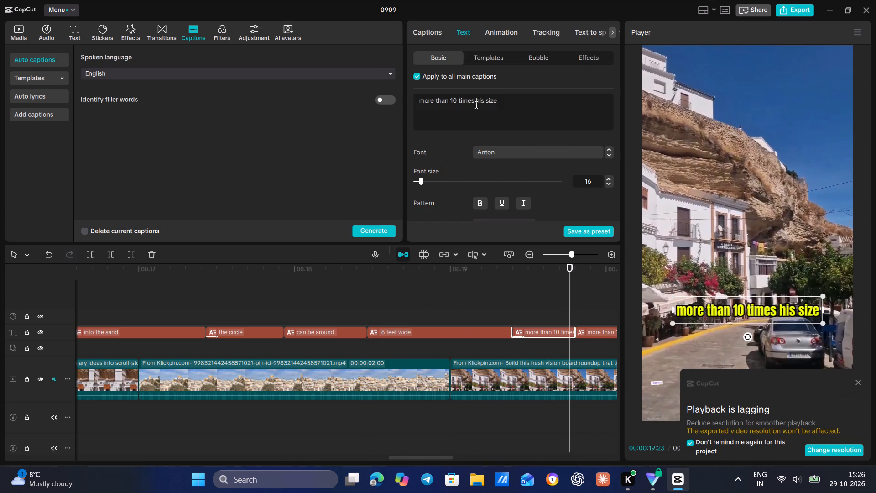
left_click_drag(475, 105, 448, 100)
key("BackSpace")
Play on through "more than" and shorten the caption segment following it to "10 times".
left_click(490, 295)
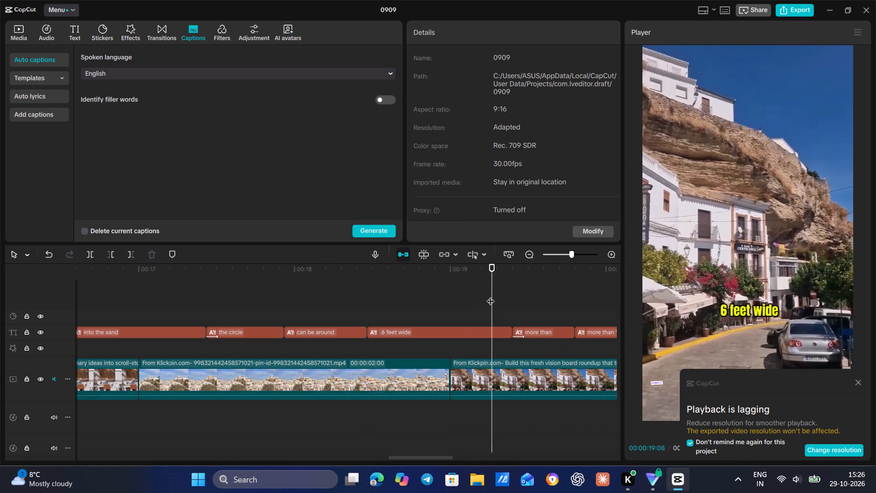
key("space")
key("space")
key("space")
key("space")
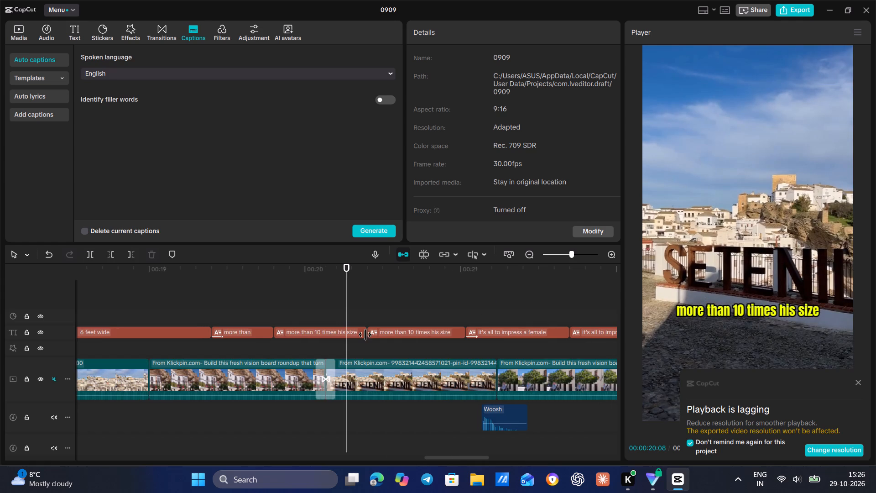
left_click(363, 335)
left_click_drag(450, 100, 396, 98)
key("BackSpace")
left_click_drag(475, 104, 442, 102)
key("BackSpace")
Play on from "10 times" and shorten the caption segment following it to "his size".
left_click(275, 315)
key("space")
key("space")
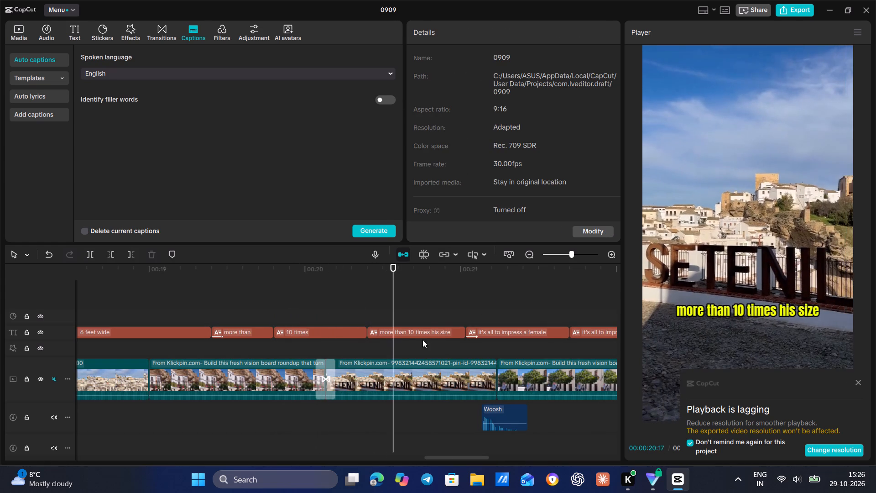
key("space")
key("space")
left_click(435, 333)
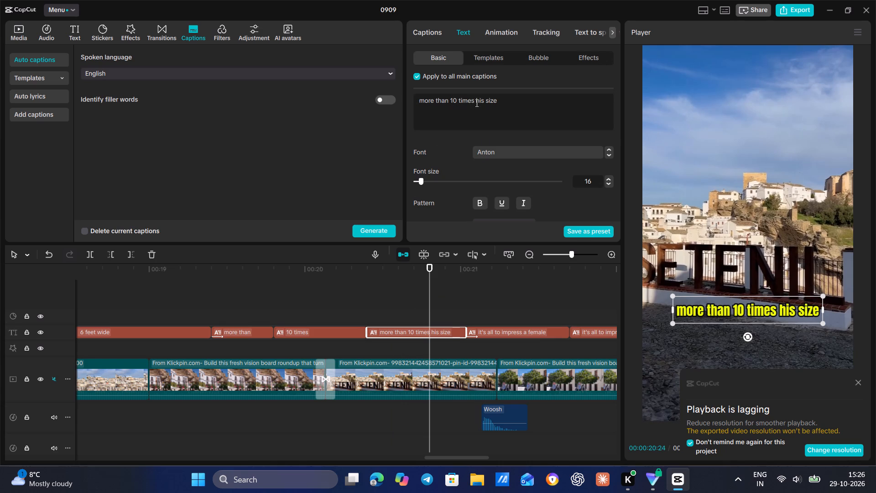
left_click_drag(478, 101, 468, 99)
left_click(473, 100)
left_click_drag(476, 100, 390, 93)
key("BackSpace")
Play on through "his size" and shorten the first "it's all to impress a female" caption segment to "it's all to".
left_click(344, 294)
key("space")
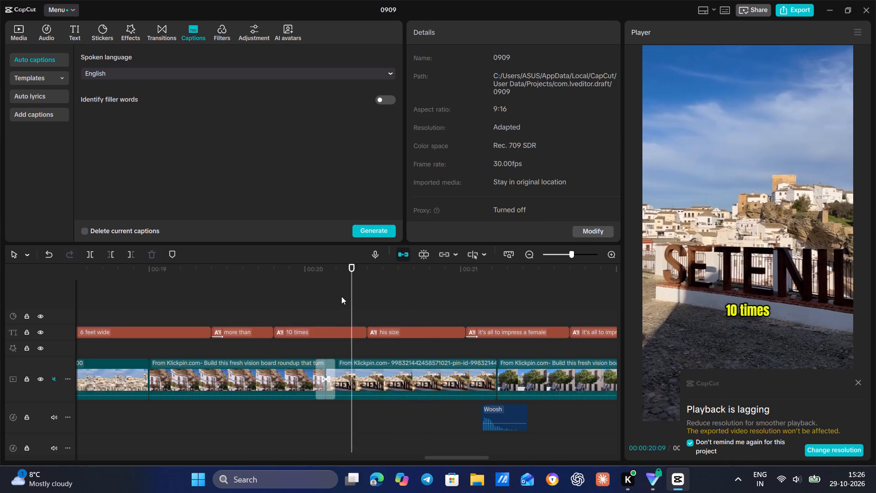
key("space")
key("space")
key("space")
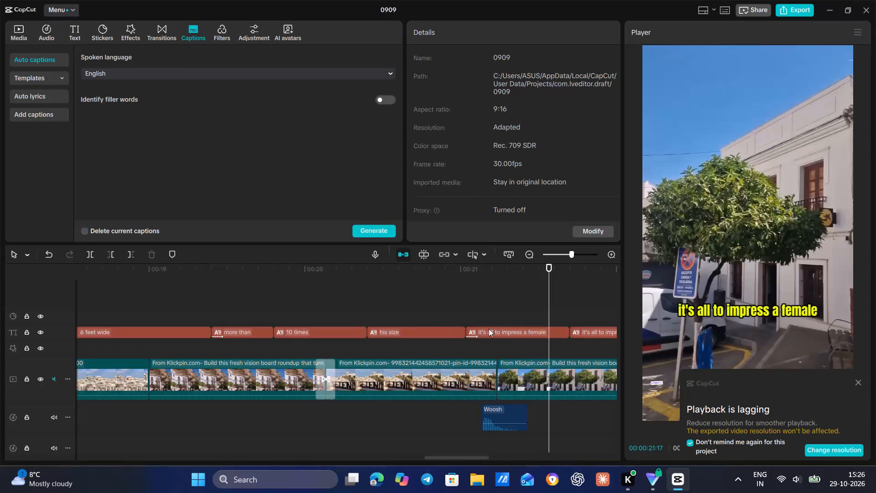
left_click(501, 332)
key("space")
key("space")
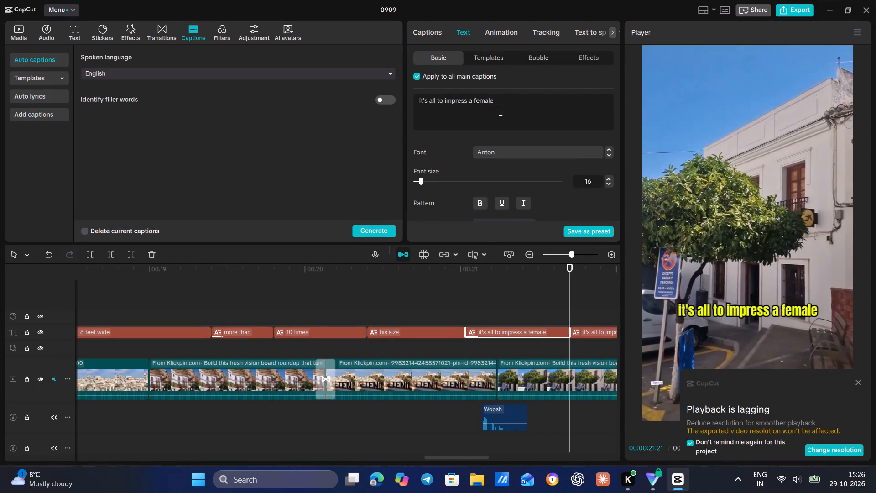
left_click_drag(501, 109, 443, 100)
key("BackSpace")
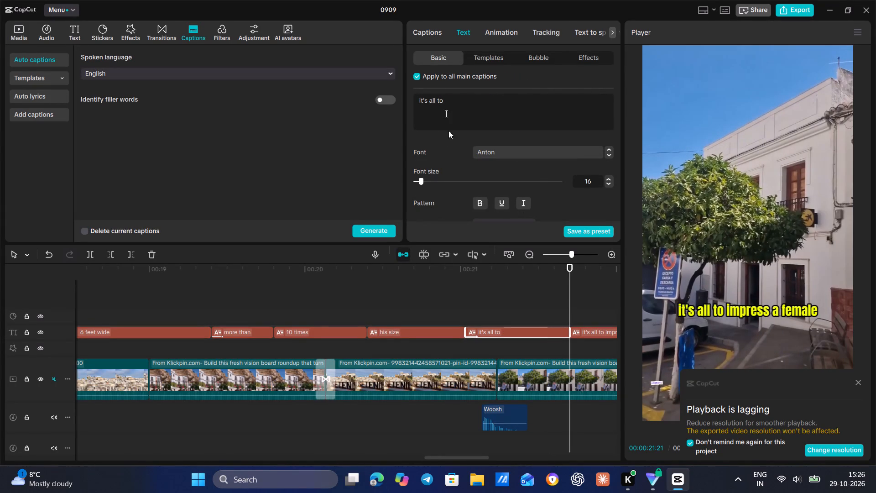
Play on from "it's all to" and shorten the caption segment following it to "impress".
left_click(471, 297)
key("space")
key("space")
key("space")
key("space")
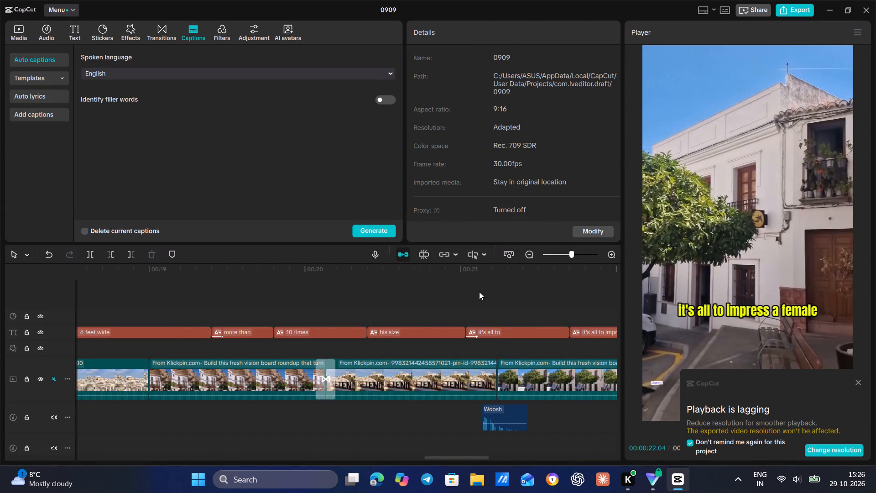
left_click(304, 333)
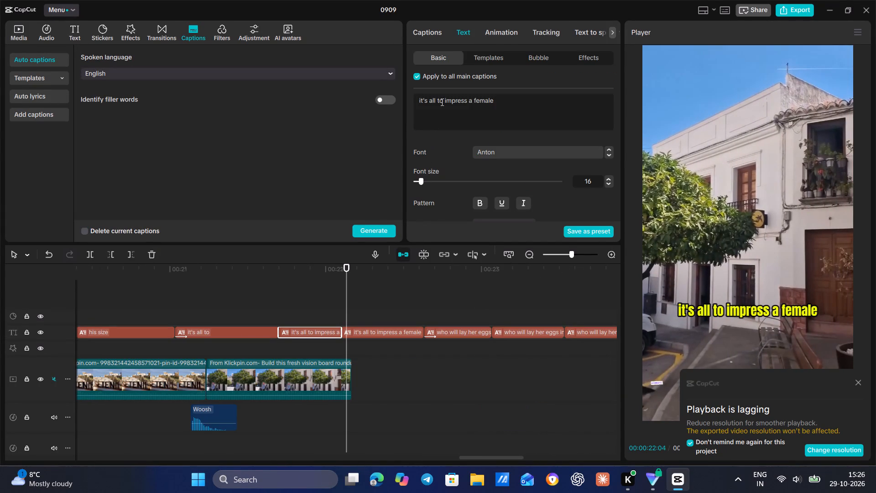
left_click_drag(443, 100, 397, 98)
key("BackSpace")
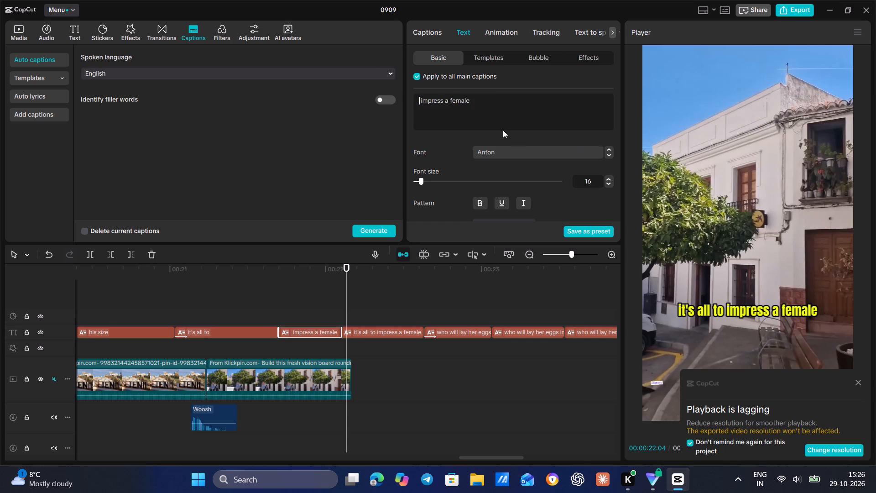
left_click_drag(494, 98, 445, 103)
key("BackSpace")
Play on through "impress" and shorten the caption segment following it to "a female".
left_click(233, 284)
key("space")
key("space")
left_click(380, 332)
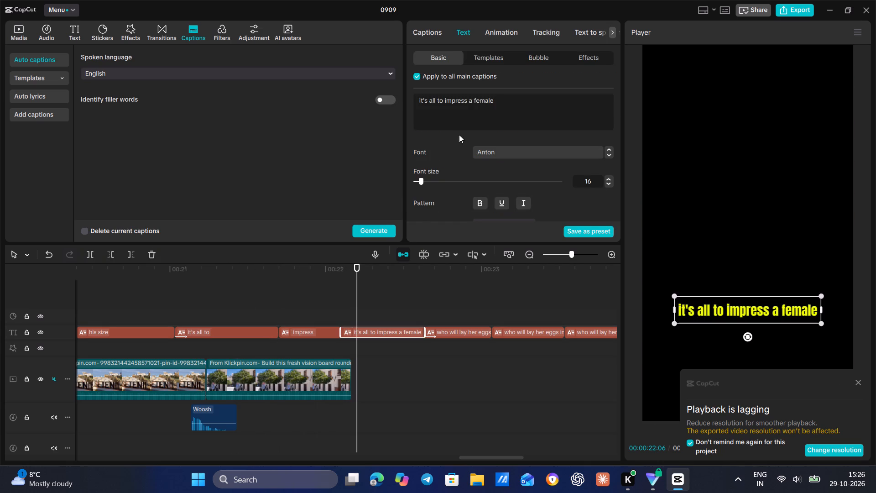
left_click_drag(470, 100, 380, 97)
key("BackSpace")
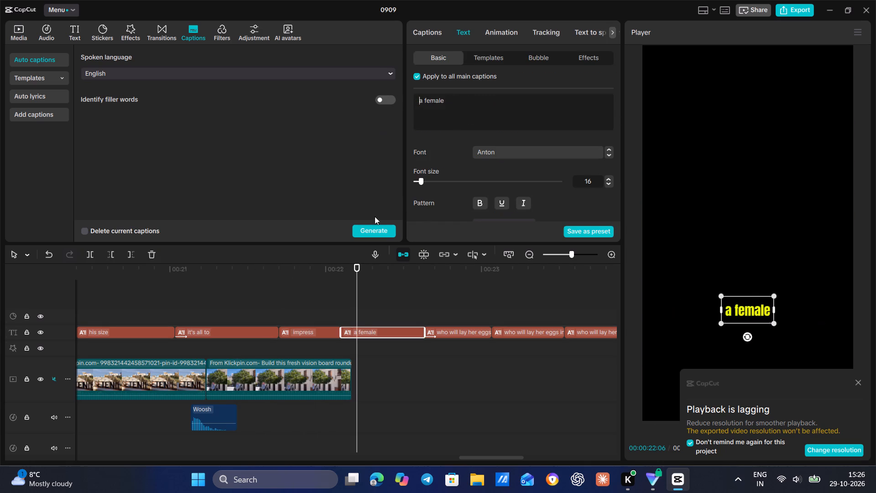
Play on from "a female" and shorten the first "who will lay her eggs in the center" caption segment to "who will lay".
left_click(336, 292)
key("space")
key("space")
key("space")
key("space")
key("space")
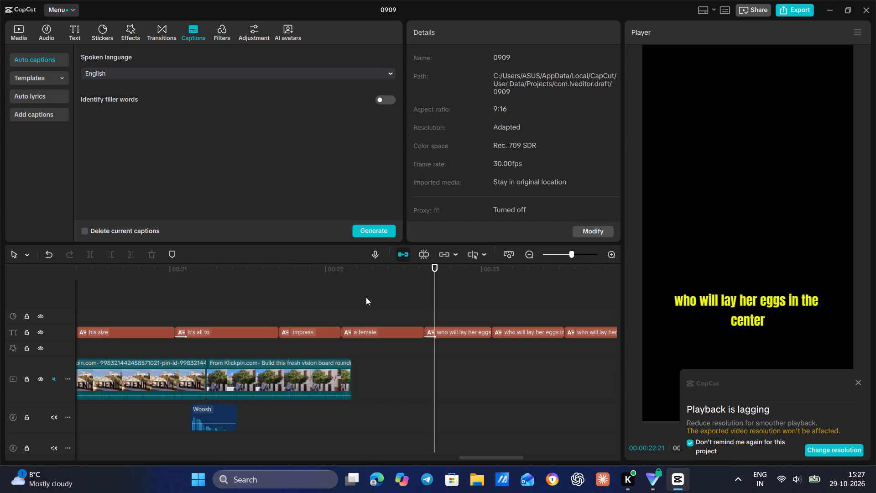
key("space")
key("space")
key("space")
left_click(457, 332)
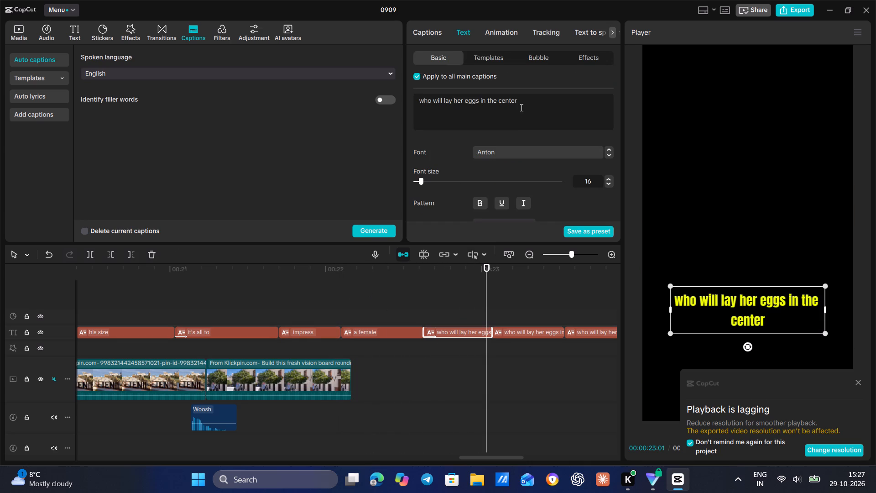
left_click_drag(520, 102, 453, 101)
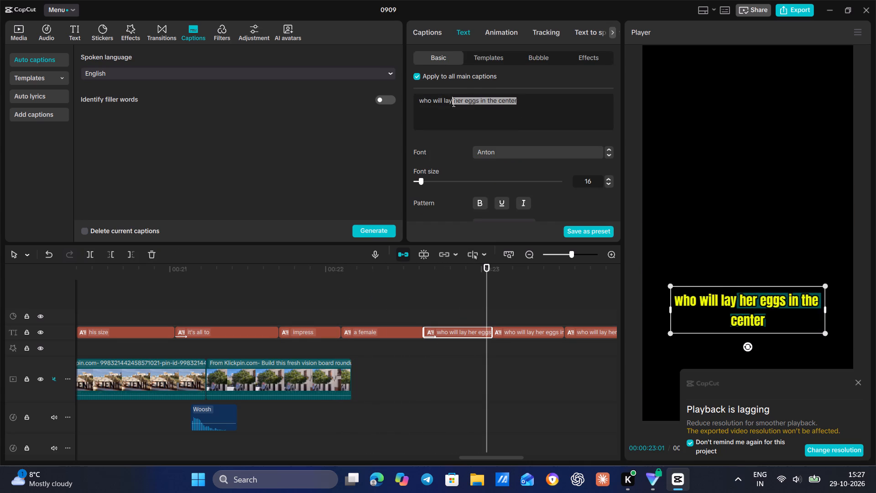
key("BackSpace")
Play on from "who will lay" and shorten the caption segment following it to "her eggs".
left_click(401, 277)
key("space")
key("space")
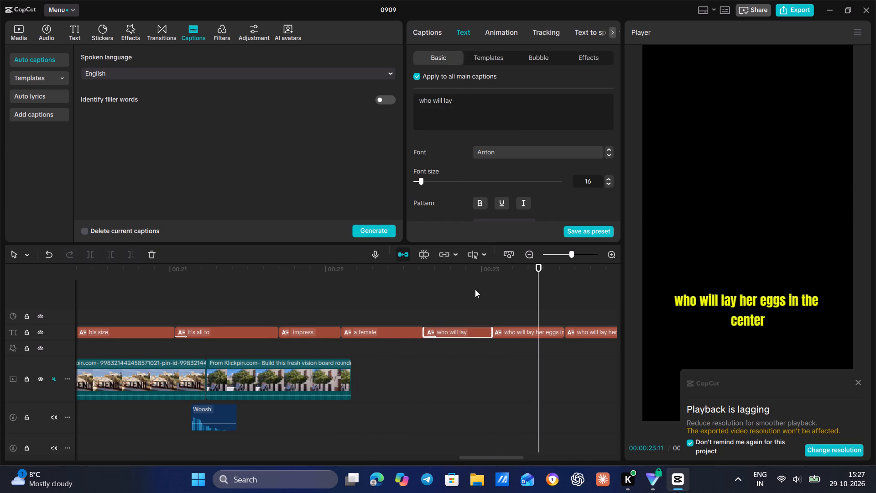
key("space")
key("space")
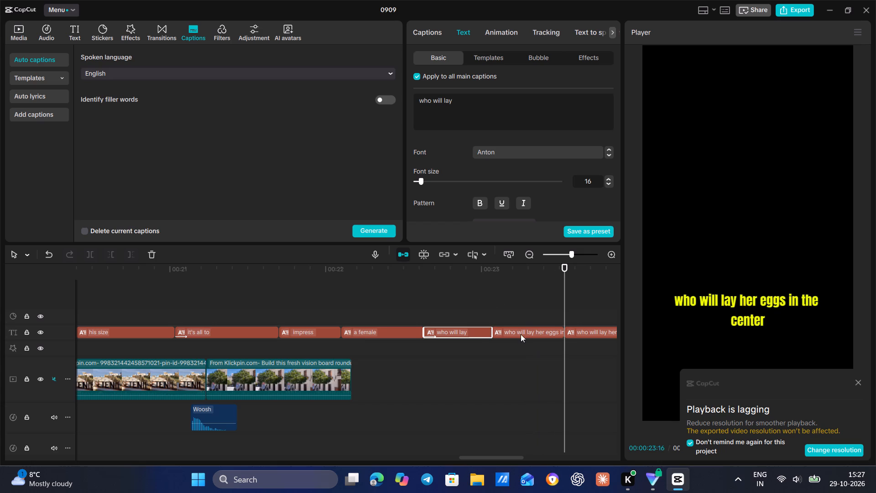
left_click(521, 334)
left_click_drag(454, 100, 404, 99)
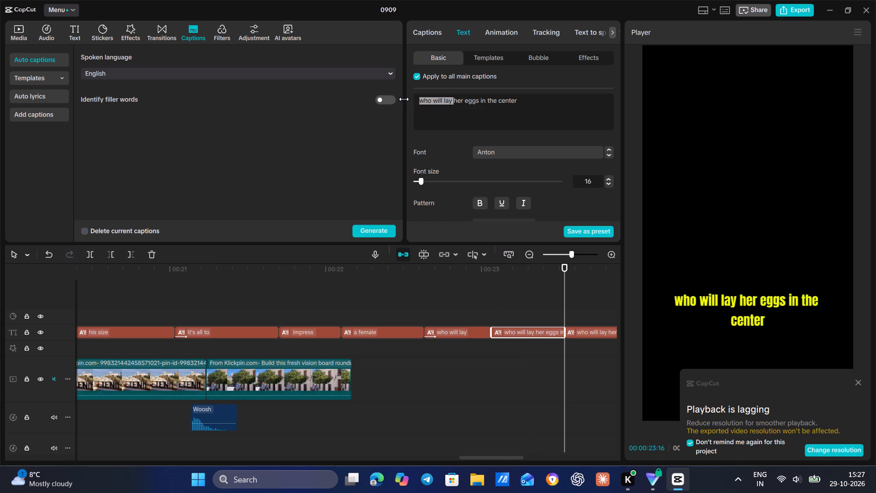
key("BackSpace")
left_click_drag(492, 100, 443, 97)
key("BackSpace")
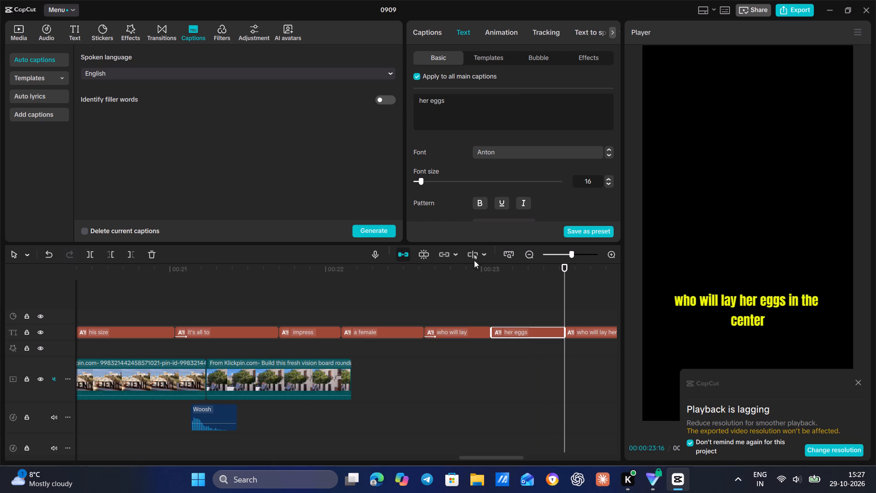
Play on from "her eggs" and shorten the caption segment following it to "in the center".
left_click(501, 285)
key("space")
key("space")
key("space")
key("space")
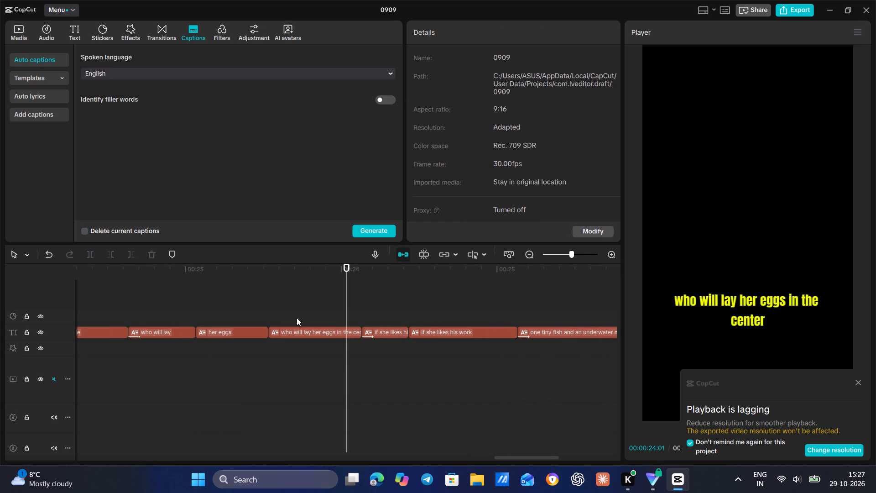
left_click(308, 328)
left_click_drag(480, 102, 393, 96)
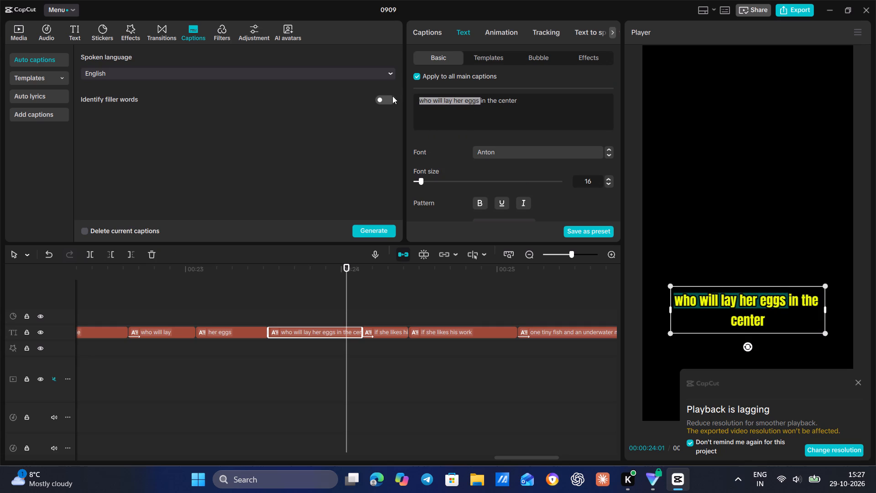
key("BackSpace")
Play on from "in the center" and shorten the first "if she likes his work" caption segment to "if she".
left_click(307, 313)
key("space")
key("space")
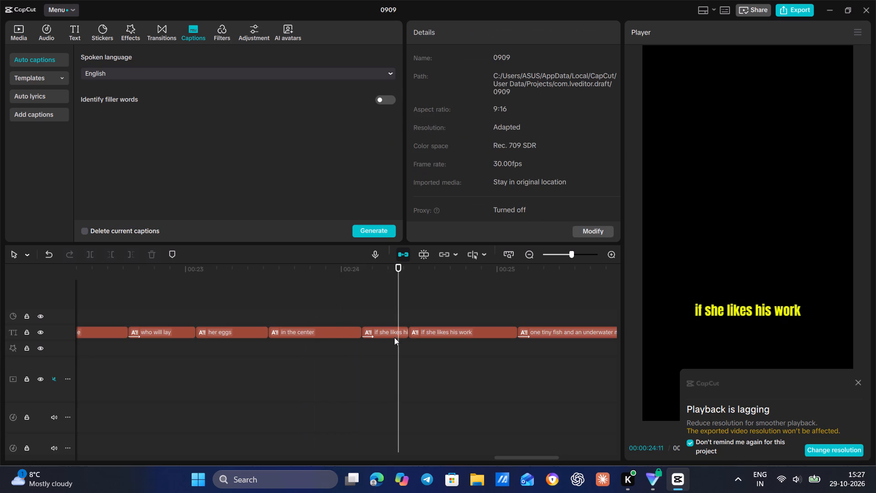
key("space")
key("space")
left_click(396, 334)
left_click_drag(477, 102, 465, 99)
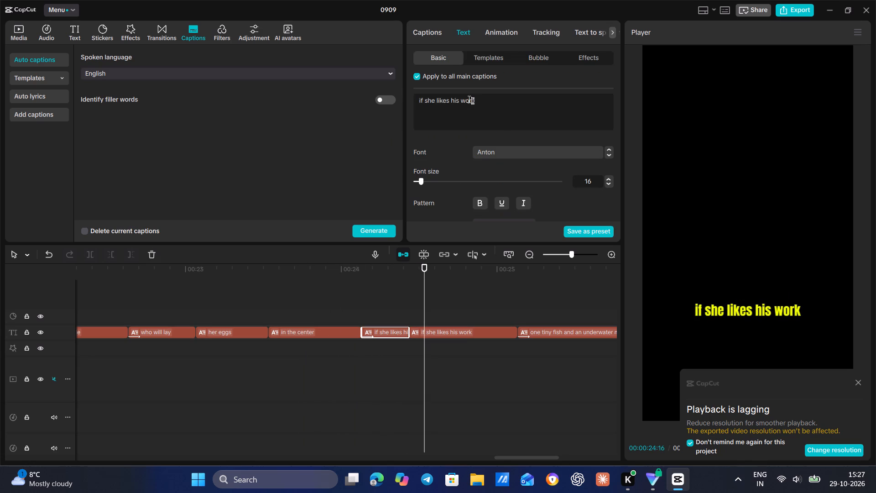
left_click_drag(465, 99, 434, 99)
key("BackSpace")
Play on from "if she" and shorten the caption segment following it to "likes his work".
left_click(382, 296)
key("space")
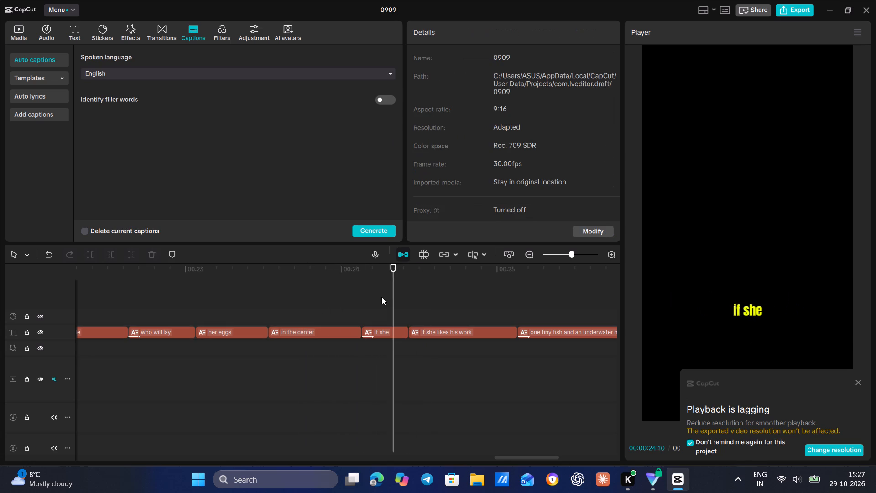
key("space")
key("space")
key("space")
left_click(473, 333)
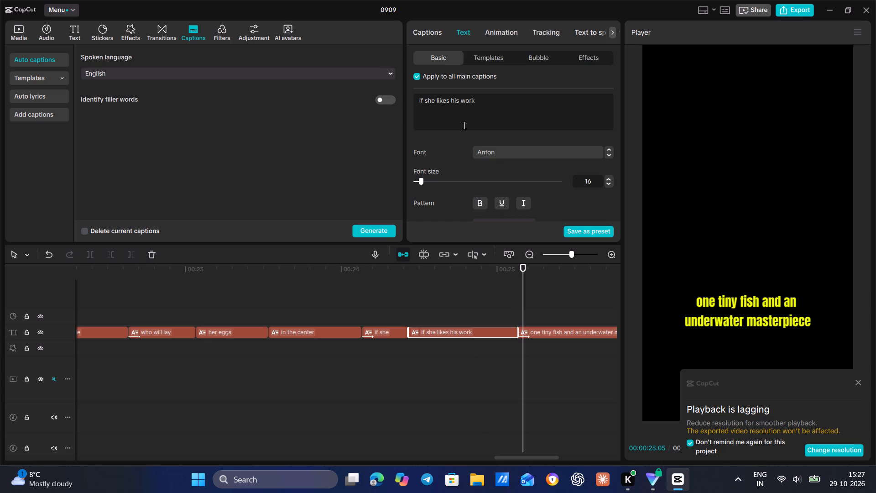
left_click_drag(434, 101, 355, 102)
key("BackSpace")
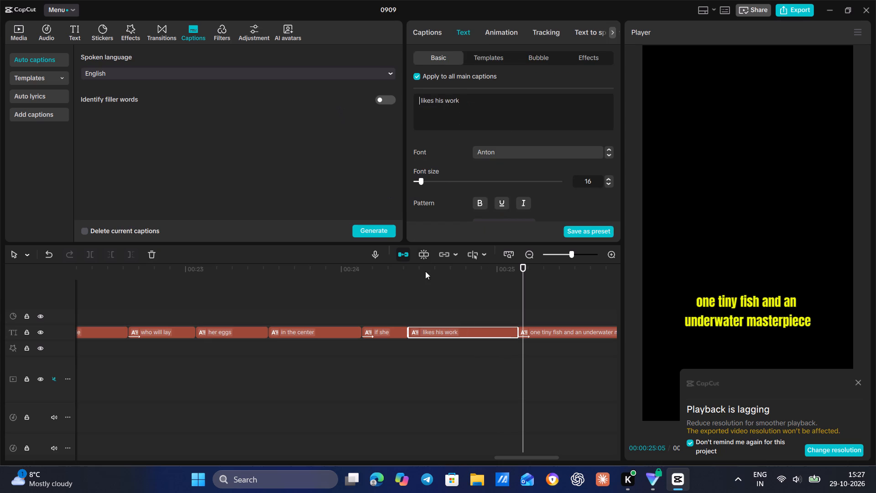
Play on from "likes his work" and shorten the first "one tiny fish and an underwater masterpiece" caption segment to "one tiny".
left_click(444, 299)
key("space")
key("space")
key("space")
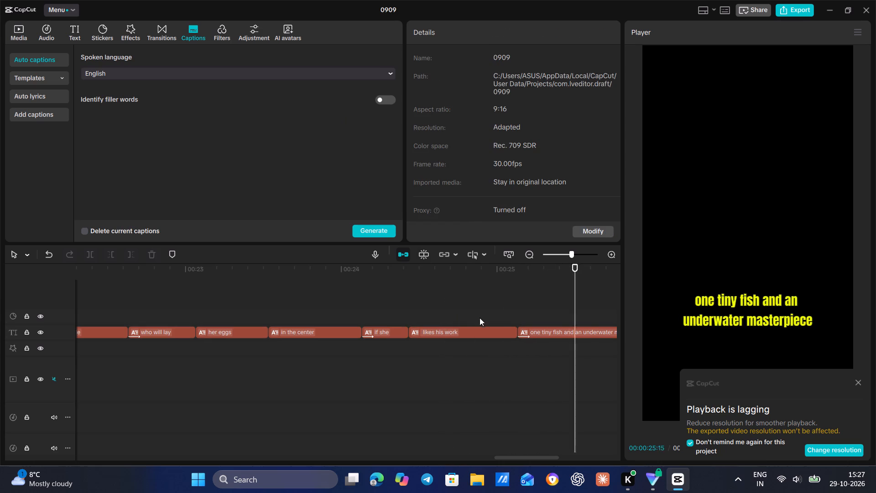
key("space")
key("space")
key("space")
key("space")
key("space")
left_click(271, 285)
key("space")
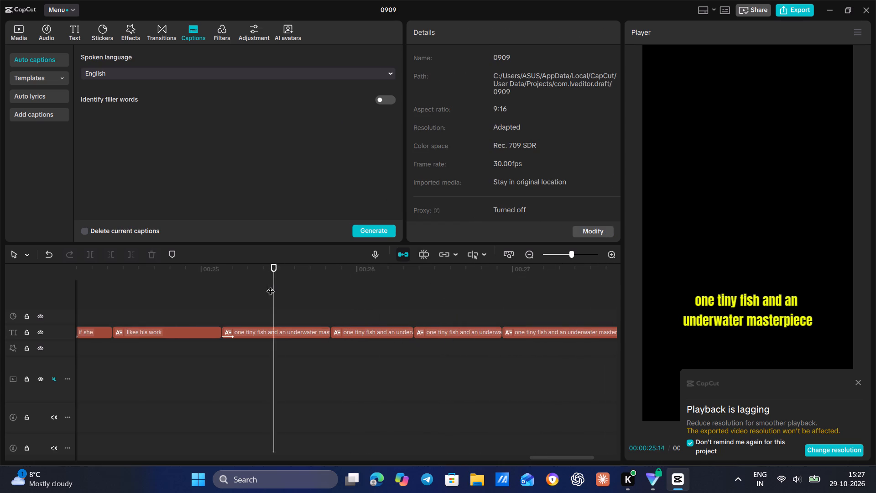
key("space")
key("space")
key("space")
left_click(292, 326)
left_click(303, 334)
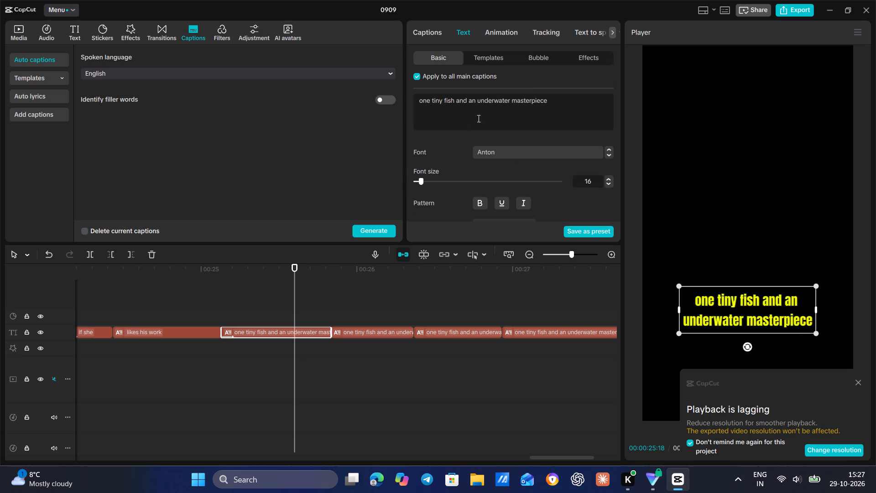
left_click_drag(558, 99, 442, 103)
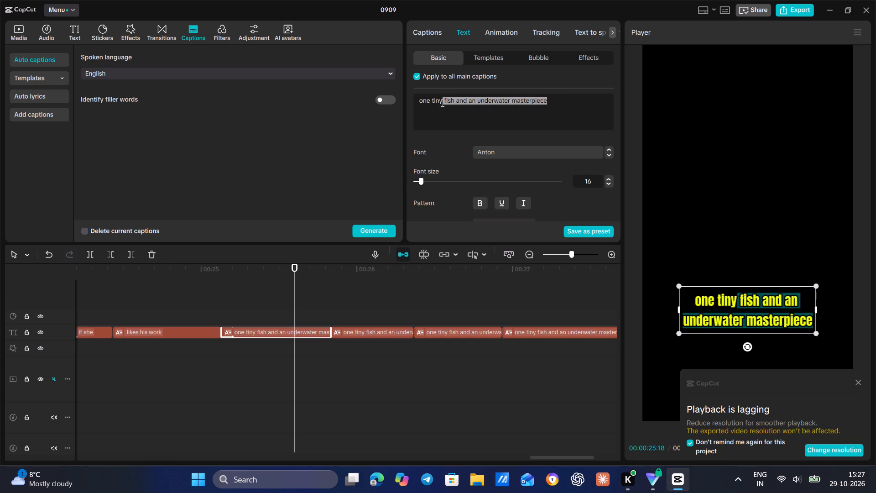
key("BackSpace")
Play on from "one tiny" and shorten the caption segment following it to "fish and".
left_click(215, 291)
key("space")
key("space")
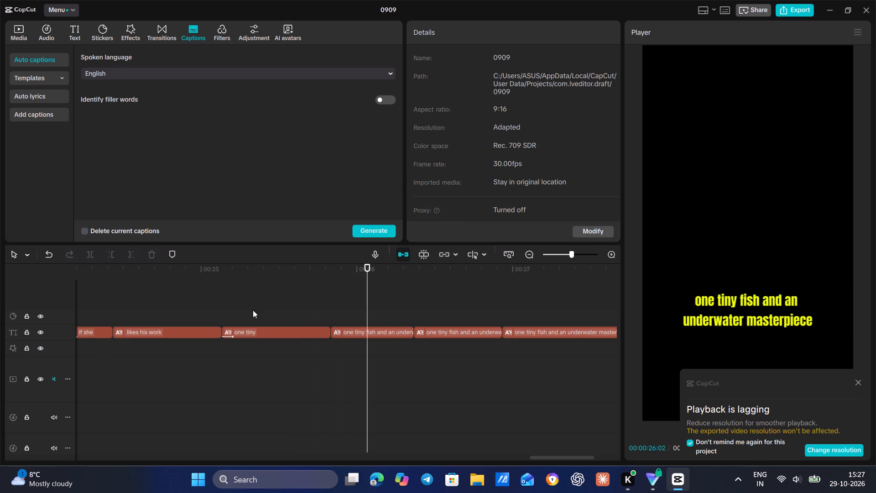
key("space")
key("space")
left_click(384, 335)
left_click_drag(445, 103, 441, 100)
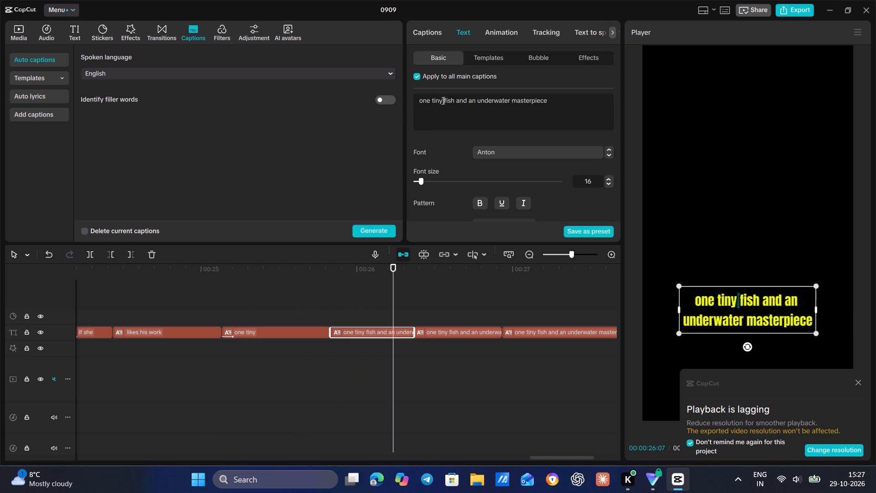
left_click_drag(441, 100, 399, 96)
key("BackSpace")
left_click_drag(523, 106, 434, 104)
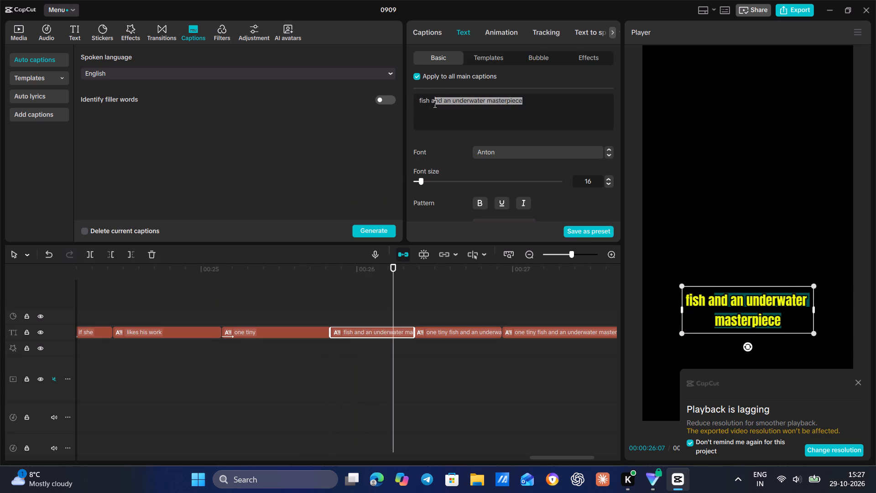
left_click_drag(434, 104, 445, 100)
key("BackSpace")
Play on from "fish and" and shorten the caption segment following it to "an underwater".
left_click(313, 292)
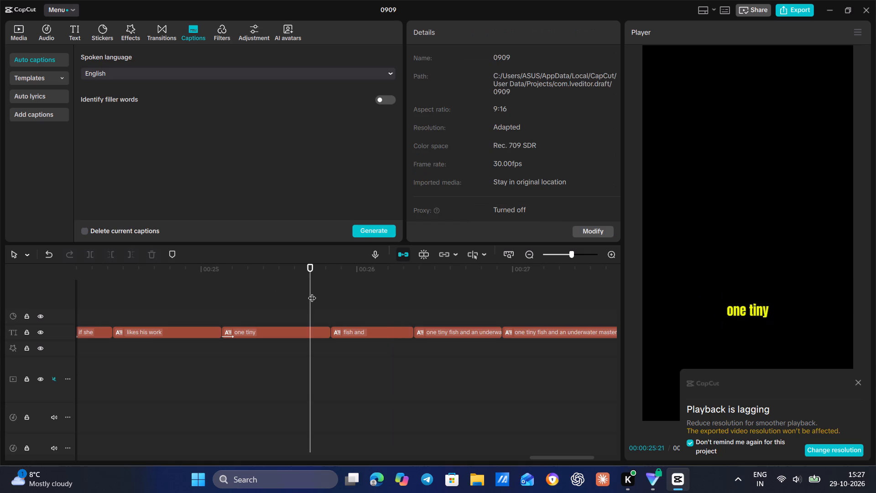
key("space")
key("space")
key("space")
key("space")
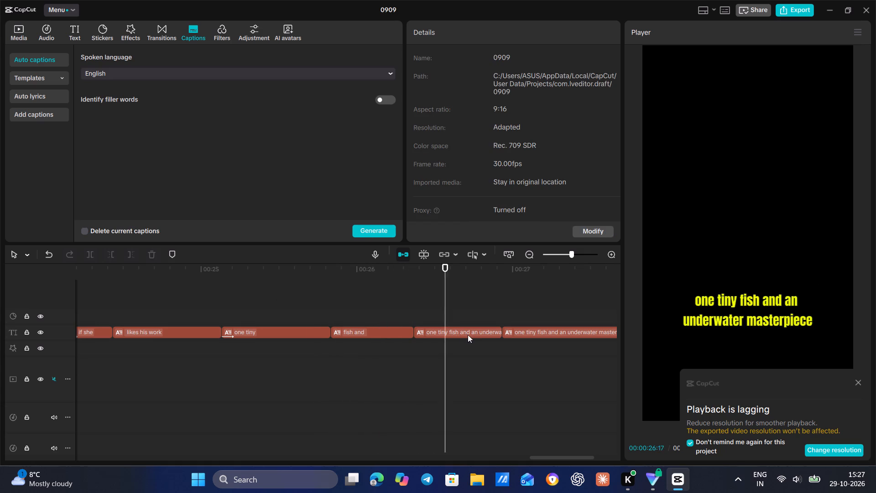
key("space")
key("space")
left_click(482, 335)
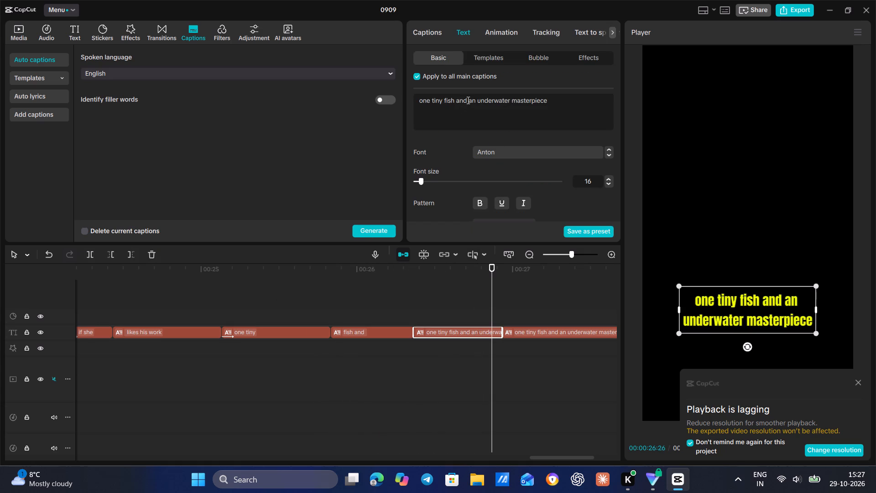
left_click_drag(467, 100, 414, 94)
key("BackSpace")
left_click_drag(504, 101, 462, 95)
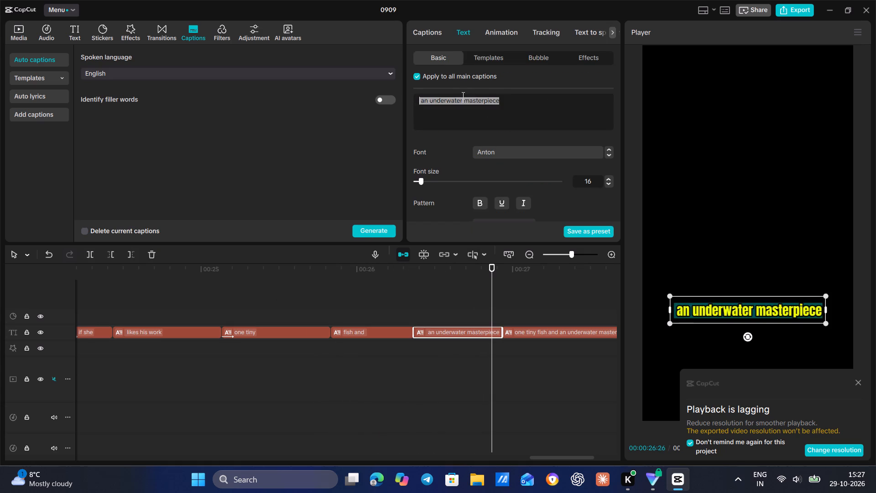
left_click_drag(462, 95, 462, 103)
key("BackSpace")
Play on from "an underwater" and shorten the final caption segment to "masterpiece".
left_click(393, 295)
key("space")
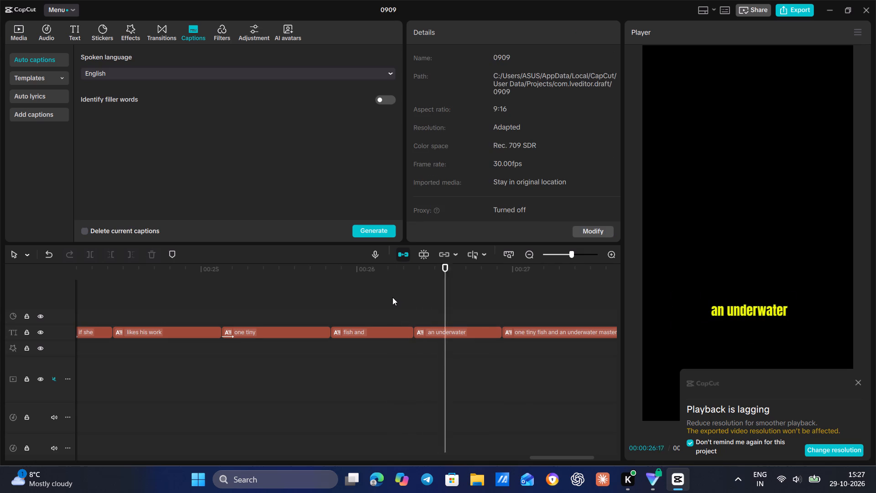
key("space")
key("space")
key("space")
key("space")
key("space")
left_click(531, 332)
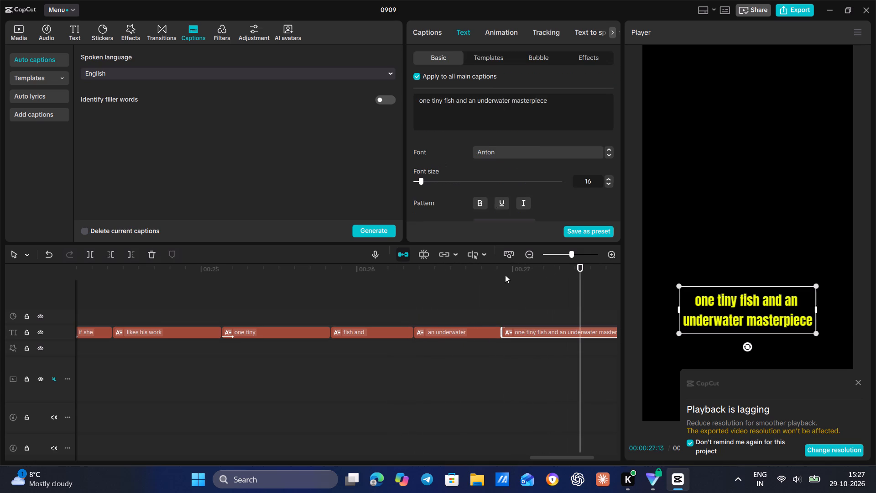
left_click_drag(510, 102, 360, 98)
key("BackSpace")
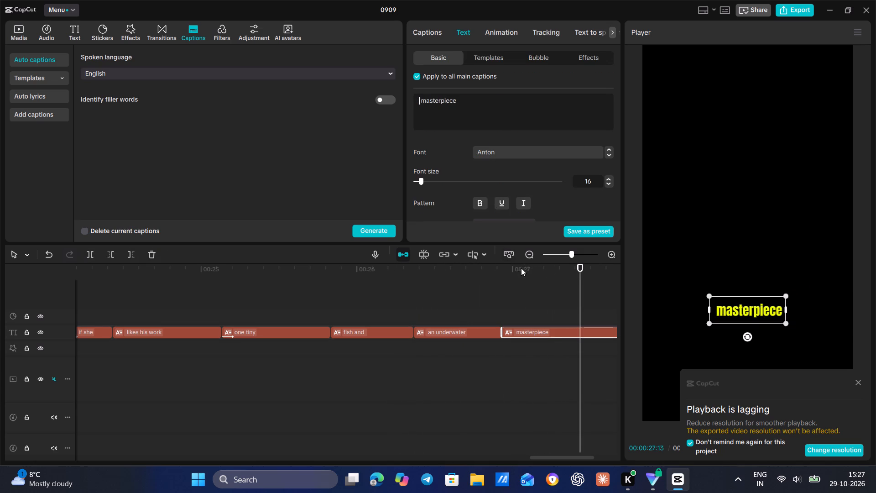
Select all caption segments from the end back to the start of the timeline and set their case to uppercase.
left_click(522, 268)
left_click_drag(518, 291, 739, 293)
left_click_drag(489, 328, 0, 343)
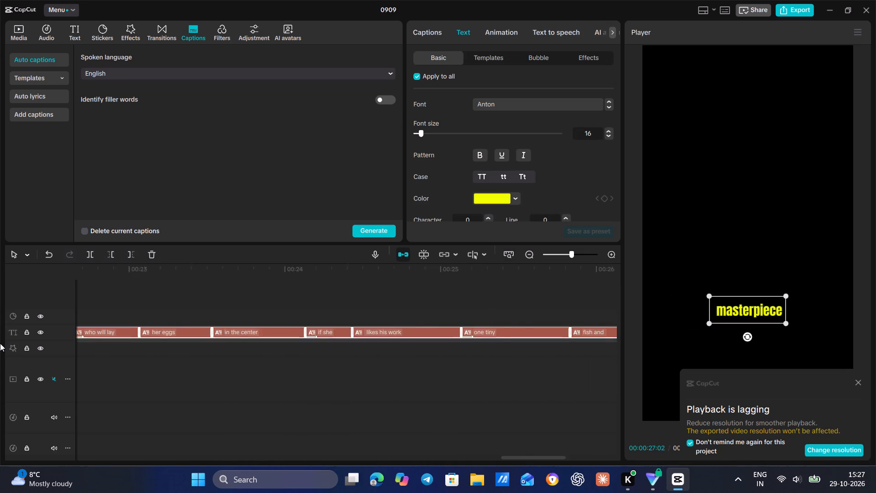
left_click_drag(0, 343, 0, 341)
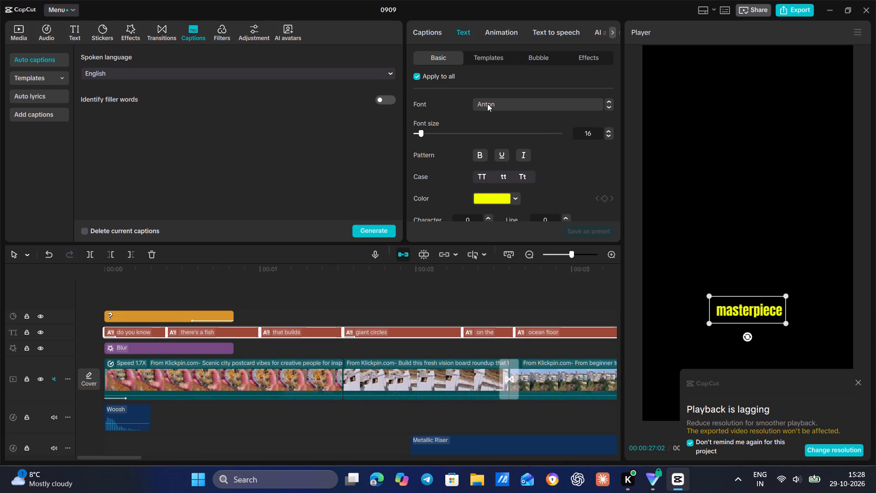
left_click(482, 173)
Apply the favourite Mini Zoom entrance animation to all selected captions.
left_click(497, 34)
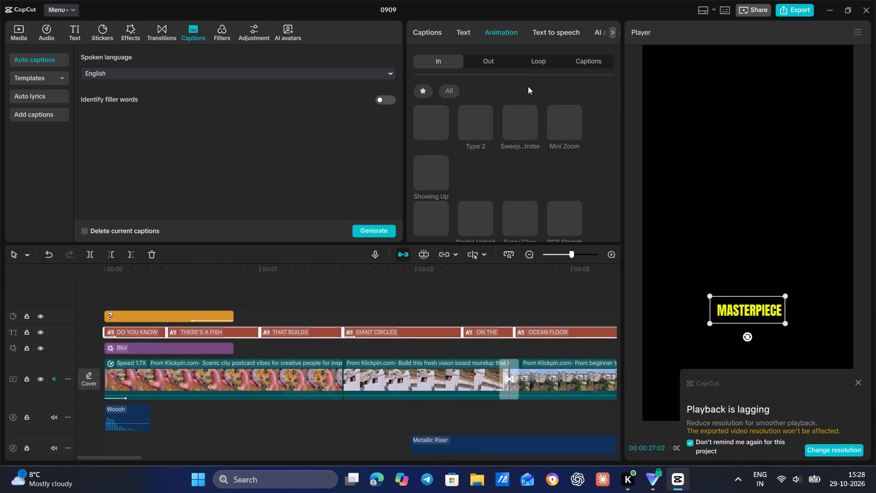
left_click(417, 92)
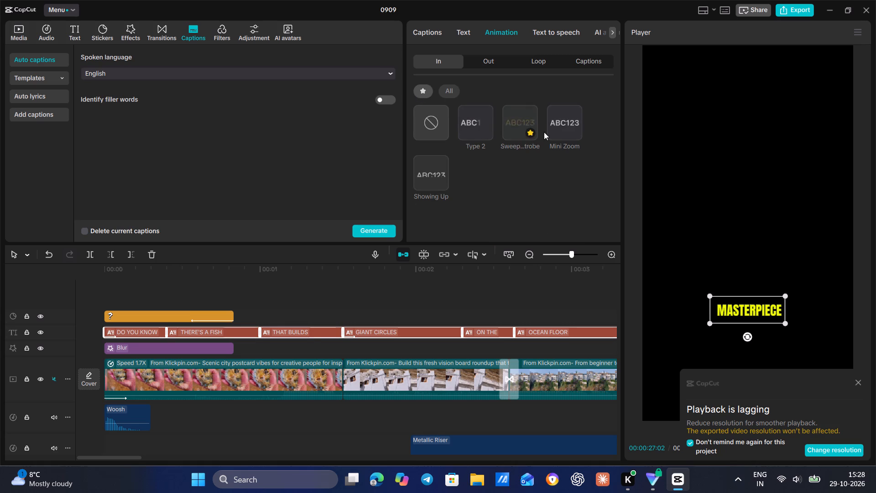
left_click(559, 128)
Play the opening from the start to check the caption animation, and dismiss the playback lag notice.
left_click(142, 290)
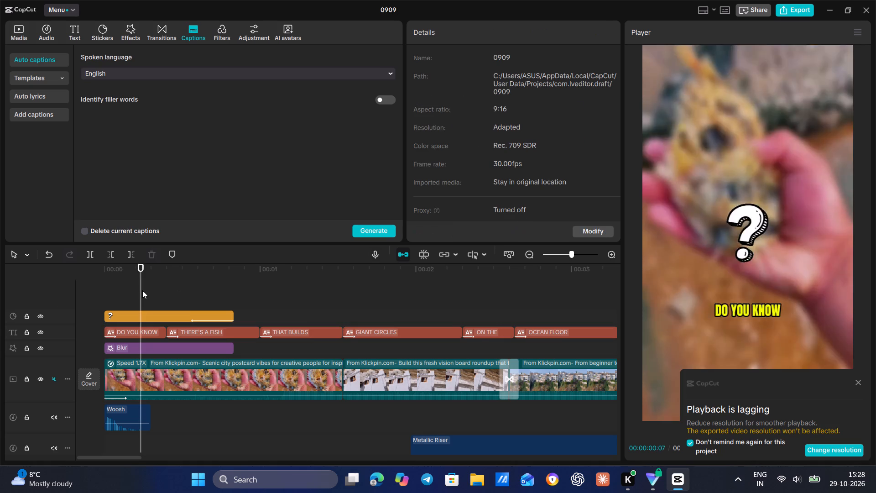
left_click_drag(142, 290, 0, 303)
key("space")
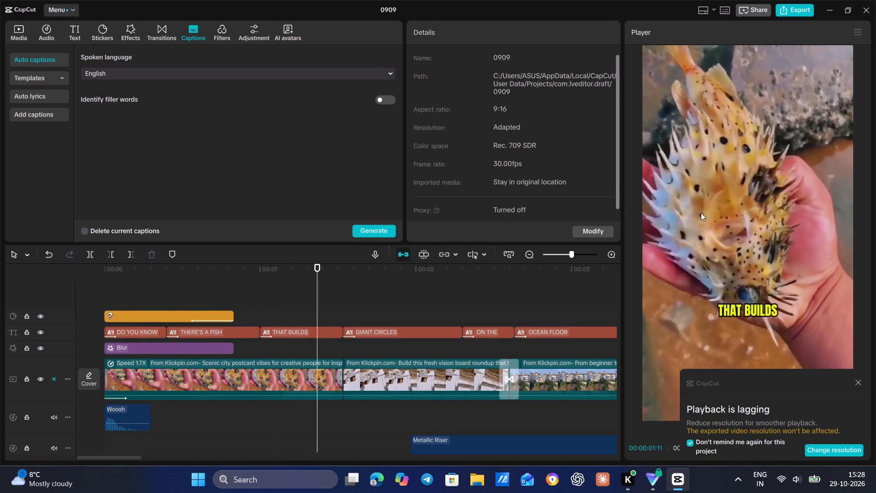
key("space")
left_click(861, 383)
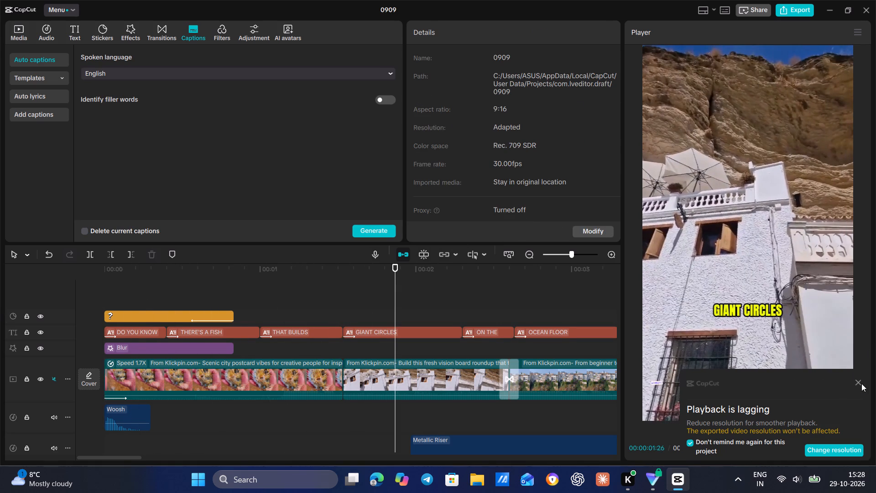
left_click(859, 383)
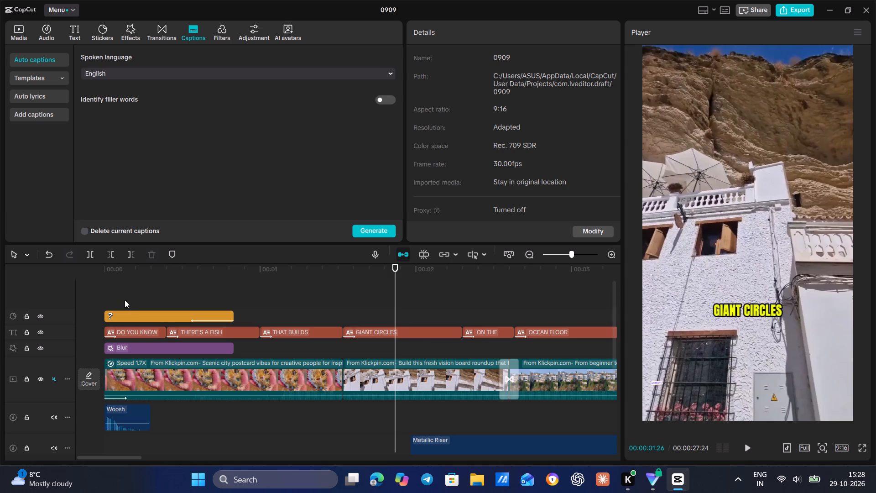
Replay the opening in short bursts from the start to examine the captions through "GIANT CIRCLES".
left_click(125, 300)
left_click_drag(125, 300, 0, 305)
key("space")
key("space")
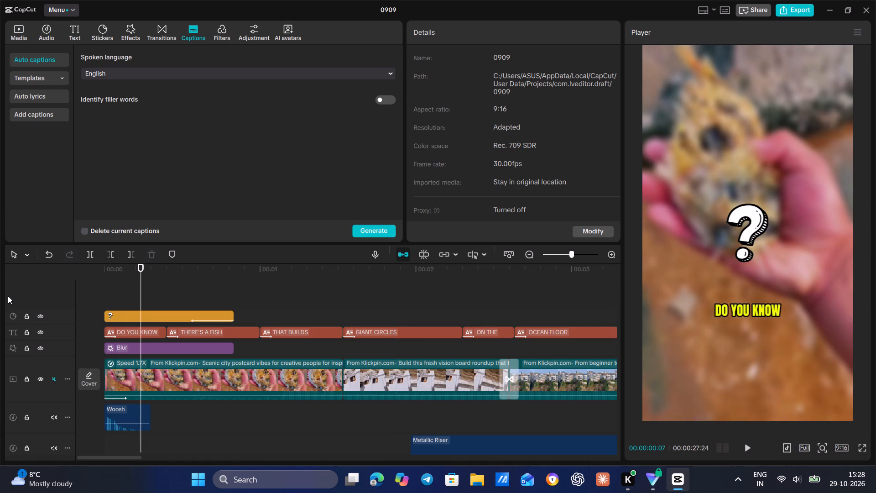
key("space")
key("space")
key("space")
key("space")
key("space")
key("space")
key("space")
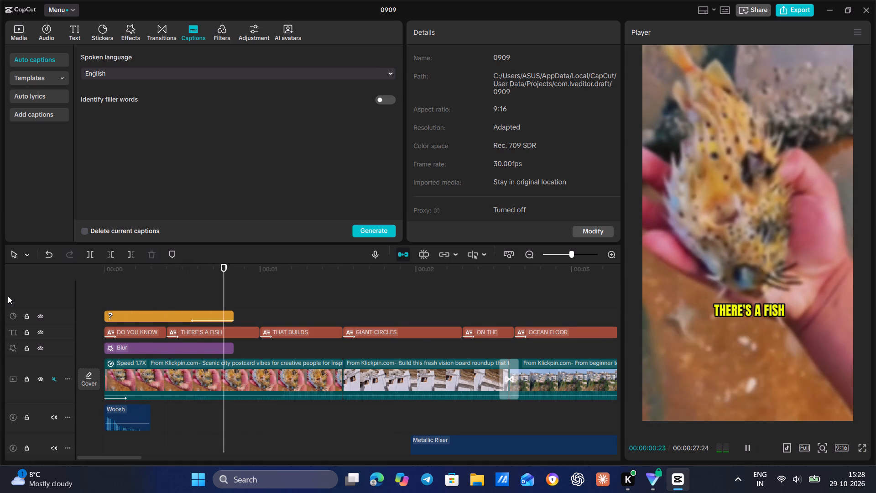
key("space")
key("space")
key("space")
key("space")
key("space")
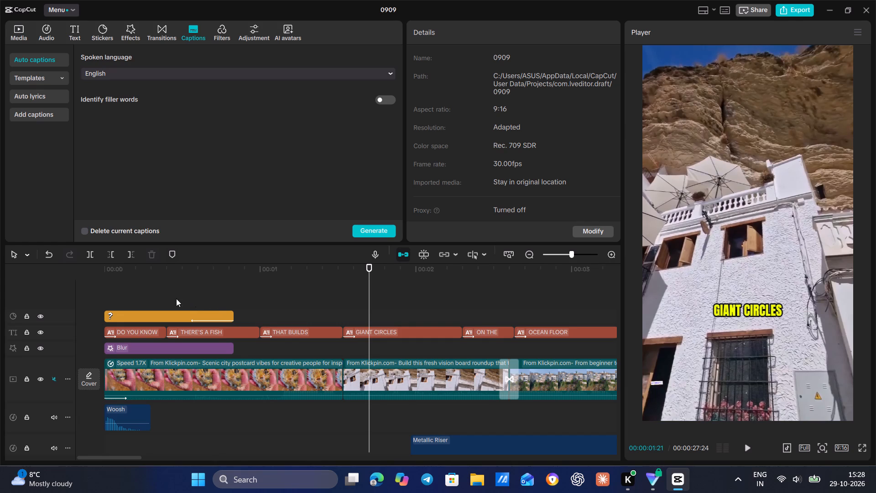
Replay from the start in short bursts to examine the opening blur and the animated captions through "OCEAN FLOOR".
left_click(110, 288)
left_click_drag(110, 288, 47, 294)
key("space")
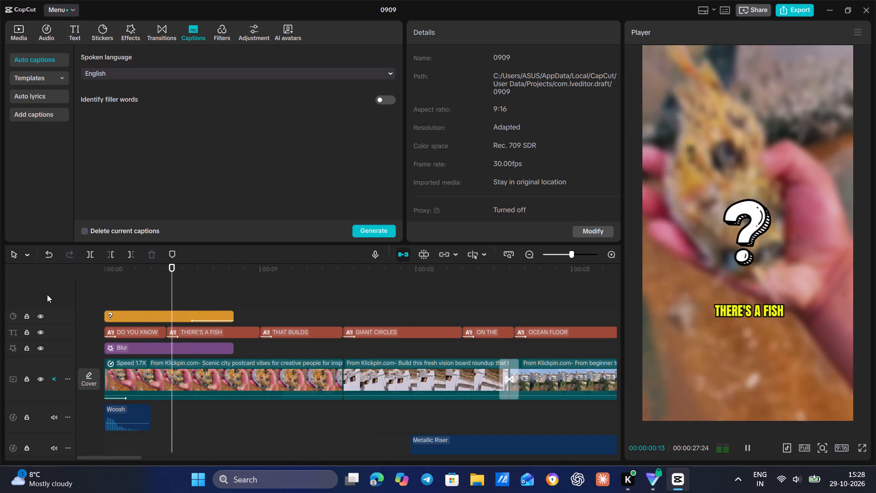
key("space")
key("space")
key("space")
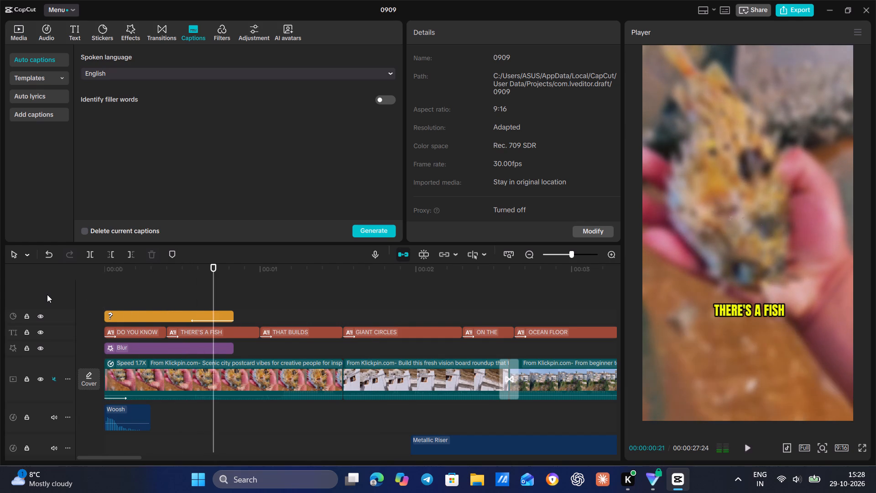
key("space")
key("space")
key("space")
key("space")
key("space")
key("space")
key("space")
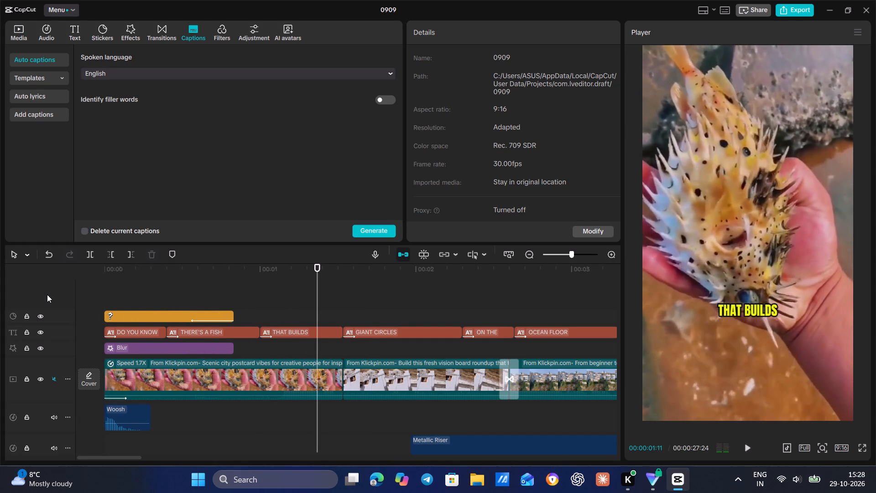
key("space")
key("space")
key("space")
key("space")
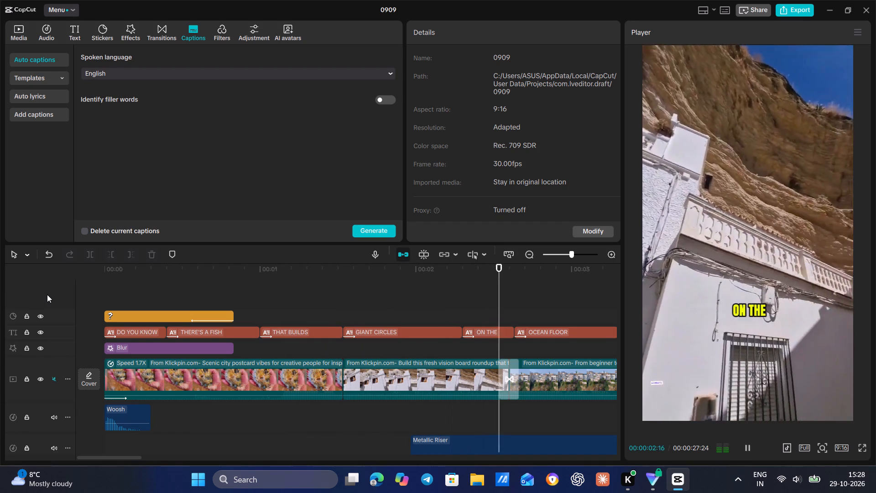
key("space")
key("space")
key("space")
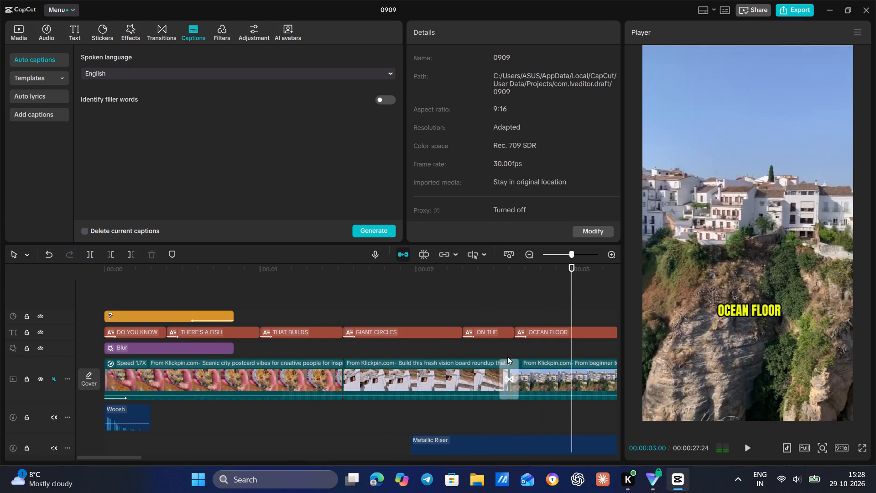
Delete the transition between the second and third video clips.
left_click(514, 395)
key("BackSpace")
Replay the section around 3 seconds in short bursts to check the Metallic Riser and camera flash sound timing through "TINY PUFFER FISH".
scroll(554, 339, "down", 3)
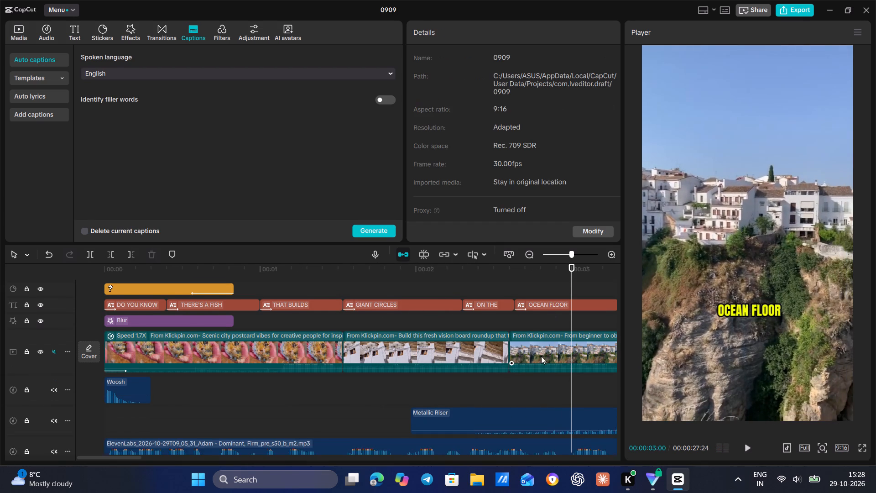
left_click(501, 395)
left_click(507, 382)
left_click_drag(508, 381, 631, 383)
left_click(361, 370)
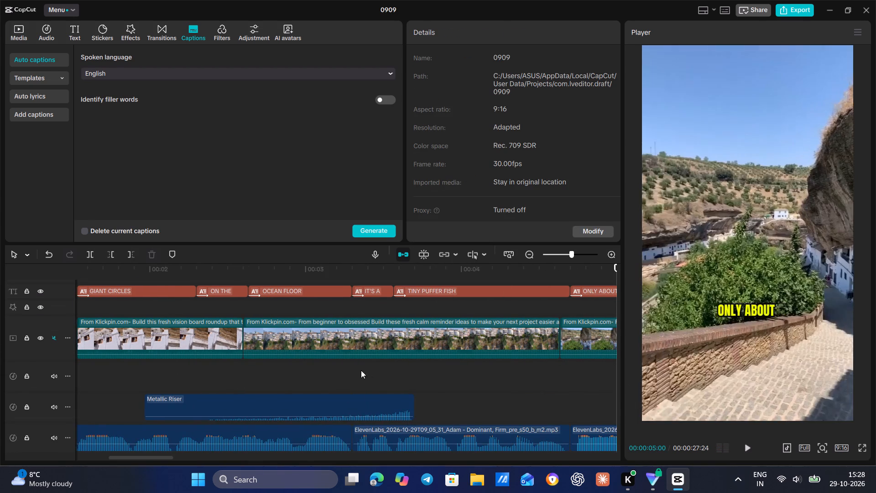
key("space")
key("space")
left_click(284, 377)
key("space")
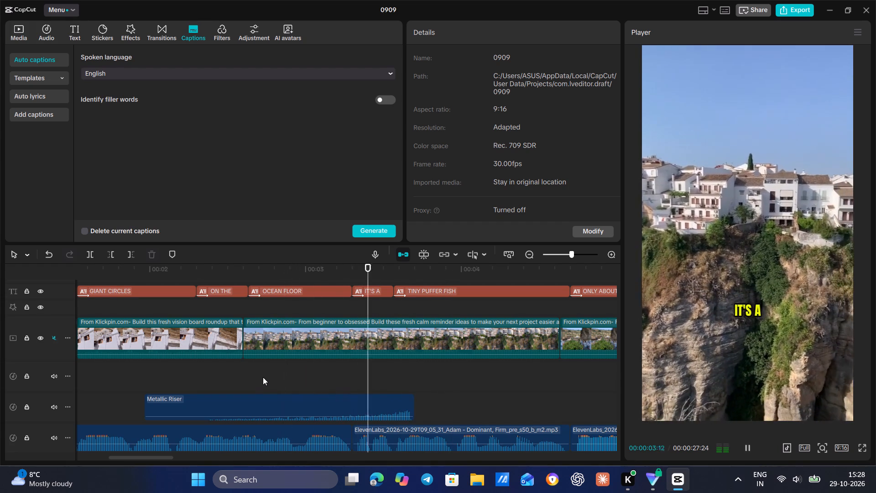
scroll(268, 372, "down", 5)
key("space")
left_click(256, 316)
key("space")
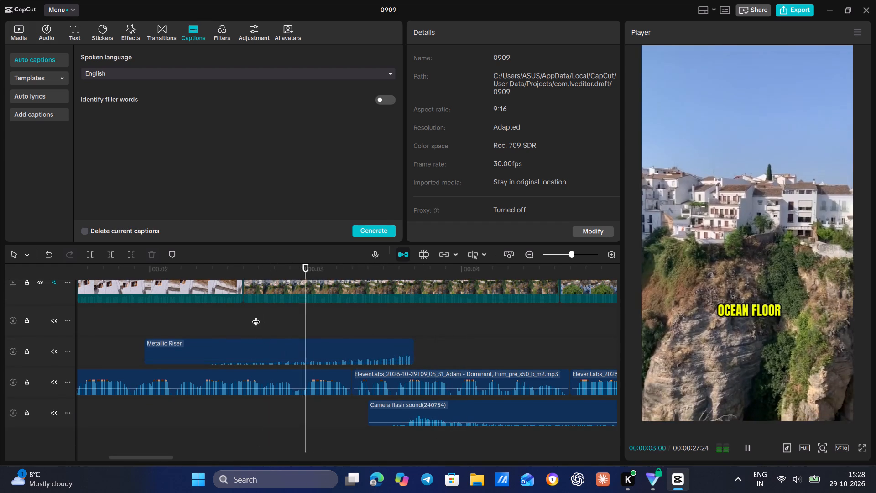
key("space")
scroll(255, 316, "up", 8)
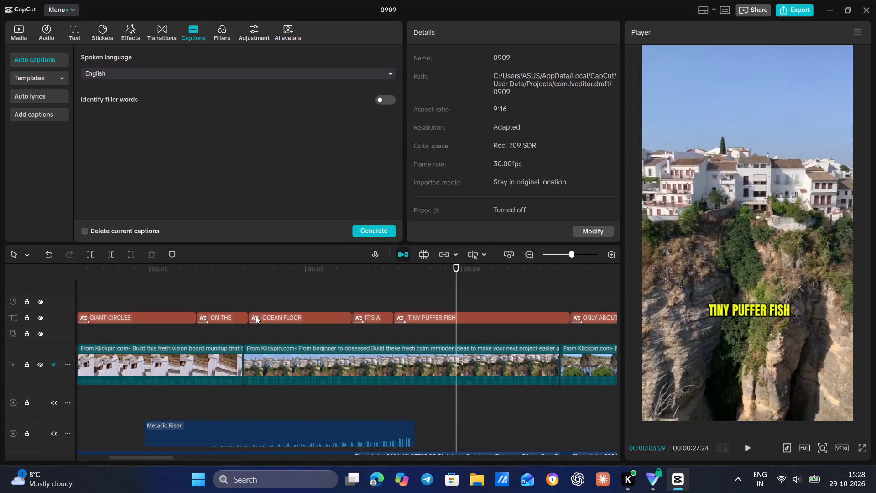
scroll(255, 316, "up", 2)
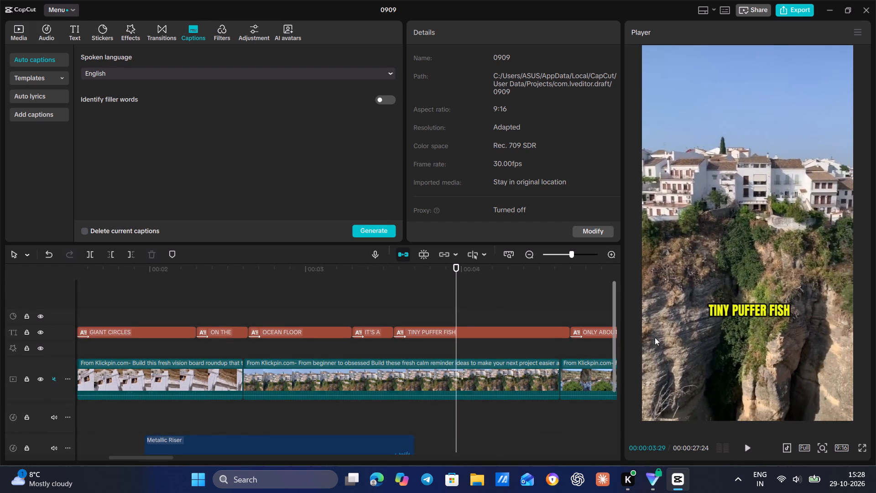
left_click(324, 388)
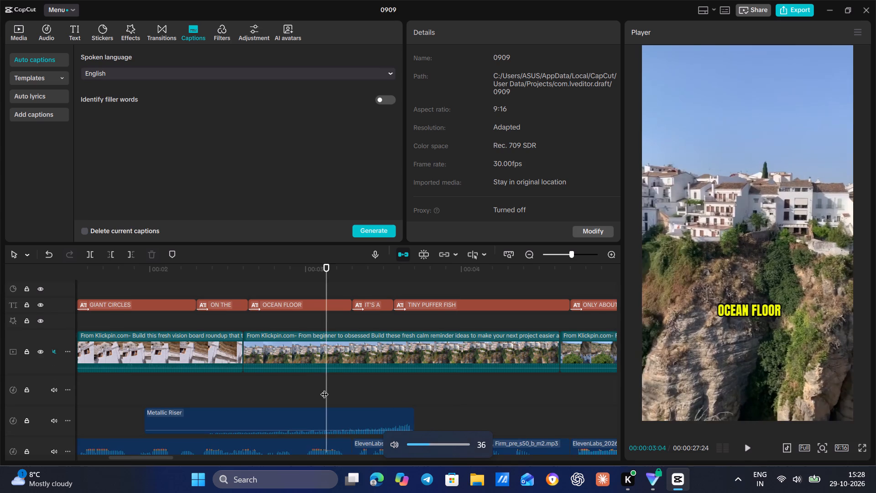
key("space")
key("space")
Shift the Metallic Riser about 0.07 s earlier and the camera flash sound about 0.13 s earlier on their audio tracks.
scroll(324, 388, "down", 2)
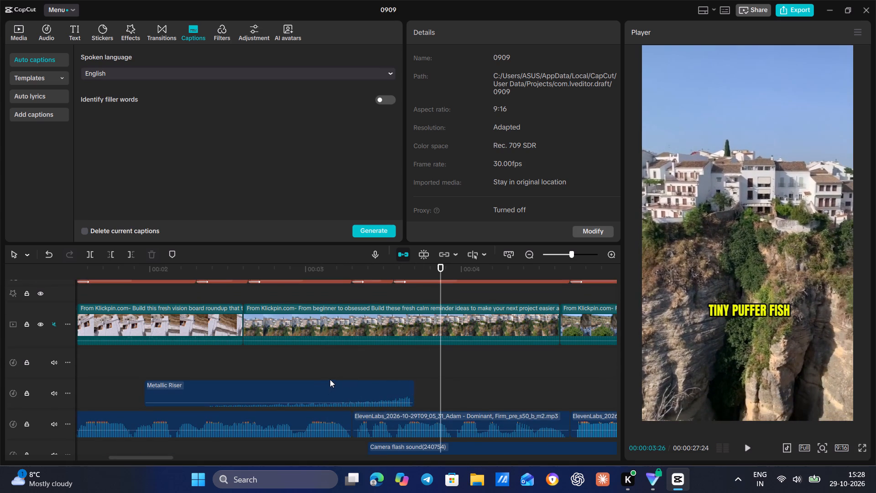
scroll(330, 379, "down", 3)
left_click_drag(340, 359, 329, 359)
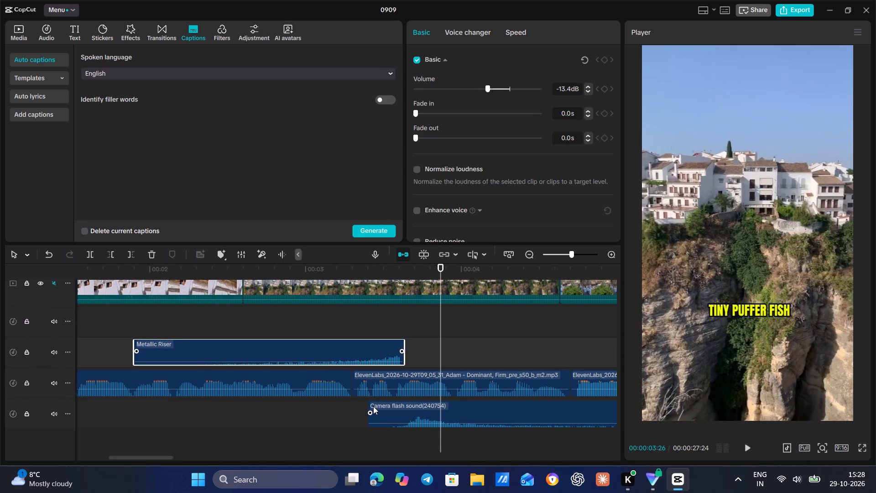
left_click_drag(380, 410, 356, 411)
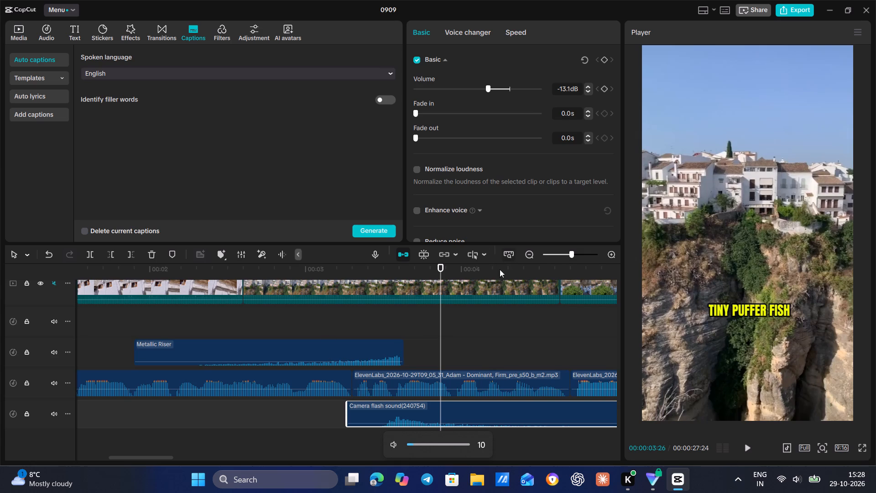
Replay from "OCEAN FLOOR" through "TINY PUFFER FISH" to check the retimed riser and camera flash sound.
left_click(326, 315)
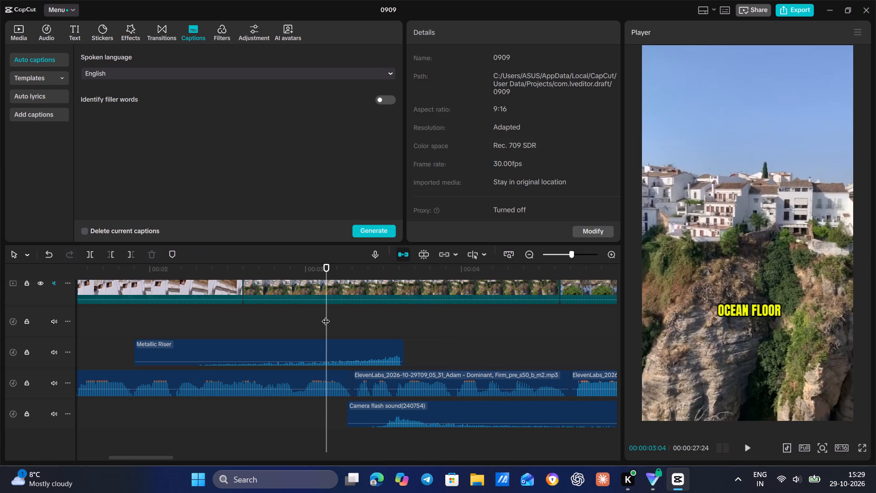
key("space")
key("space")
left_click(229, 324)
key("space")
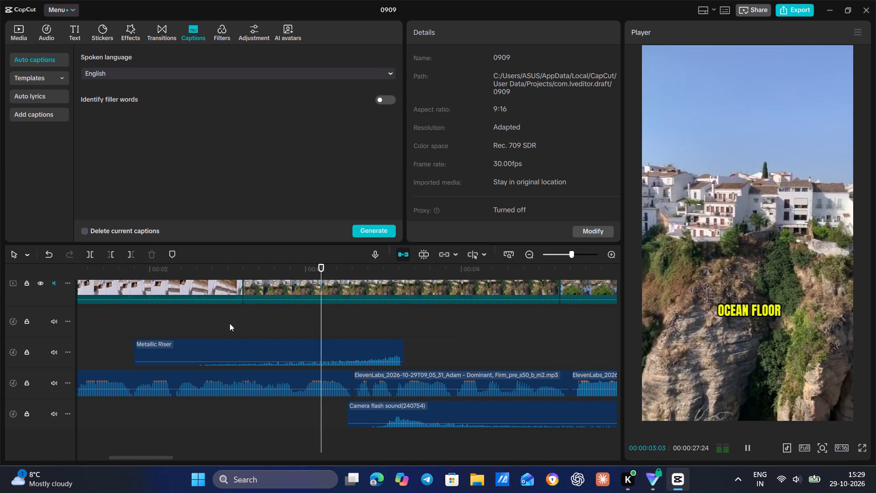
key("space")
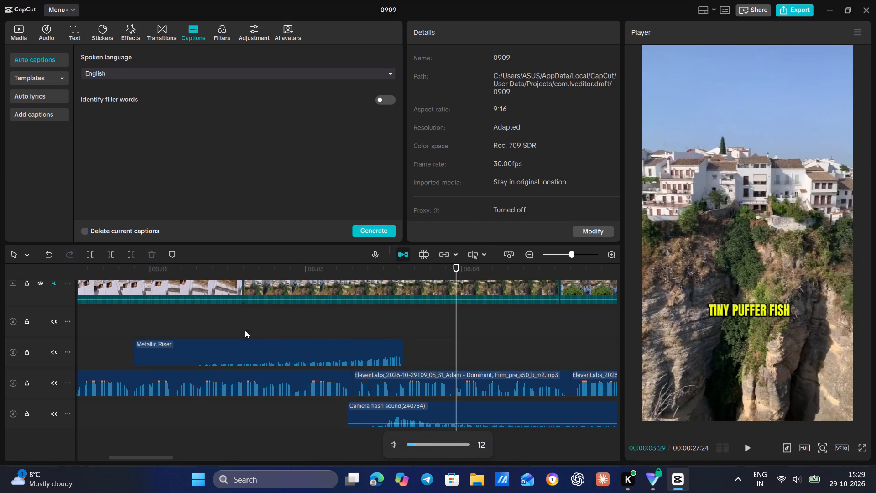
left_click(300, 330)
key("space")
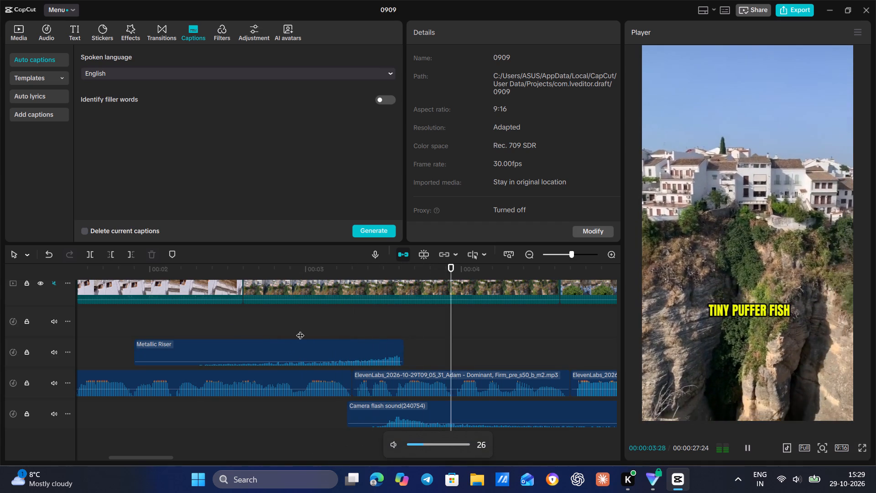
key("space")
Nudge the camera flash sound slightly later on its track.
left_click(372, 410)
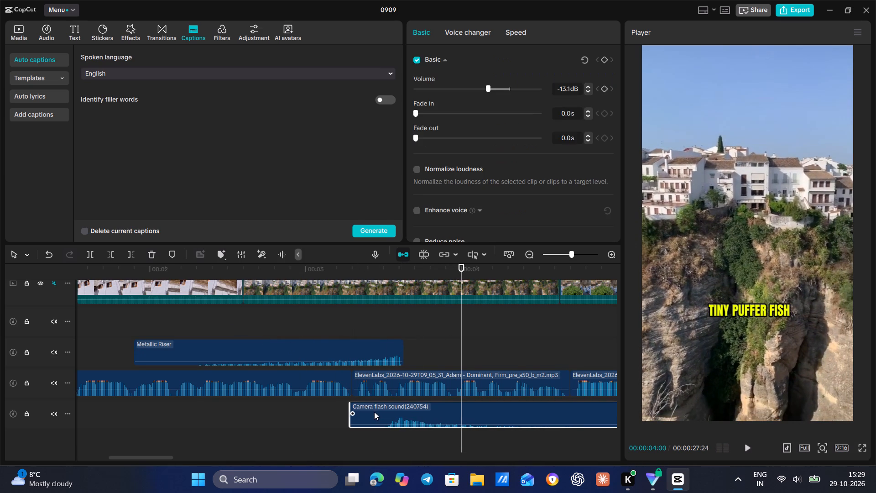
Replace the second video clip, under "GIANT CIRCLES", with the 01:03 underwater sand circle video, keeping the original video effect.
double_click(527, 260)
scroll(242, 328, "up", 4)
scroll(172, 348, "up", 3)
left_click(15, 32)
scroll(258, 138, "down", 11)
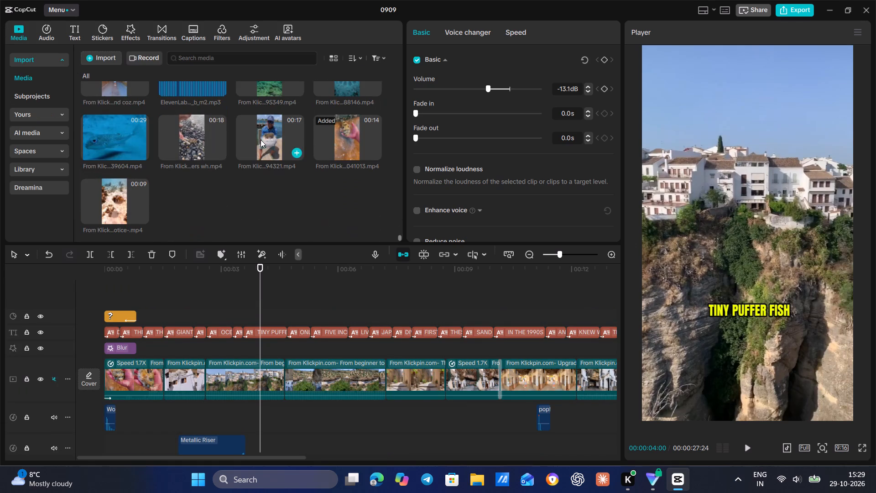
scroll(261, 140, "down", 4)
scroll(255, 124, "up", 2)
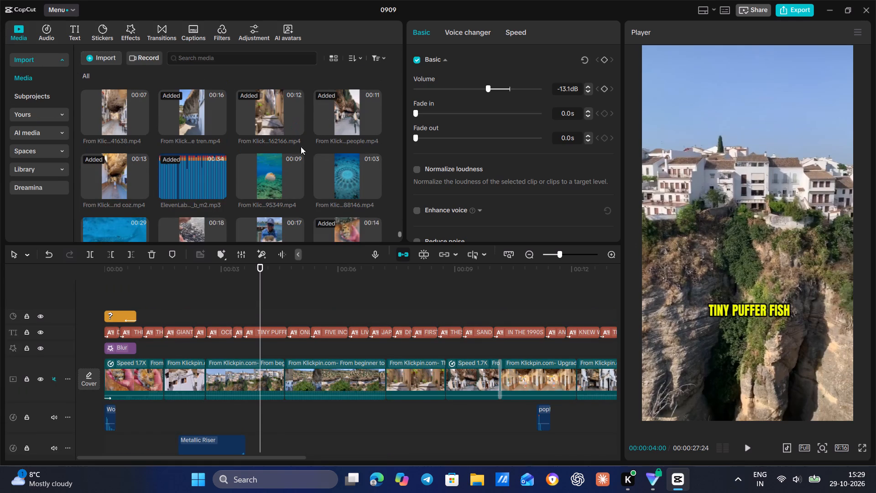
left_click(341, 174)
left_click_drag(341, 174, 183, 369)
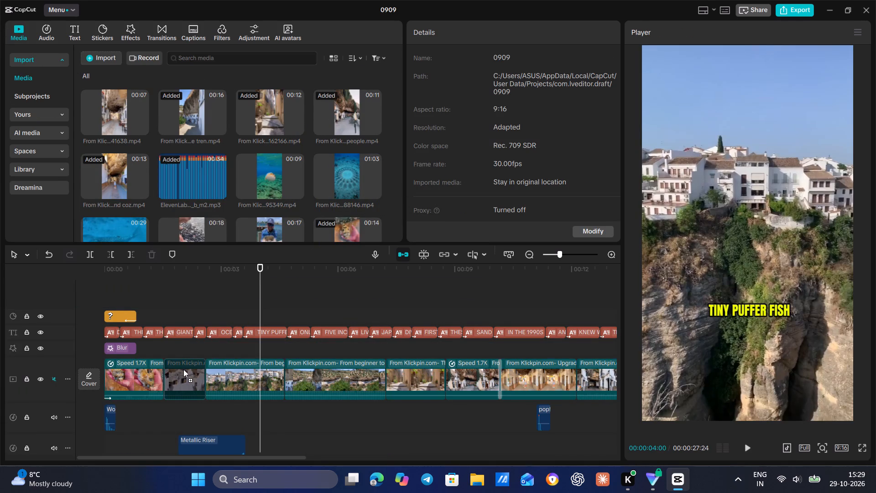
left_click_drag(183, 369, 178, 372)
left_click(484, 351)
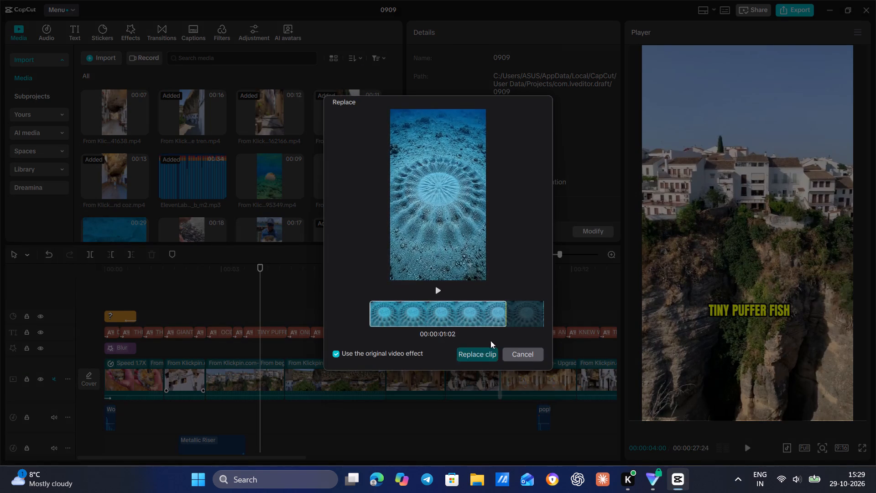
Play from "THAT BUILDS" to the start of "OCEAN FLOOR" to check the replaced sand circle clip.
double_click(608, 254)
left_click(123, 314)
left_click_drag(124, 314, 0, 346)
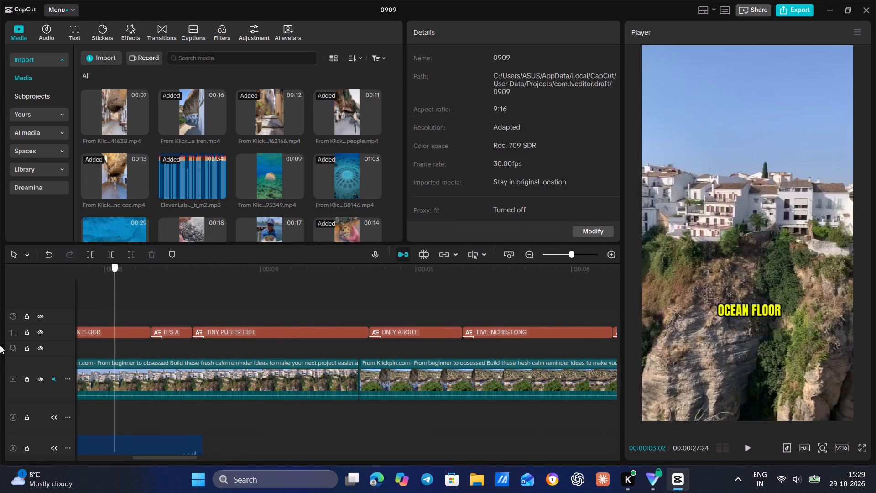
left_click_drag(0, 346, 0, 359)
left_click(286, 313)
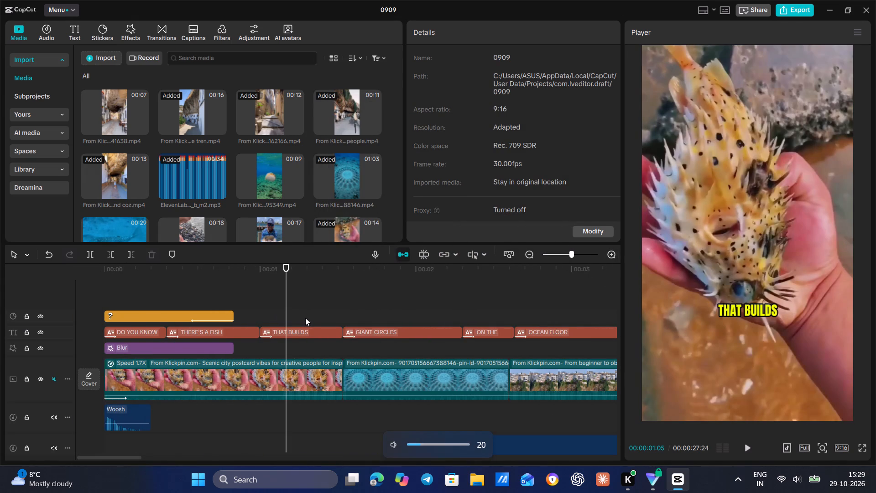
key("space")
key("space")
key("space")
key("space")
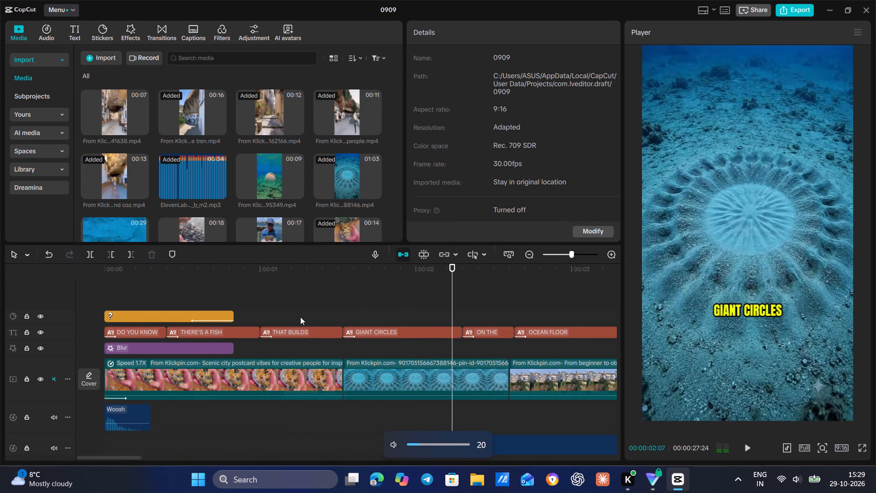
key("space")
key("space")
key("space")
key("space")
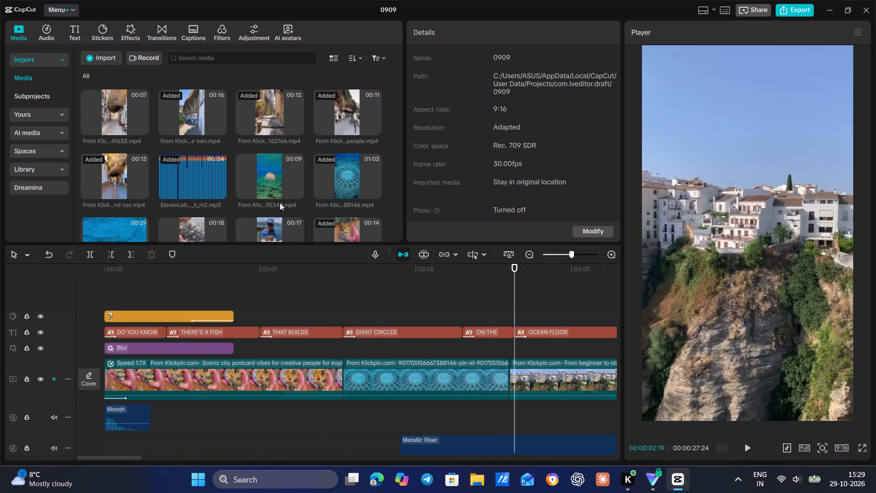
Replace the third video clip, under "OCEAN FLOOR", with a different section of the sand circle video showing the angled seabed view.
left_click_drag(342, 174, 542, 377)
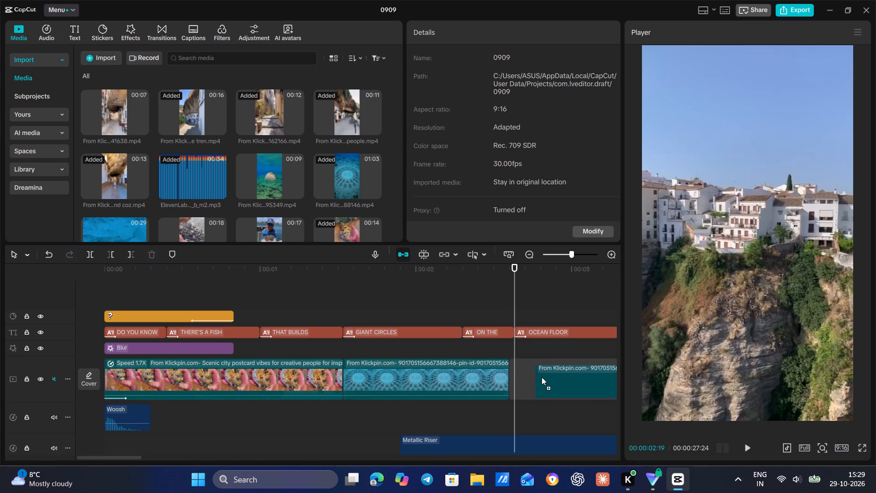
left_click_drag(542, 377, 544, 384)
left_click_drag(460, 316, 123, 335)
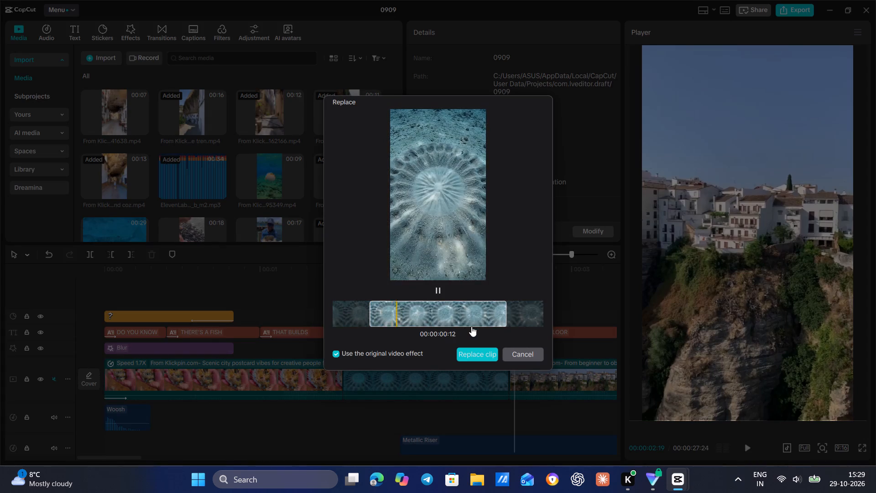
left_click_drag(474, 318, 0, 406)
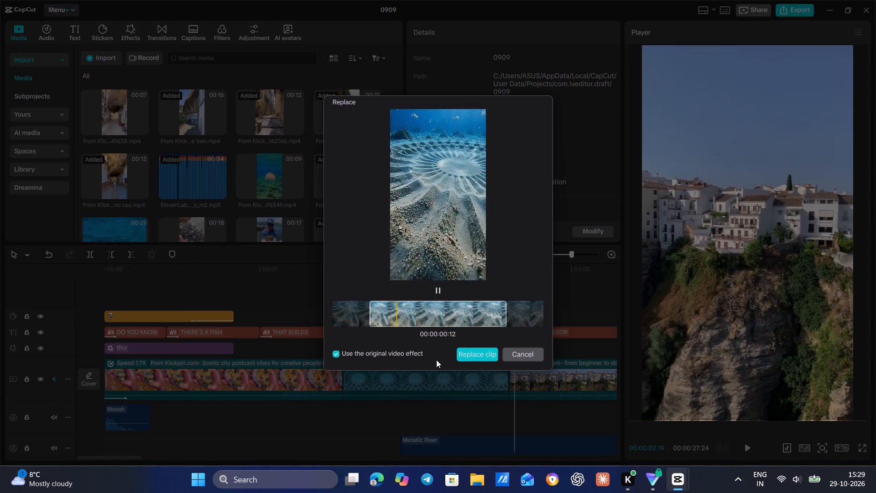
left_click(470, 359)
Play from the end of "THAT BUILDS" in short bursts to examine the cut between the two sand circle clips.
left_click(324, 302)
key("space")
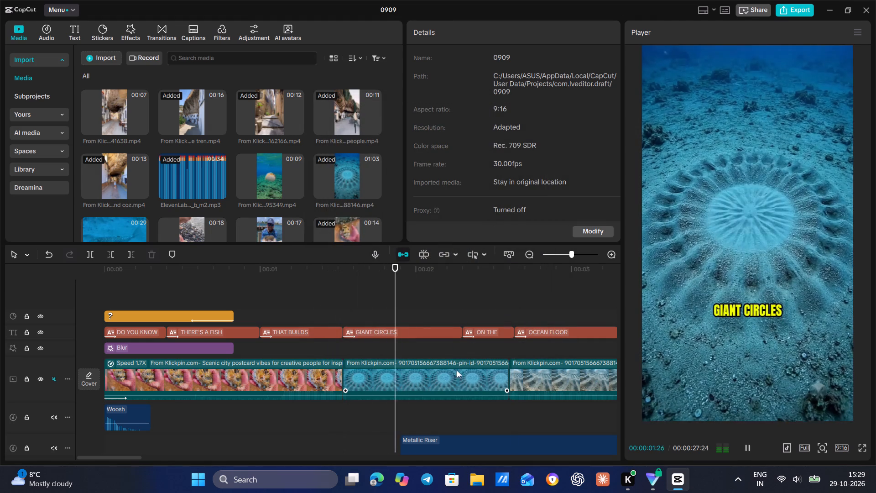
key("space")
key("space")
key("space")
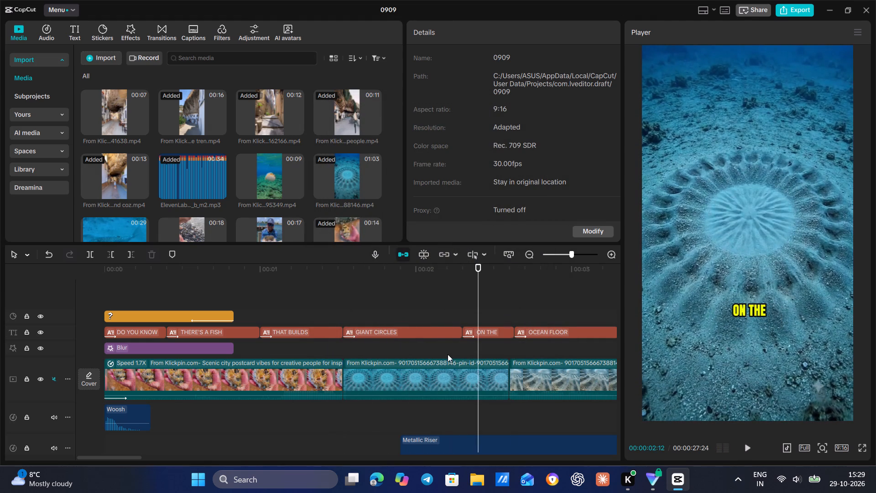
left_click(448, 354)
key("space")
key("space")
Trim the end of the first sand circle clip back to about 2.3 s, near the start of the "ON THE" caption.
left_click(483, 386)
left_click_drag(511, 380, 471, 390)
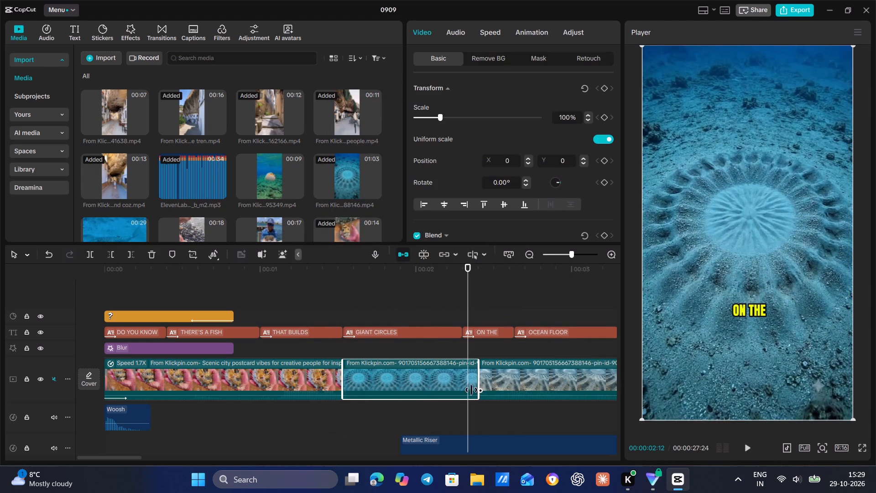
left_click_drag(471, 390, 466, 393)
Play from "GIANT CIRCLES" through "IT'S A" in short bursts to check the new cut and find the next cut point.
left_click(443, 357)
key("space")
key("space")
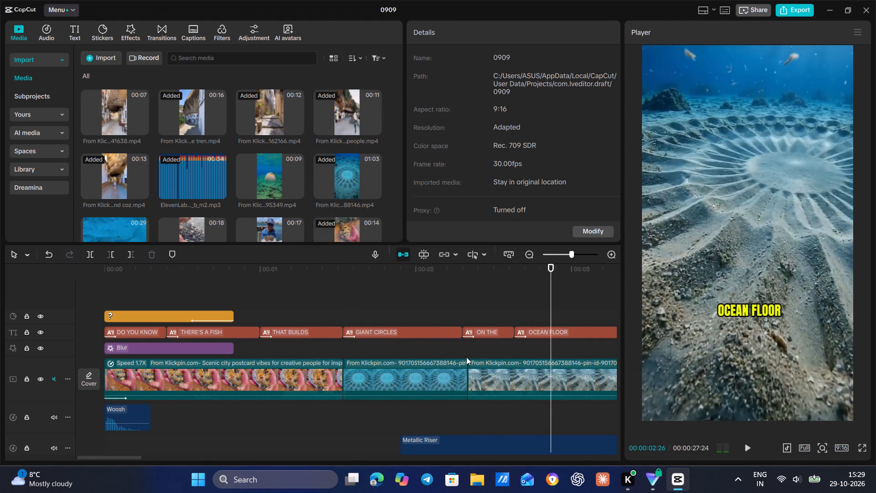
key("space")
key("space")
key("space")
key("space")
scroll(443, 366, "down", 3)
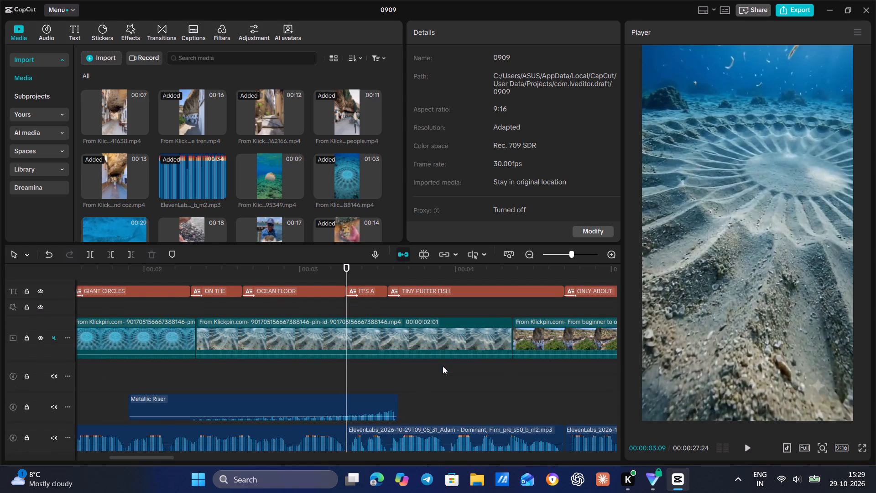
key("space")
key("space")
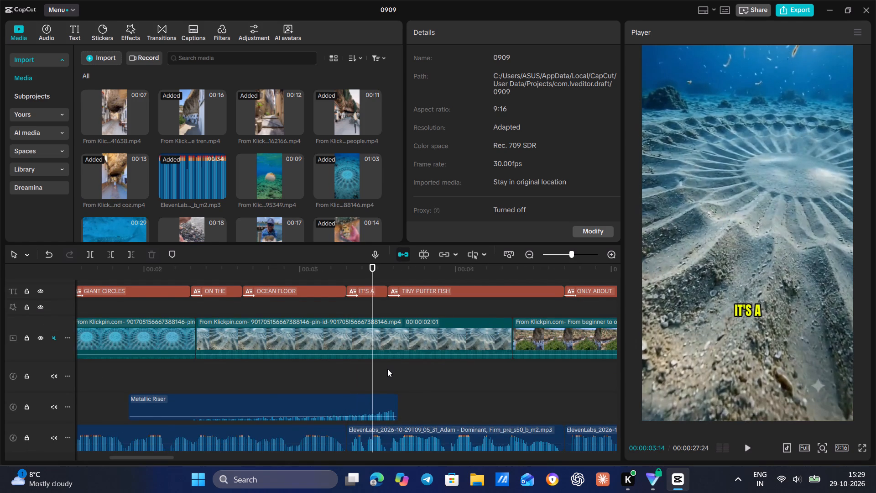
Split the second sand circle clip where the Metallic Riser ends, about 3.6 s, and delete the remainder after the cut.
key("b")
left_click(397, 348)
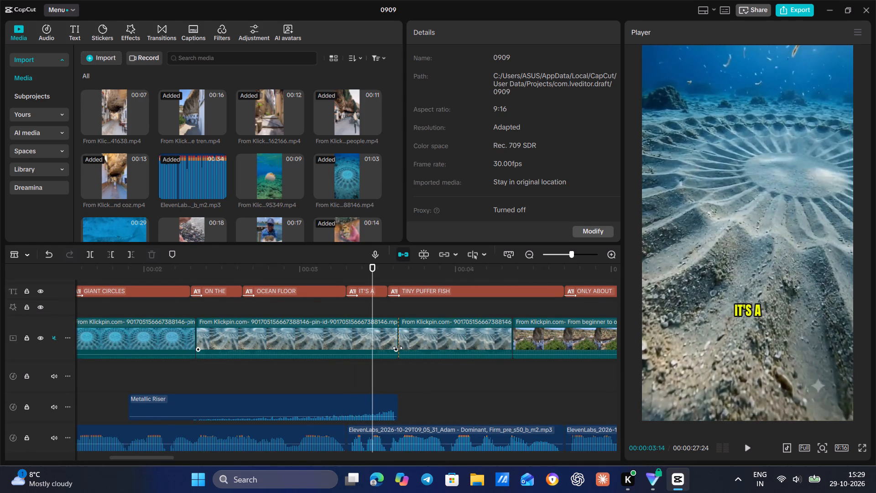
key("a")
left_click(437, 336)
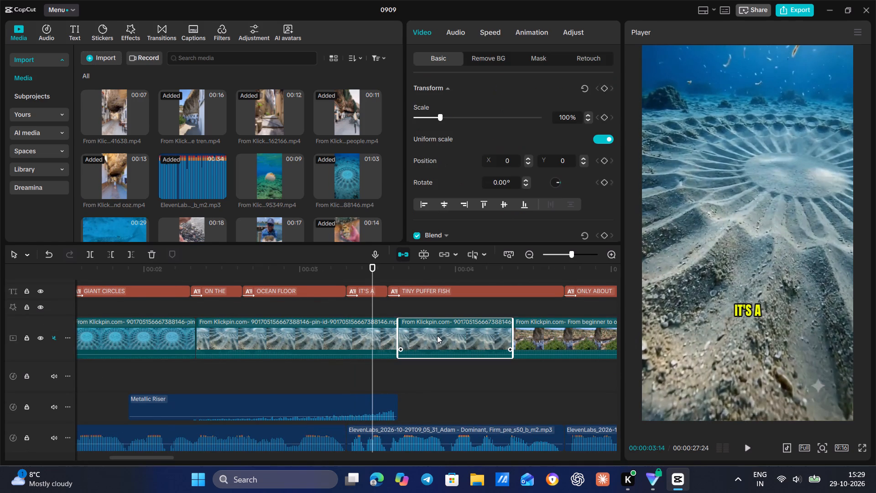
key("BackSpace")
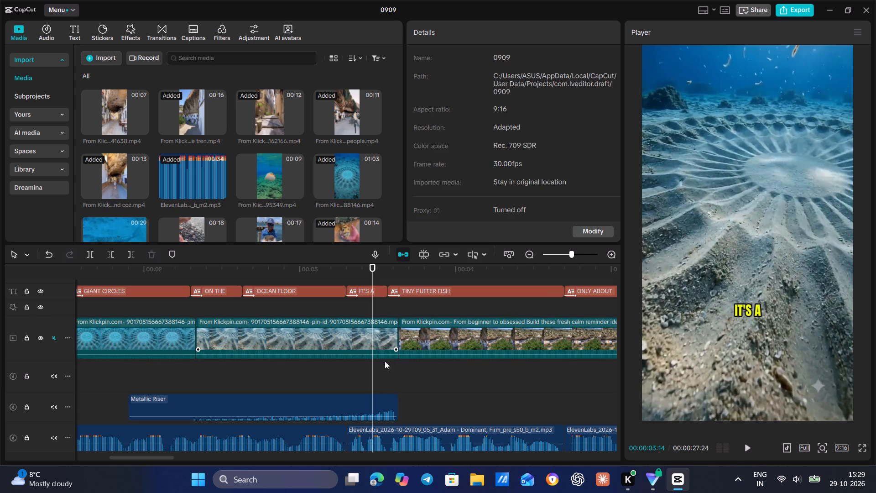
Add the Then and Now transition between the second sand circle clip and the following village clip, shortened to about 0.1 s.
left_click(155, 24)
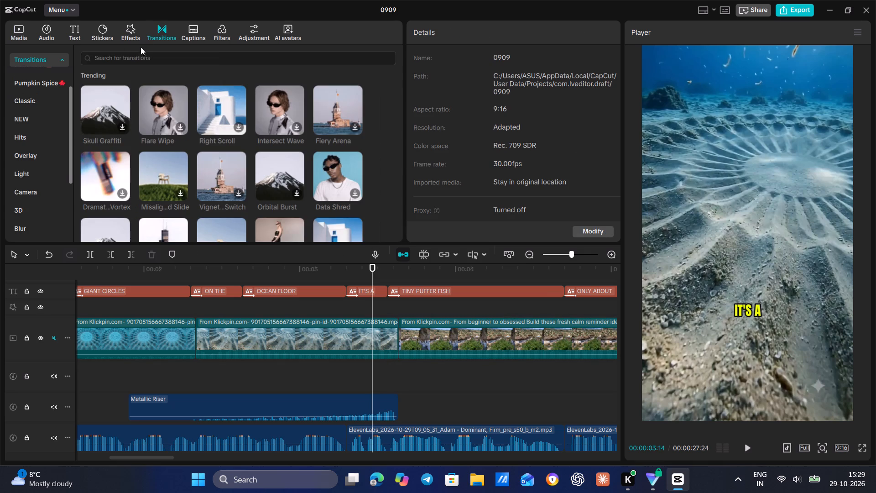
left_click(150, 55)
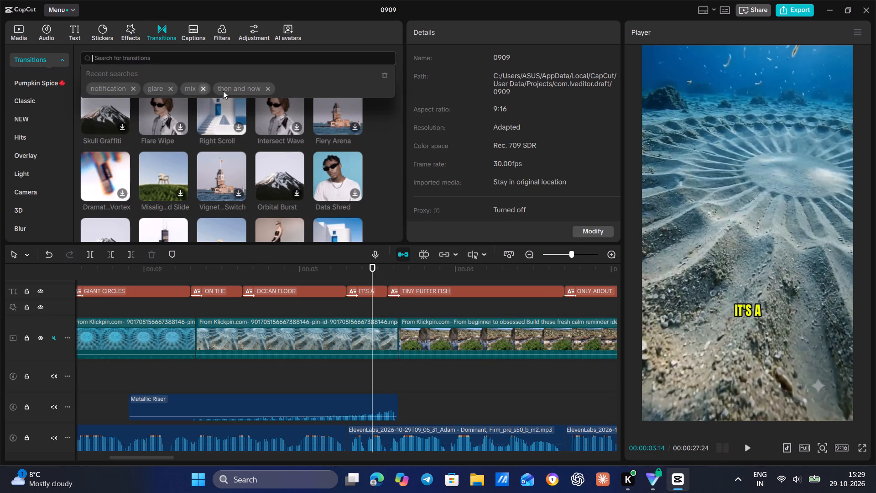
left_click(235, 90)
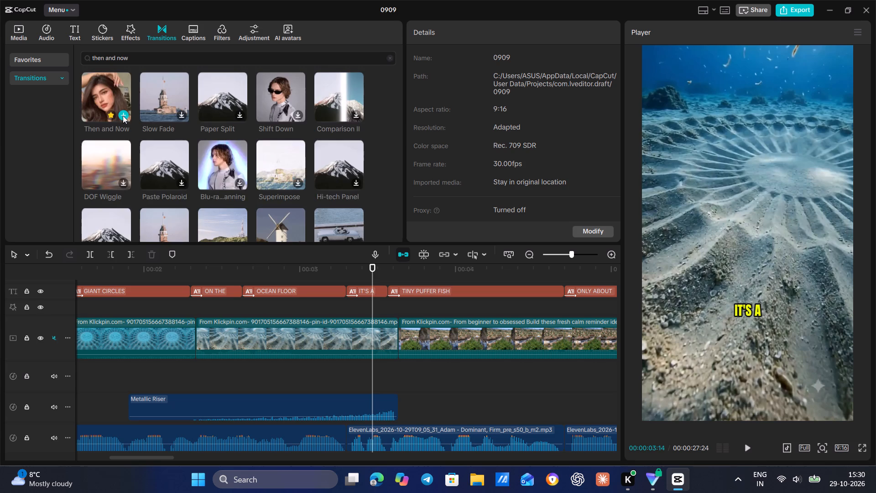
left_click(109, 96)
left_click(120, 114)
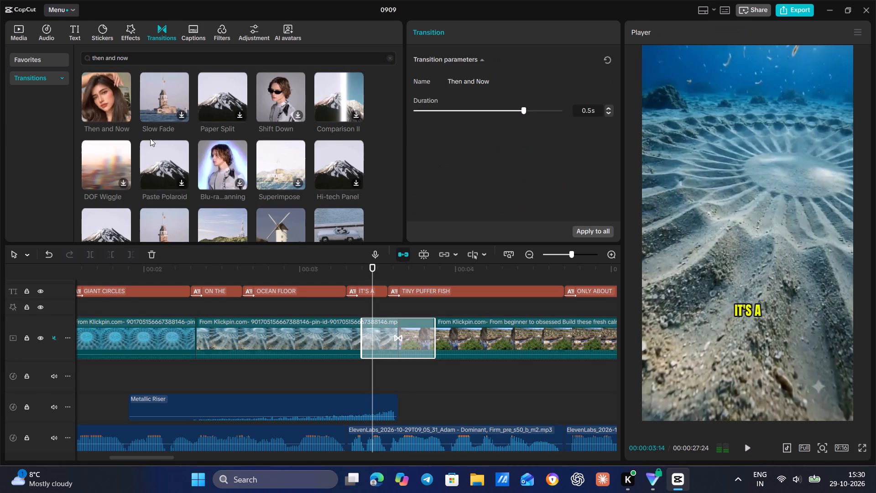
left_click(447, 114)
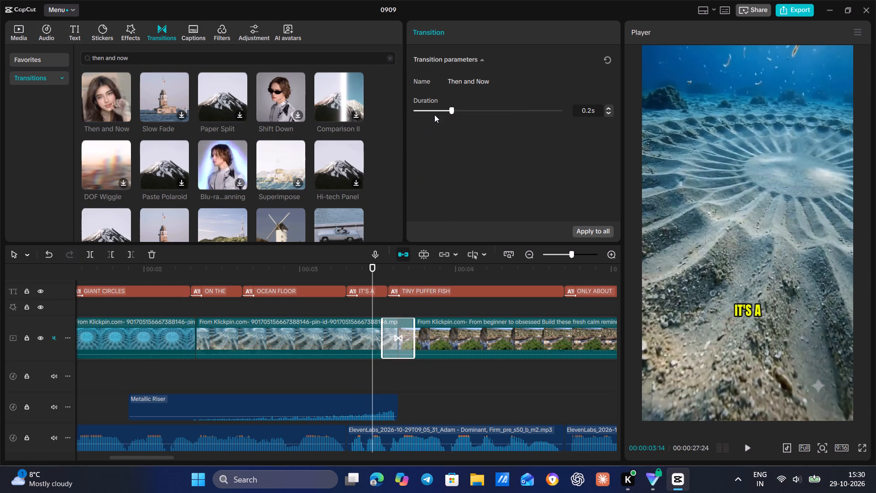
left_click(435, 115)
Play across the new transition from the "GIANT CIRCLES" and "IT'S A" captions in short bursts to check its timing.
left_click(328, 307)
key("space")
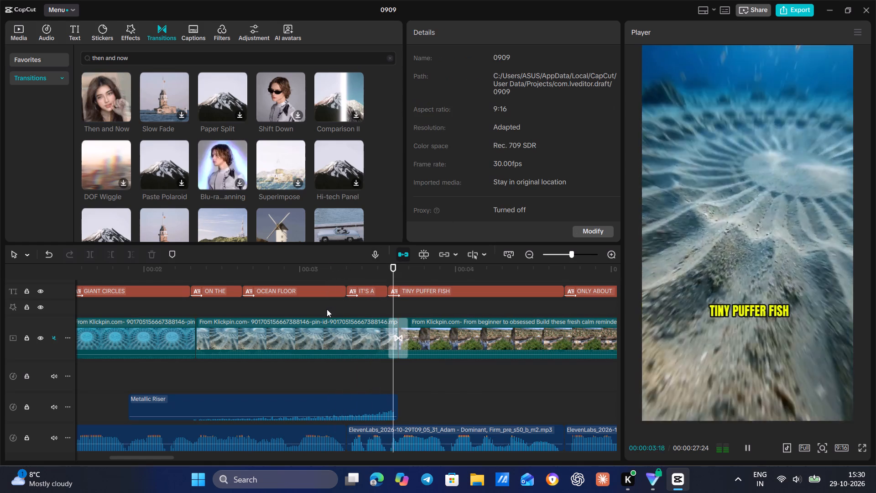
key("space")
left_click(233, 391)
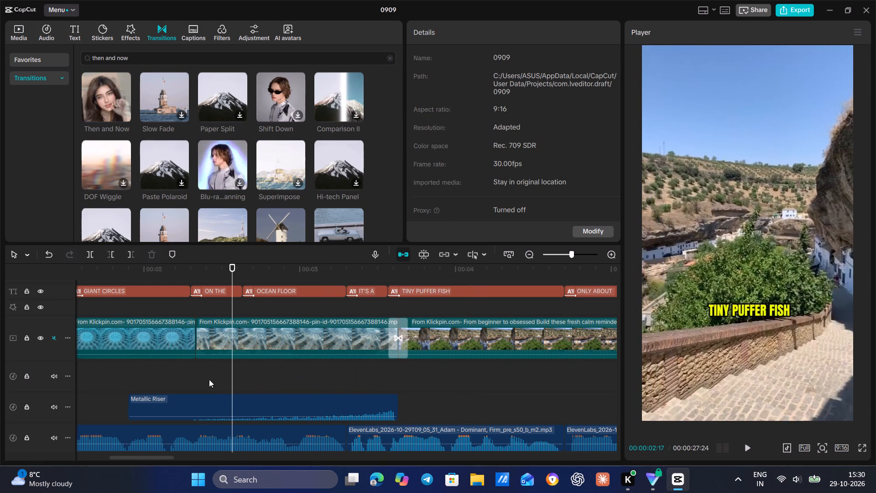
left_click(209, 379)
left_click_drag(208, 379, 166, 379)
key("space")
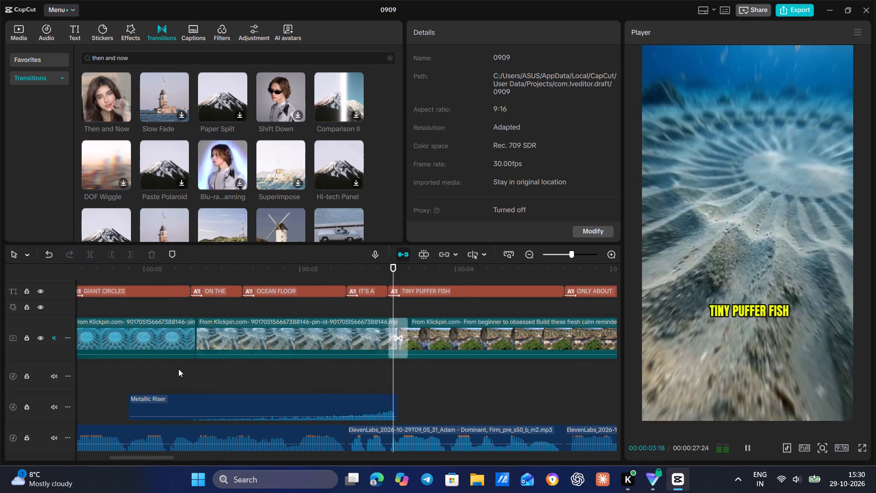
key("space")
key("space")
key("space")
key("space")
key("space")
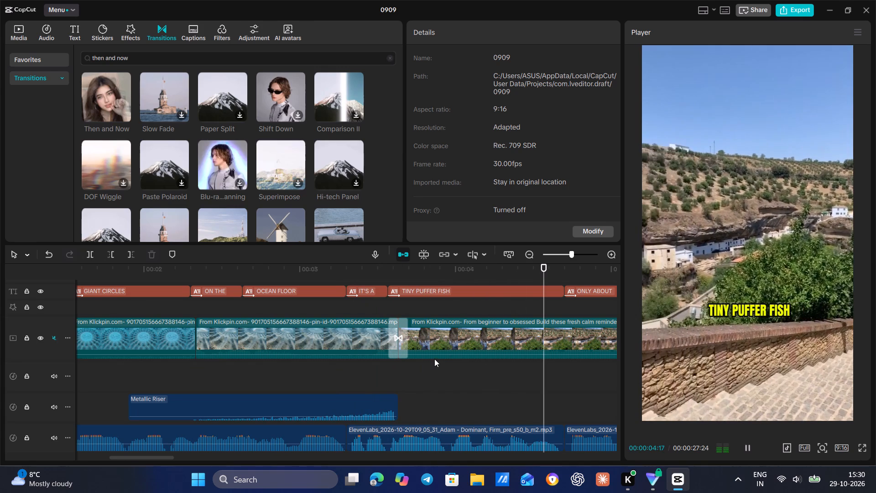
Replace the village clip under "TINY PUFFER FISH" with the 9-second clip of a spiny puffer fish beside coral.
left_click(17, 30)
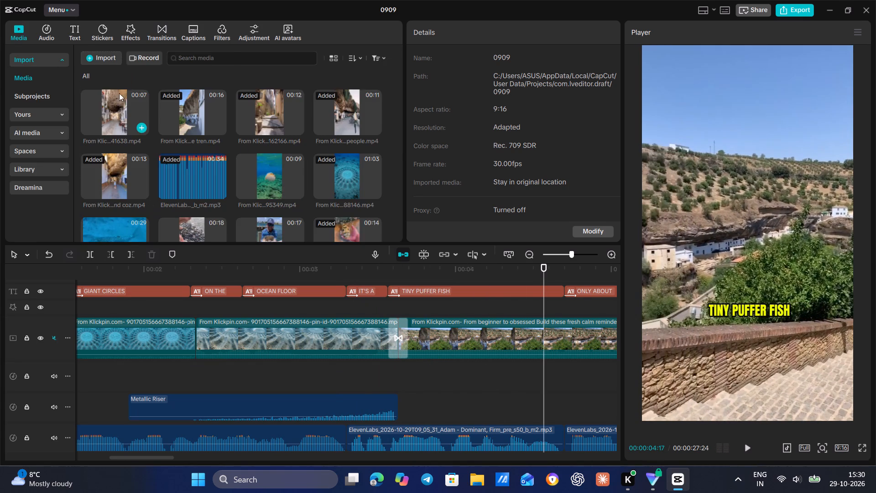
scroll(178, 154, "down", 2)
left_click(118, 190)
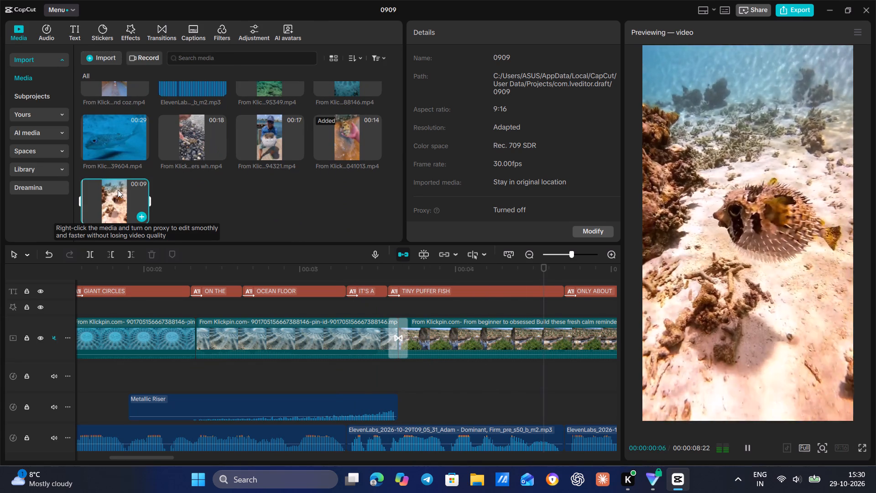
left_click_drag(117, 190, 117, 191)
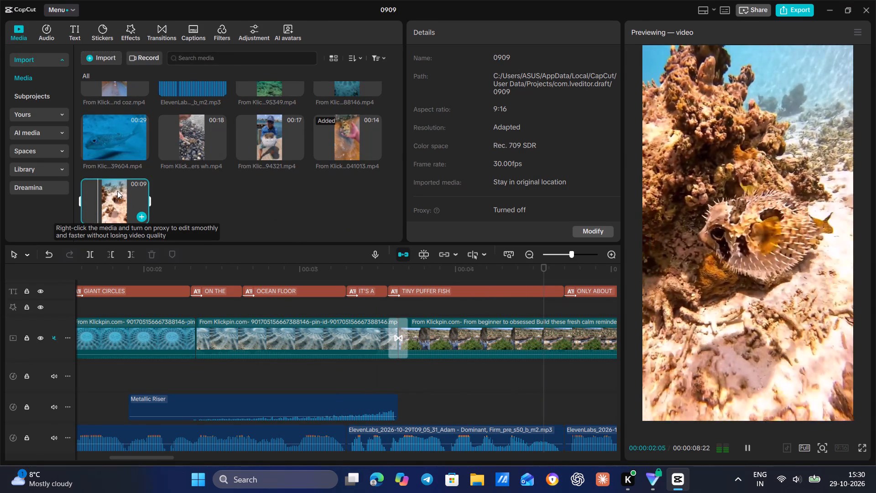
left_click_drag(117, 191, 430, 327)
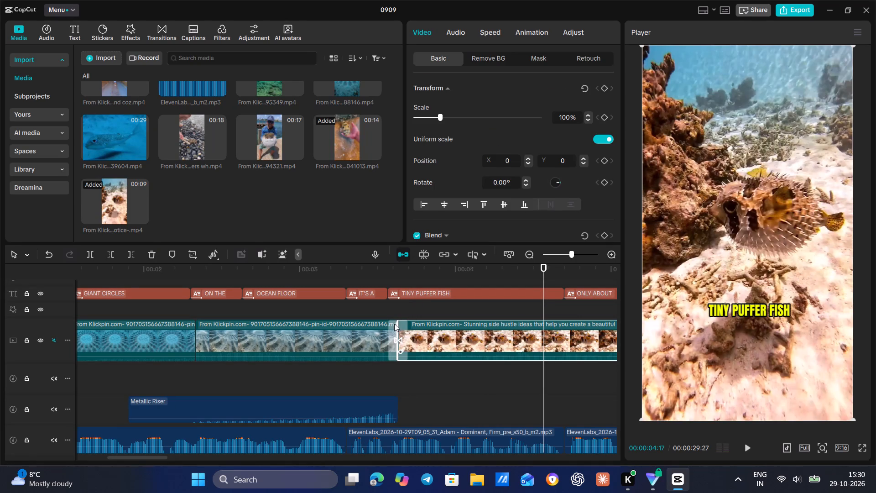
key("ctrl+z")
left_click_drag(97, 193, 466, 333)
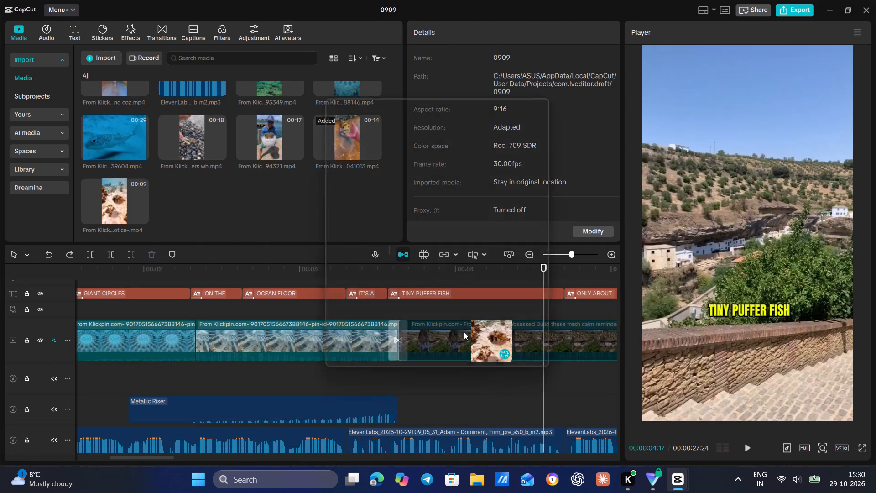
left_click(474, 360)
Play from the transition through the "JAPAN" caption in short bursts to check the puffer fish clip and the next placeholder.
left_click(402, 373)
left_click(384, 378)
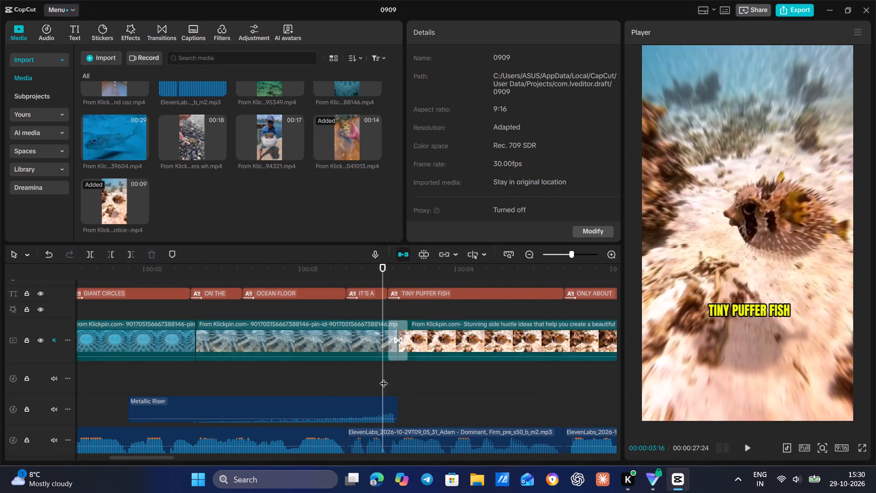
key("space")
key("space")
key("space")
key("space")
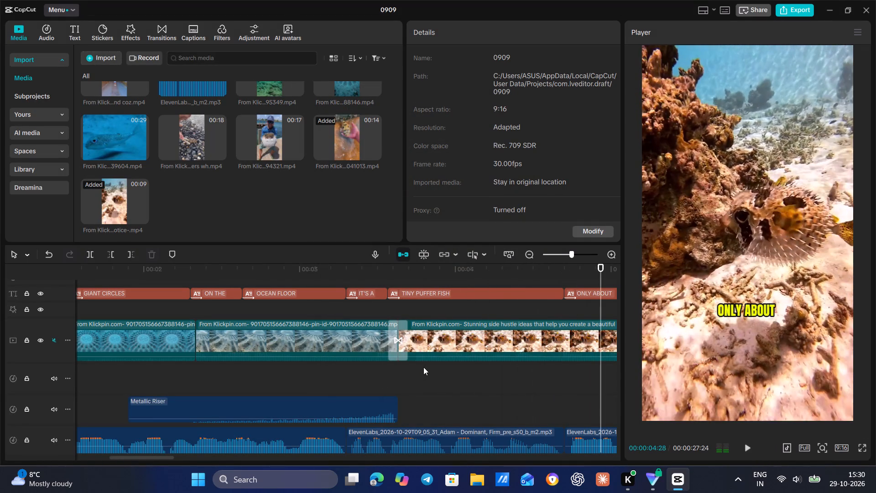
key("space")
key("space")
key("space")
key("space")
key("space")
key("space")
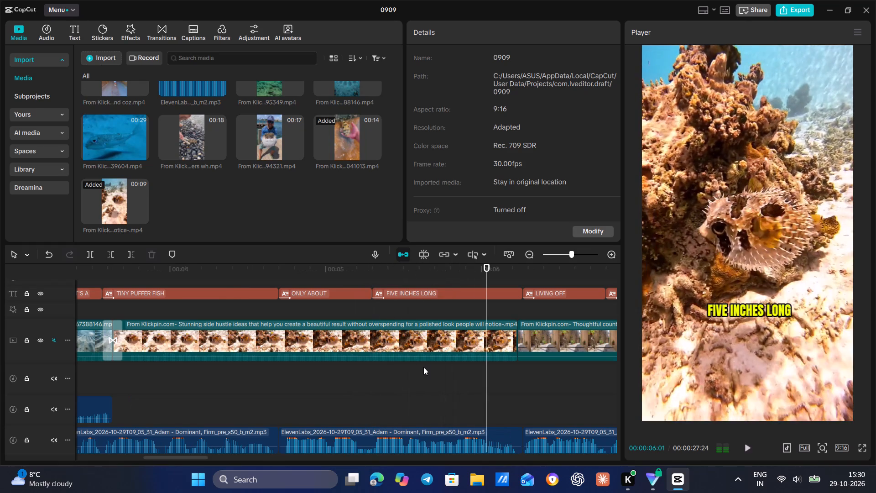
key("space")
key("space")
key("space")
key("space")
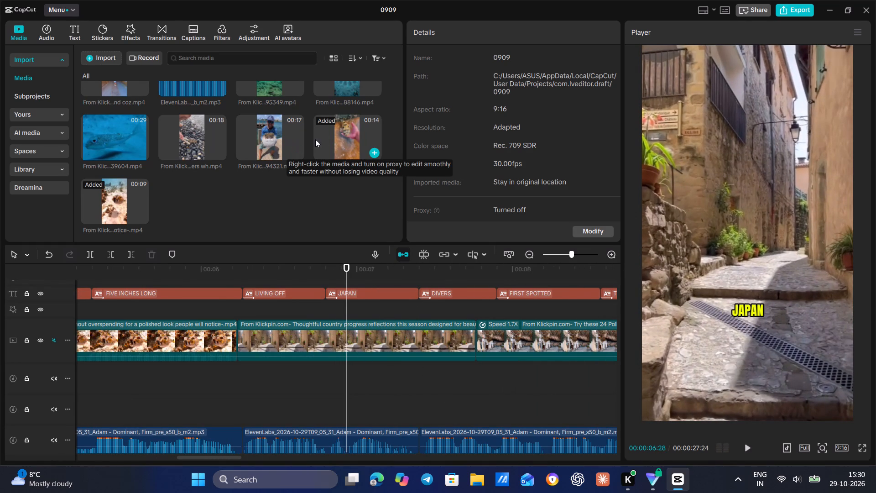
Preview the imported puffer fish, sand circle and pebble shore clips to choose footage for the "LIVING OFF JAPAN" narration.
left_click(370, 139)
left_click(364, 136)
left_click(369, 133)
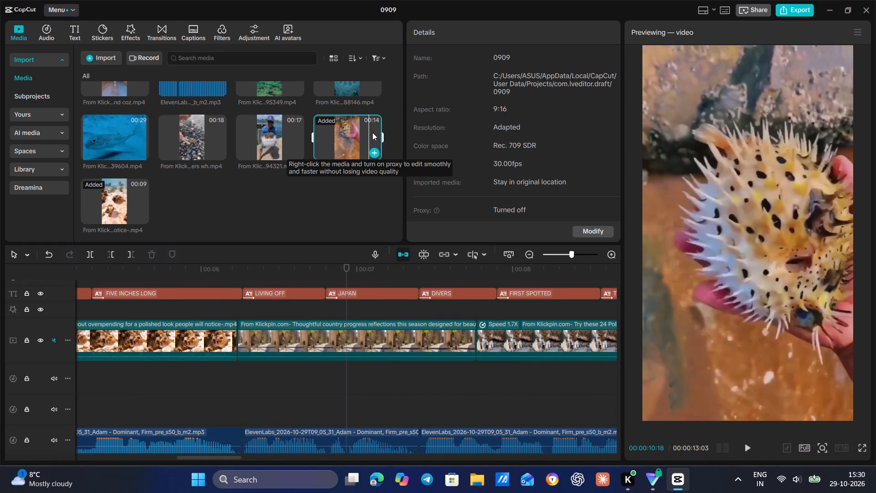
left_click(122, 197)
left_click(132, 196)
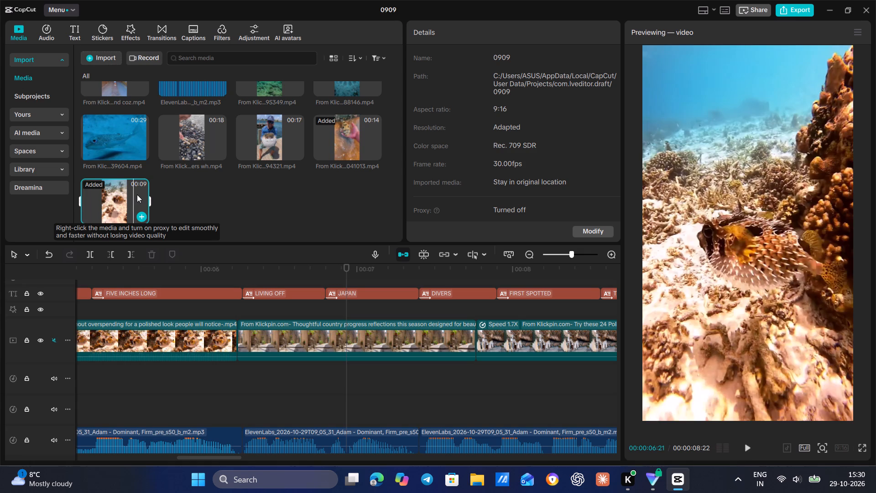
left_click(137, 194)
scroll(160, 168, "up", 1)
left_click(121, 180)
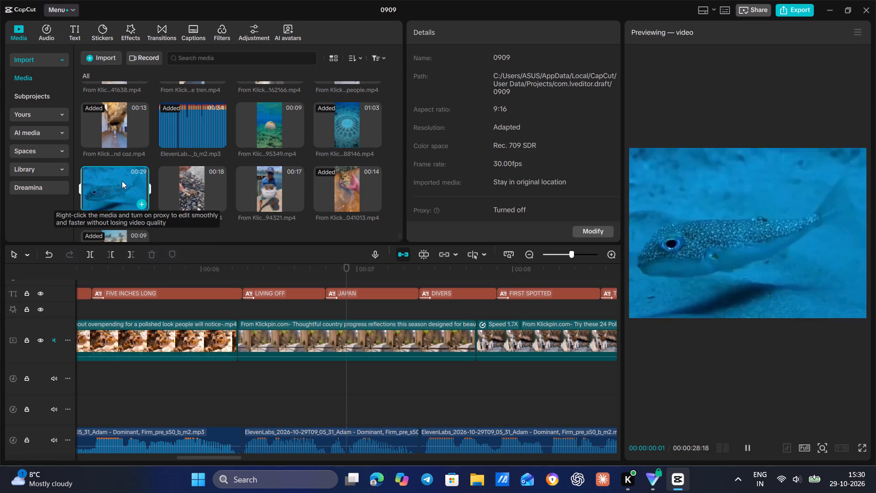
left_click(131, 189)
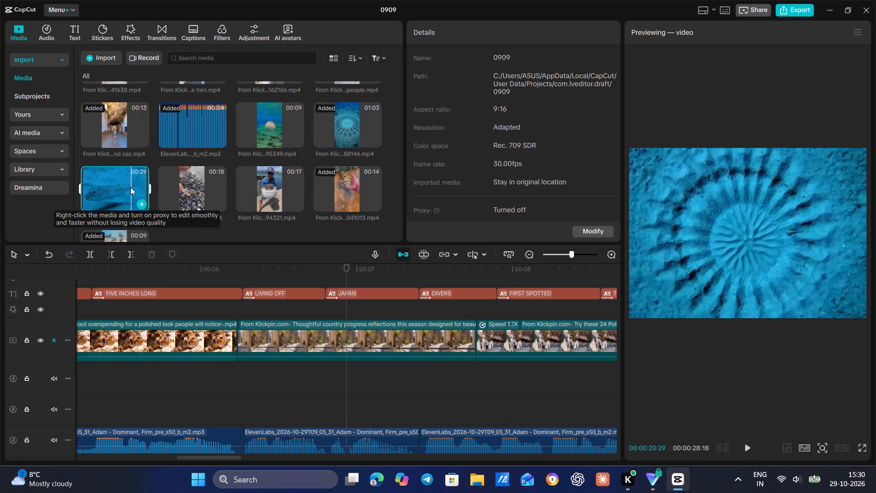
left_click(128, 182)
left_click(109, 180)
left_click(97, 184)
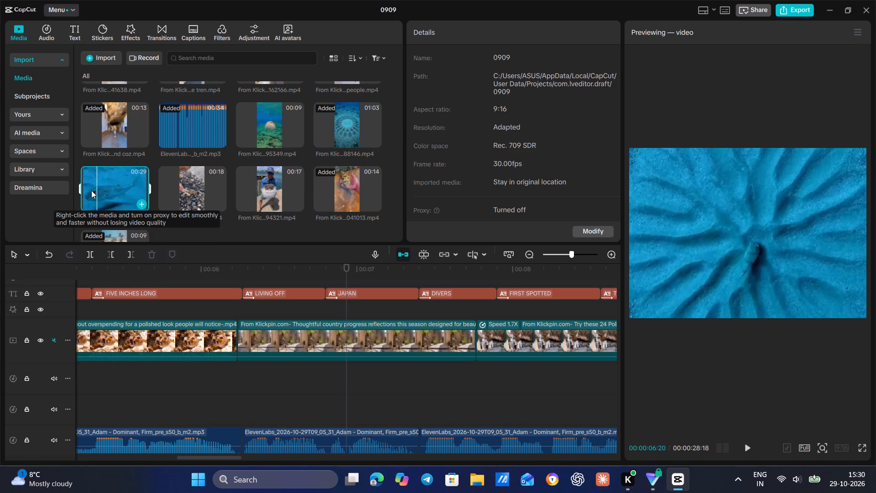
left_click(91, 190)
left_click(194, 181)
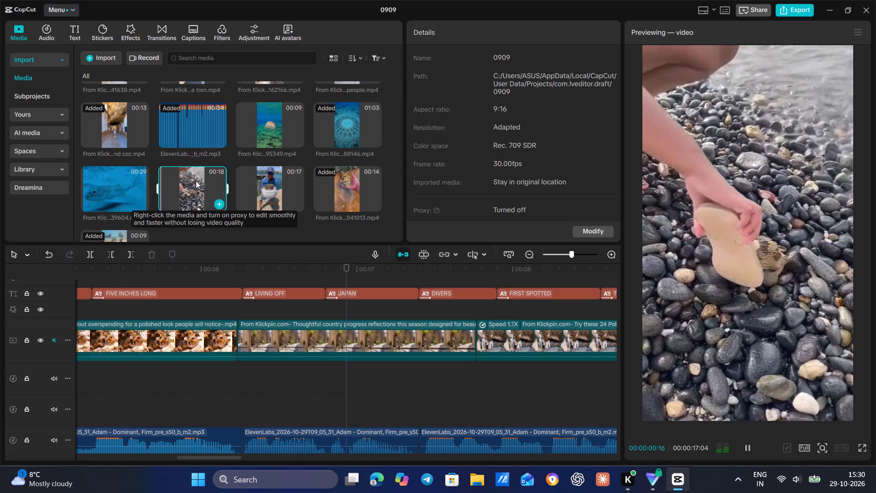
left_click(196, 181)
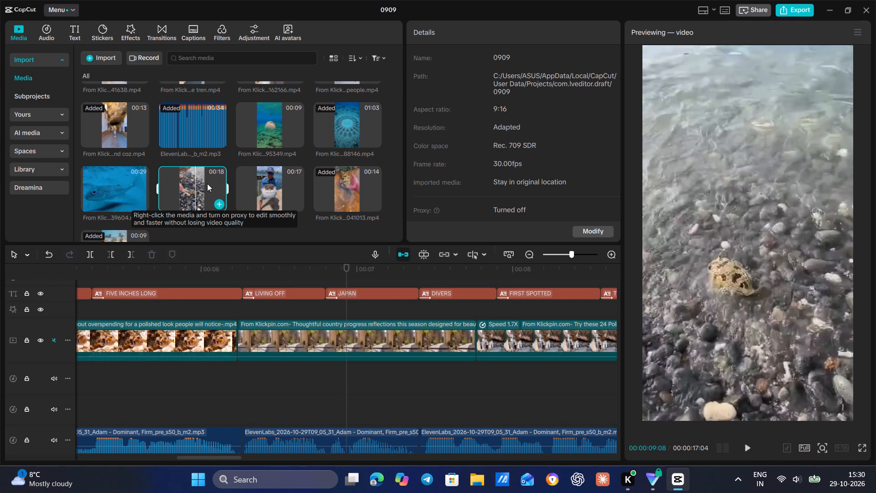
left_click(208, 183)
left_click(211, 183)
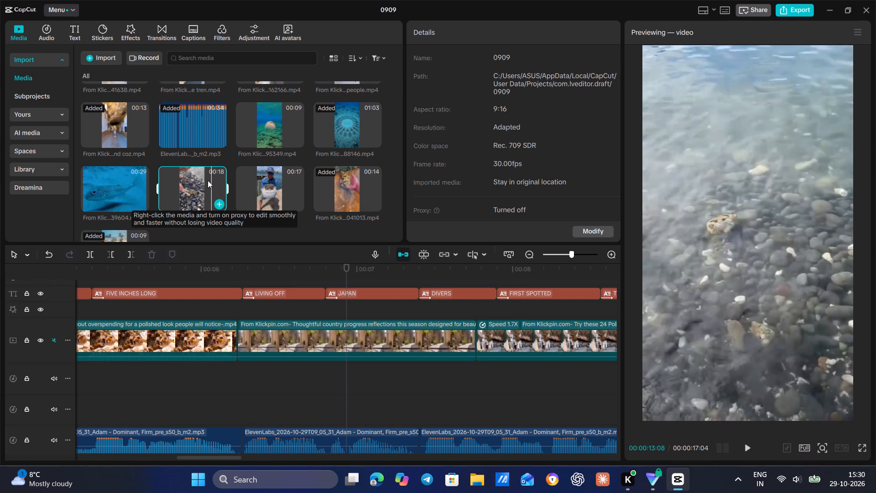
Replace the alley clip under "LIVING OFF" and "JAPAN" with the pebble shore clip, using the section where the fish is in shallow water.
left_click_drag(193, 181, 165, 257)
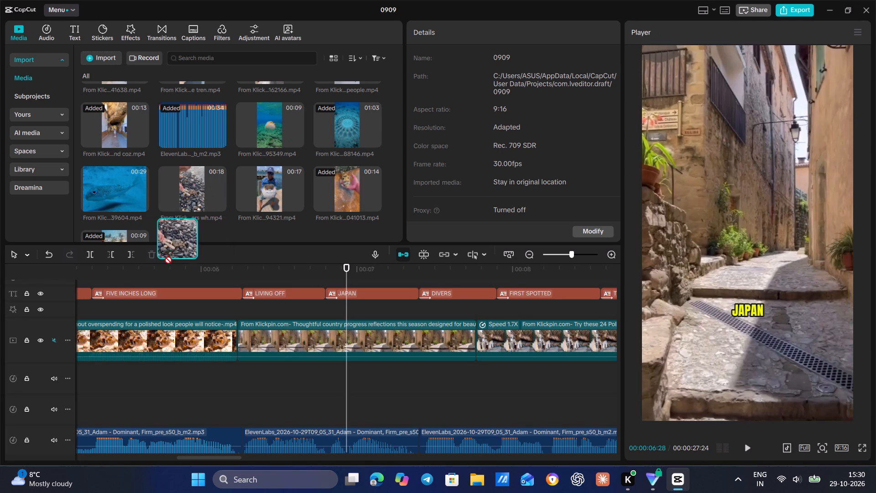
left_click_drag(165, 257, 277, 378)
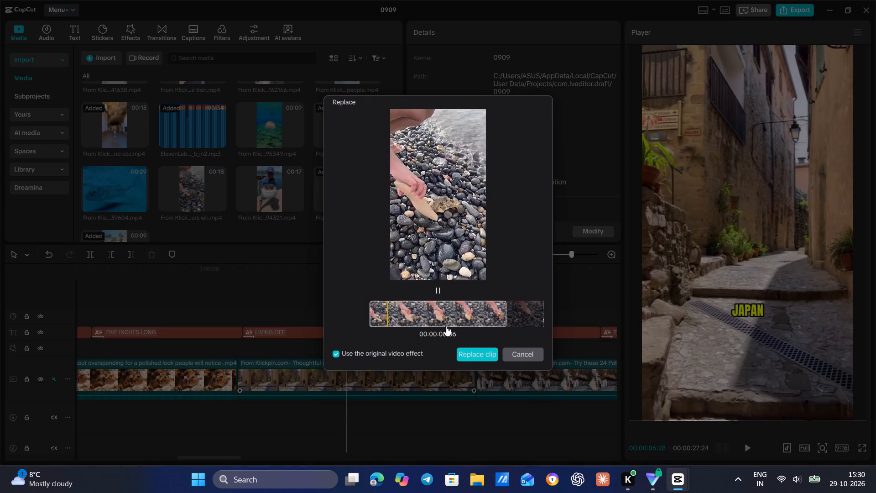
left_click_drag(455, 305, 266, 325)
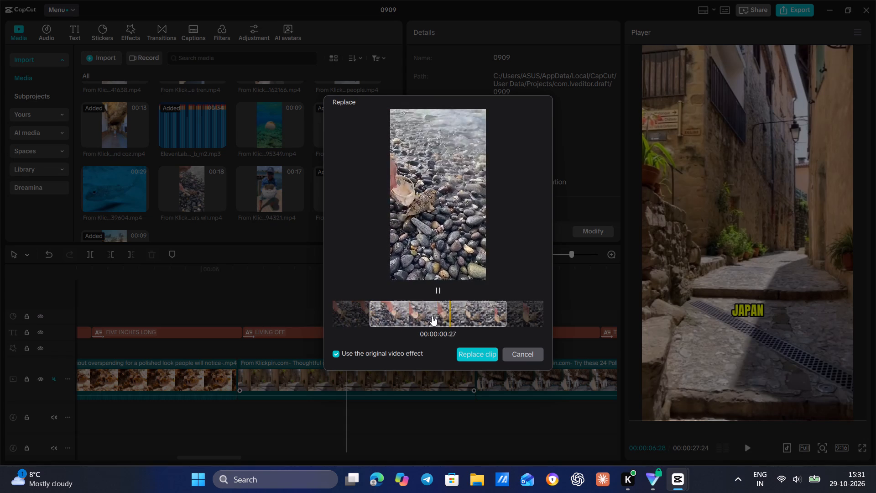
left_click_drag(430, 314, 331, 331)
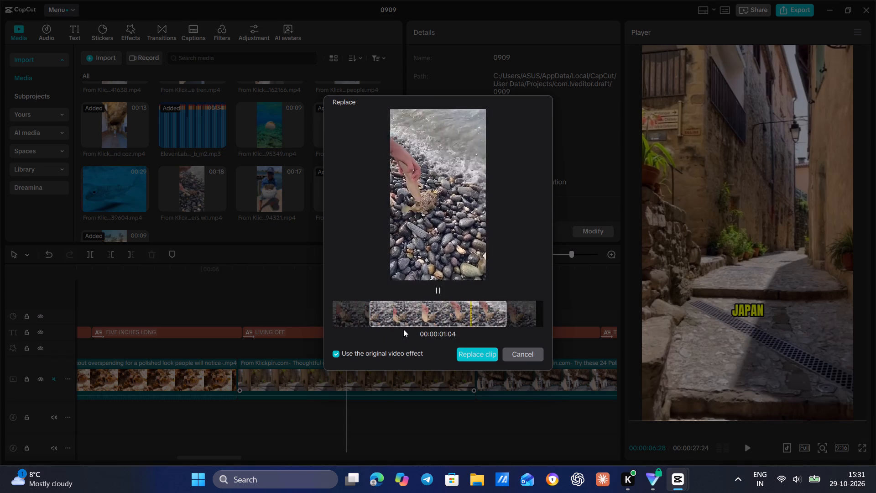
left_click_drag(443, 322, 167, 365)
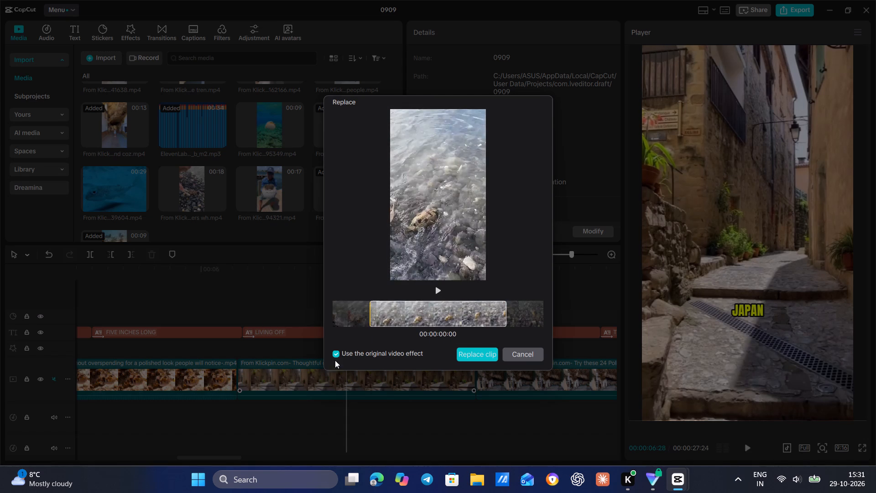
left_click(469, 358)
Play the replaced pebble shore clip from the end of "FIVE INCHES LONG" and set its scale to 100%.
left_click(203, 408)
key("space")
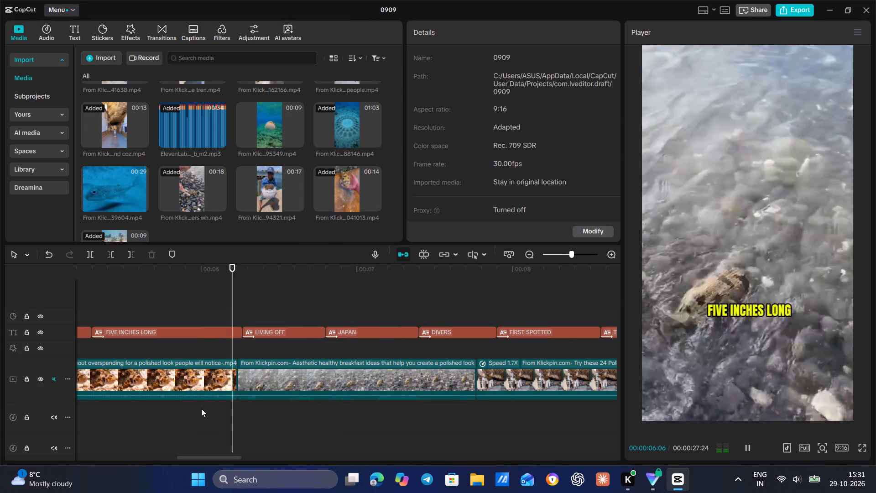
key("space")
left_click(345, 382)
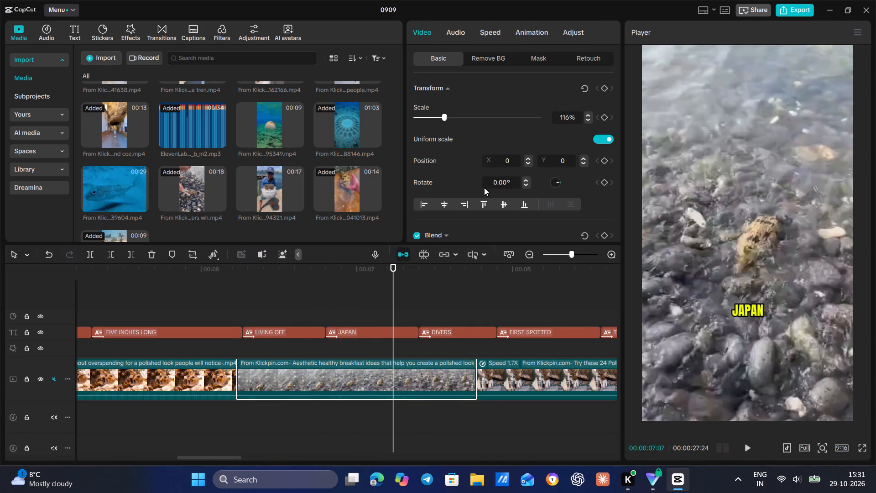
left_click(570, 118)
key("BackSpace")
key("BackSpace")
type("00")
key("Return")
left_click(221, 423)
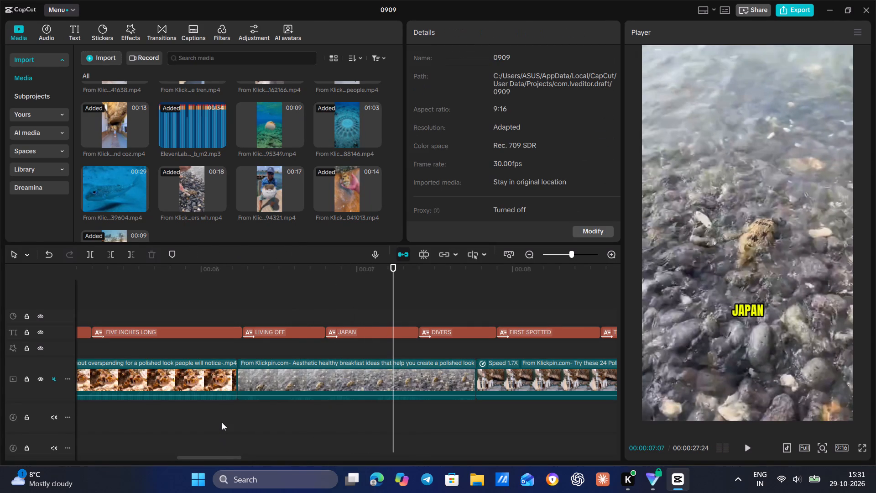
Trim the end of the pebble shore clip back to the end of the "JAPAN" caption.
left_click(222, 421)
key("space")
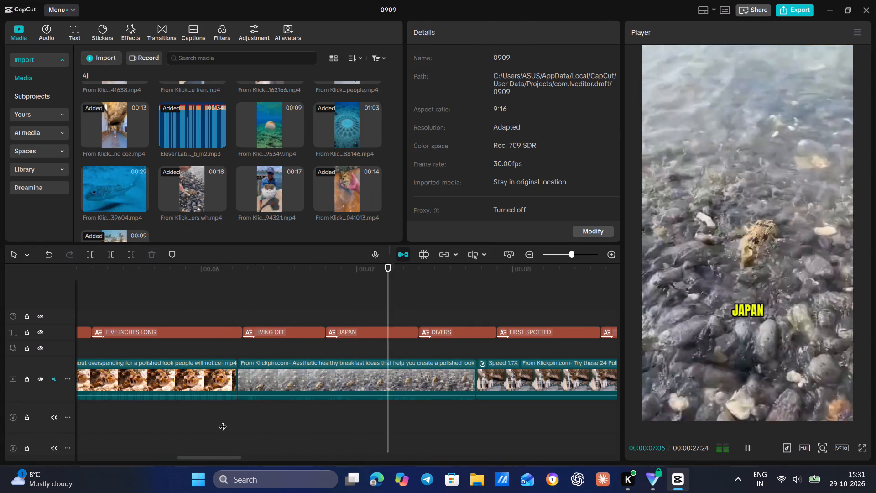
key("space")
scroll(231, 416, "down", 3)
left_click(442, 318)
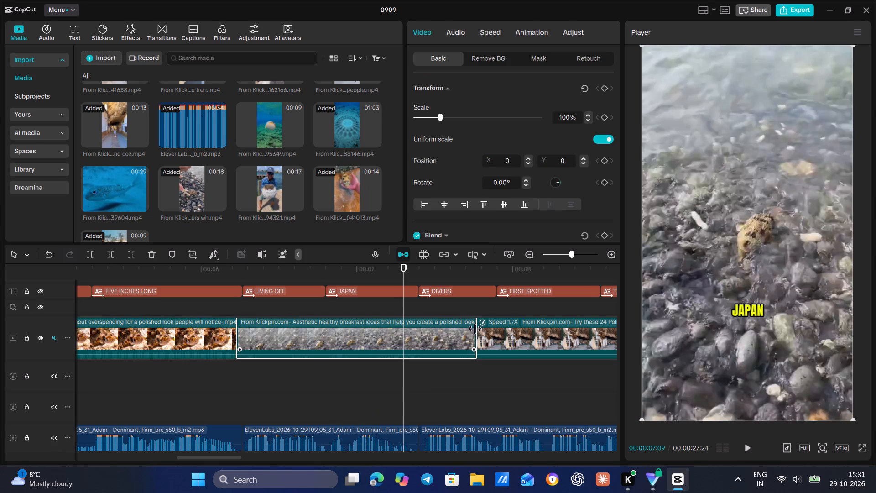
left_click_drag(475, 330, 416, 374)
Play from the "JAPAN" caption through "FIRST SPOTTED" in short bursts to check the trimmed cut and the next placeholder clip.
left_click(168, 384)
key("space")
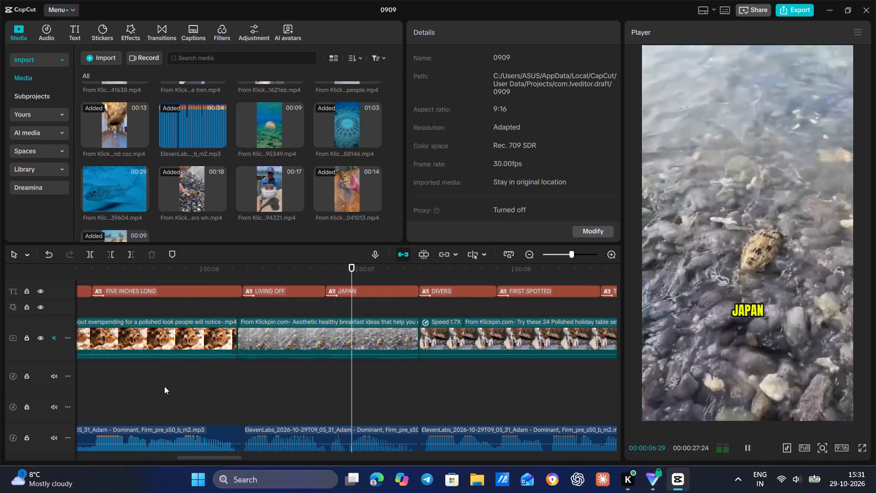
key("space")
key("space")
key("space")
key("space")
key("space")
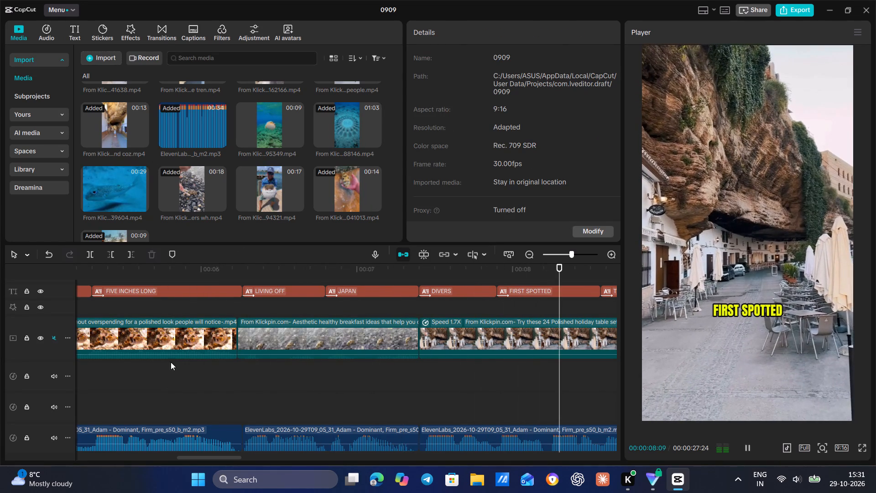
key("space")
key("space")
Replace the street café clip under "DIVERS" and "FIRST SPOTTED" with the opening section of the puffer fish over coral clip, and play it.
left_click_drag(278, 131, 396, 303)
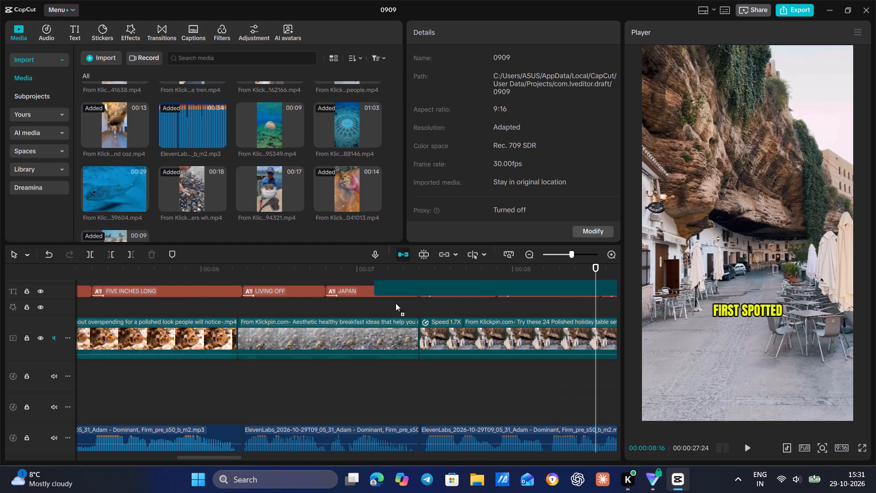
left_click_drag(396, 303, 454, 334)
left_click(474, 355)
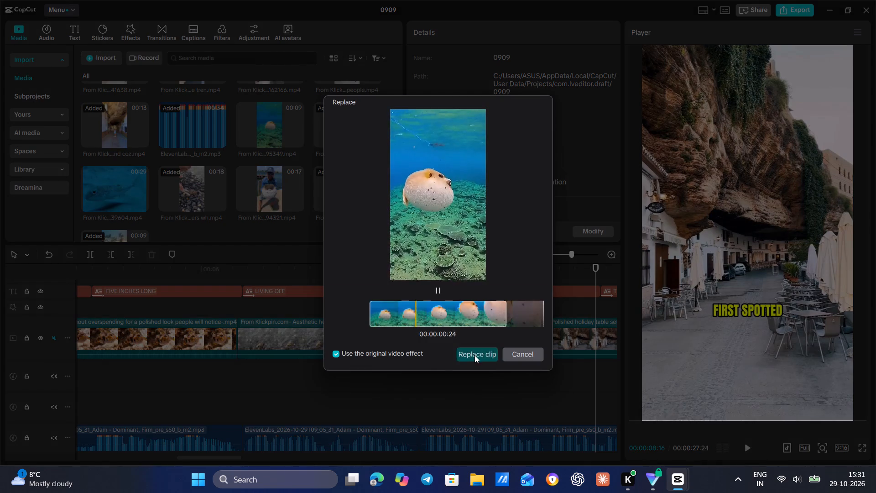
left_click(403, 375)
key("space")
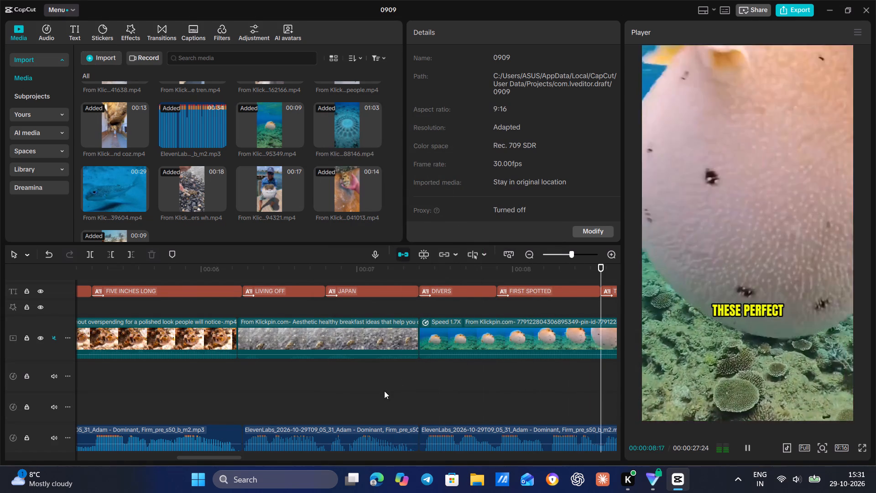
key("space")
Delete the Then and Now transition after the coral puffer fish clip and extend the clip's end into the "IN THE 1990S" caption.
left_click(261, 337)
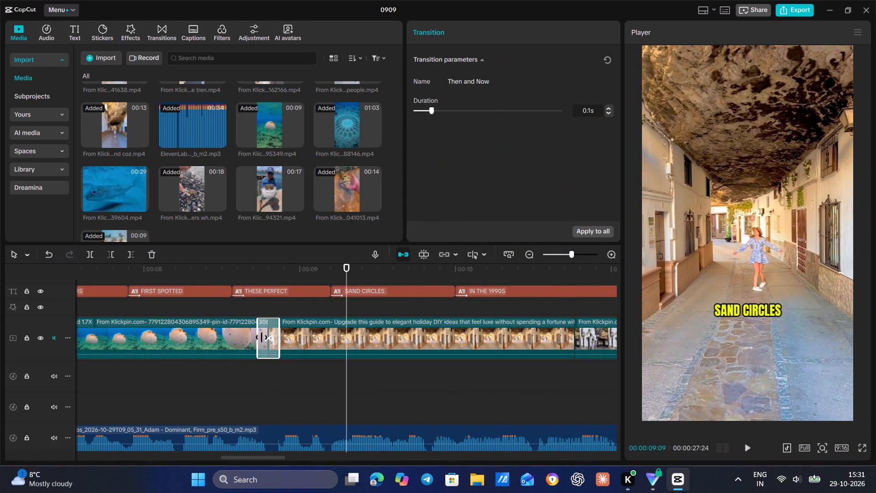
key("BackSpace")
left_click(251, 343)
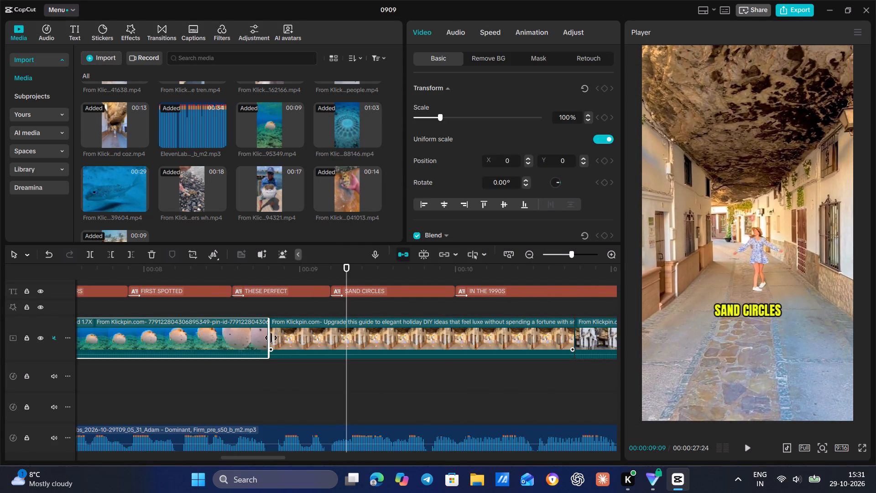
left_click_drag(271, 338, 504, 350)
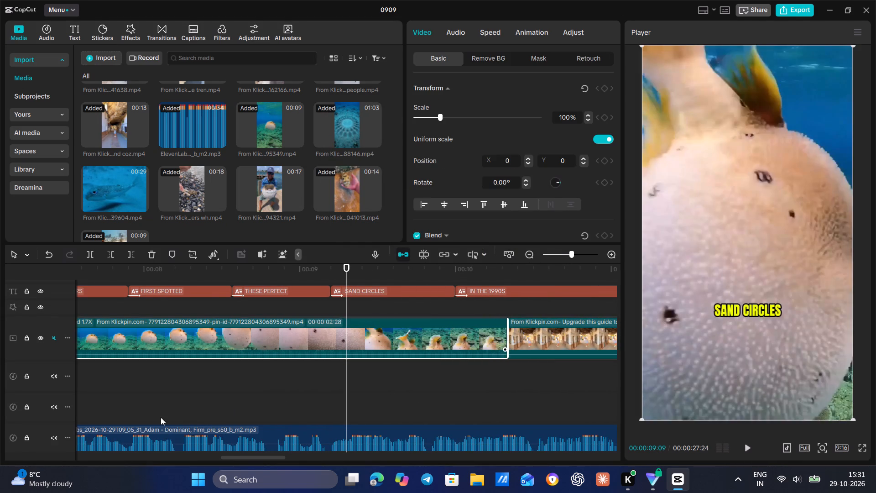
Play from "DIVERS" to "IN THE 1990S" to check the extended puffer fish clip and find where it should end.
left_click(161, 417)
left_click_drag(169, 389, 33, 410)
left_click(210, 384)
left_click(182, 382)
key("space")
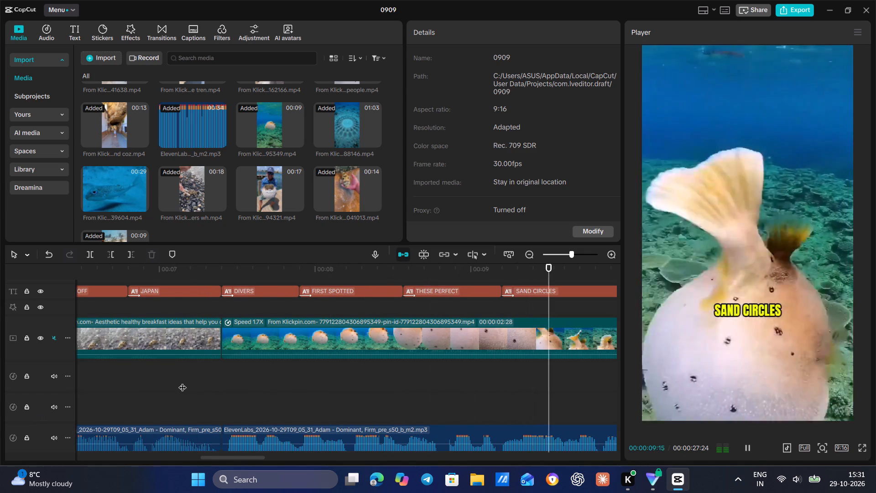
key("space")
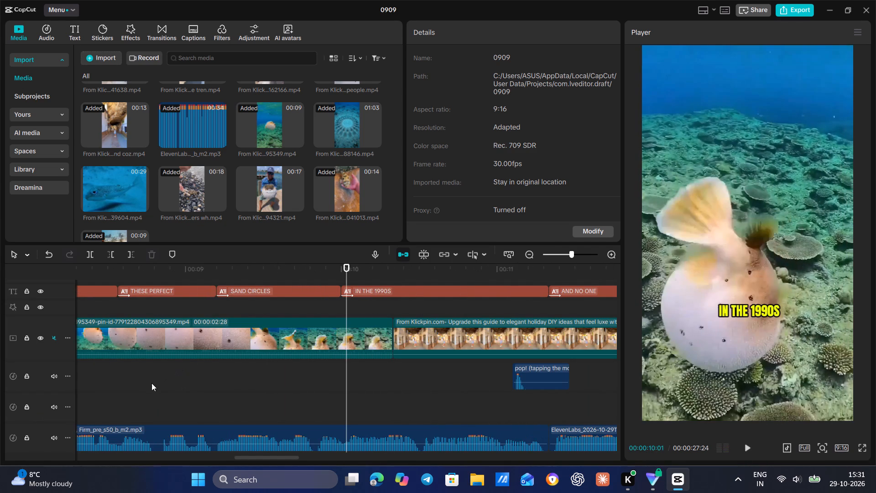
key("space")
key("space")
key("space")
key("space")
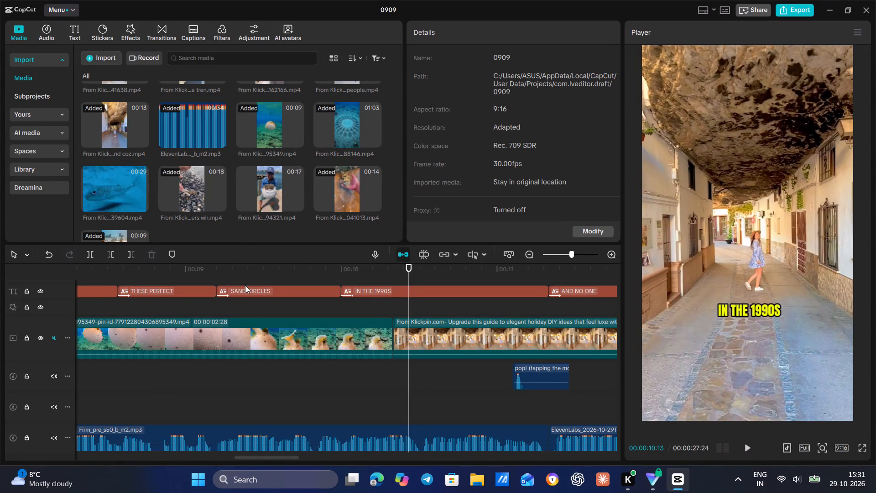
left_click(217, 310)
left_click_drag(217, 310, 16, 314)
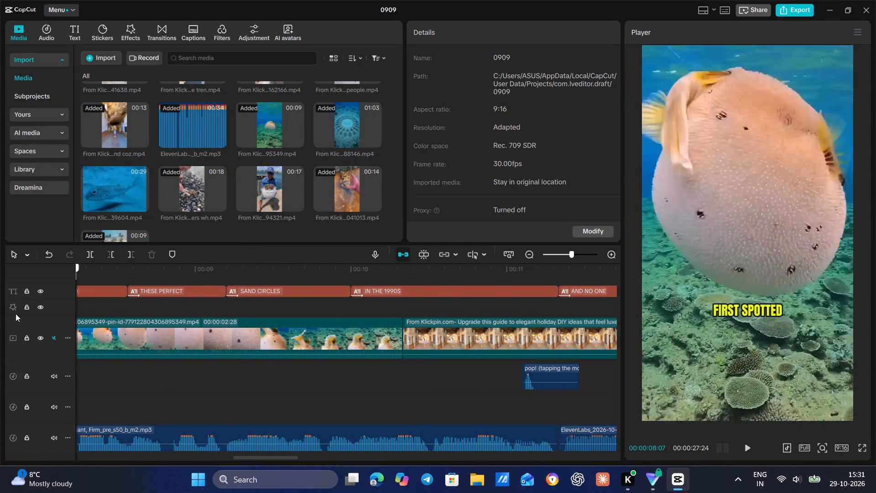
left_click_drag(16, 314, 12, 315)
double_click(528, 257)
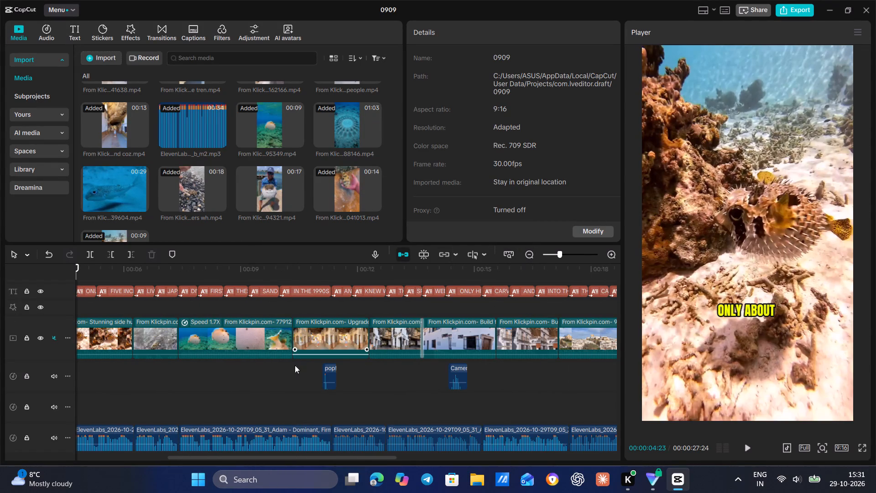
left_click(159, 374)
key("space")
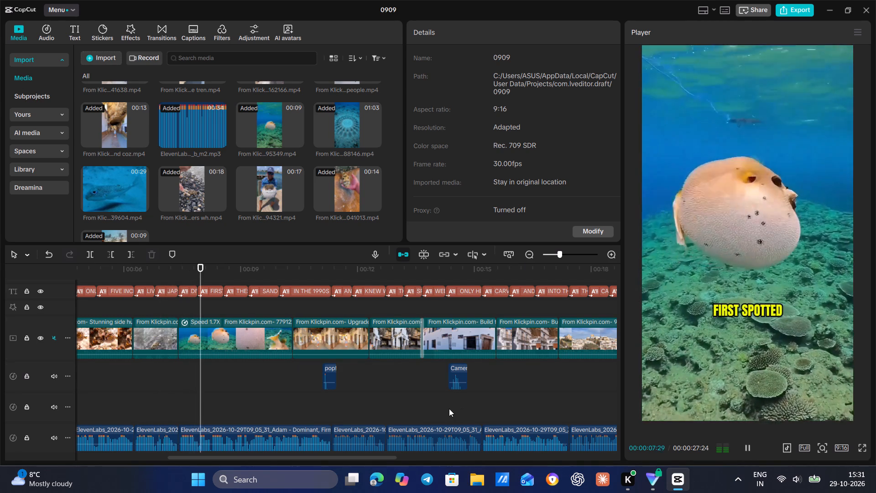
key("space")
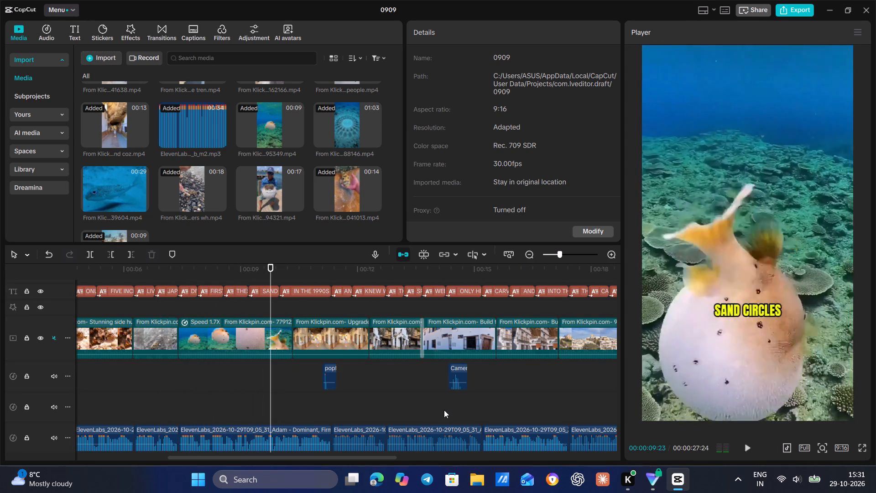
key("space")
key("space")
key("space")
key("space")
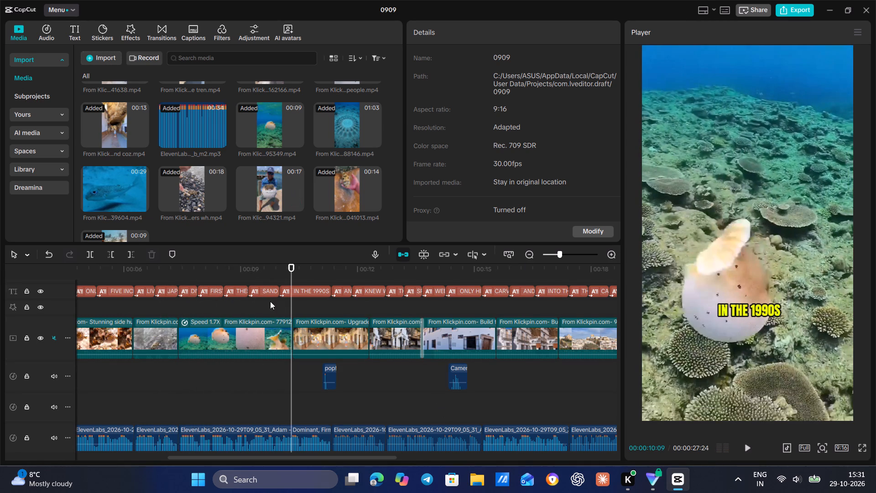
Trim the end of the coral puffer fish clip to 00:00:10:09, within the "IN THE 1990S" caption.
triple_click(612, 252)
left_click(291, 336)
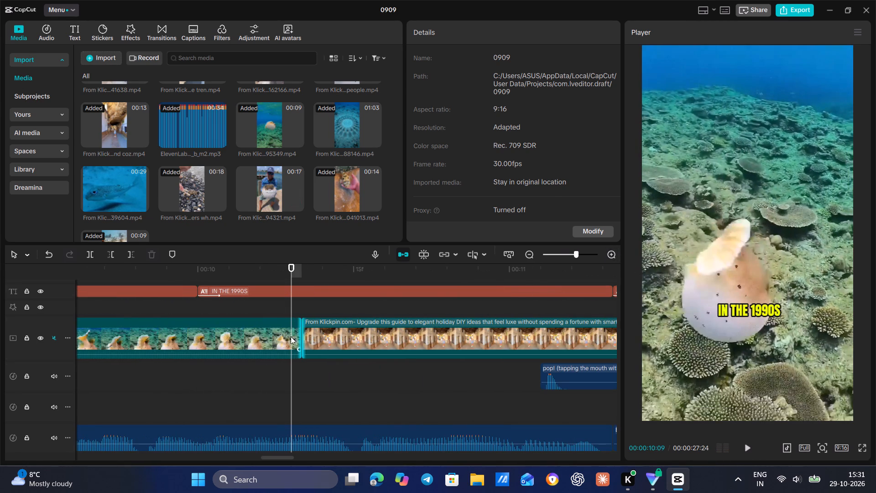
left_click_drag(302, 341, 290, 346)
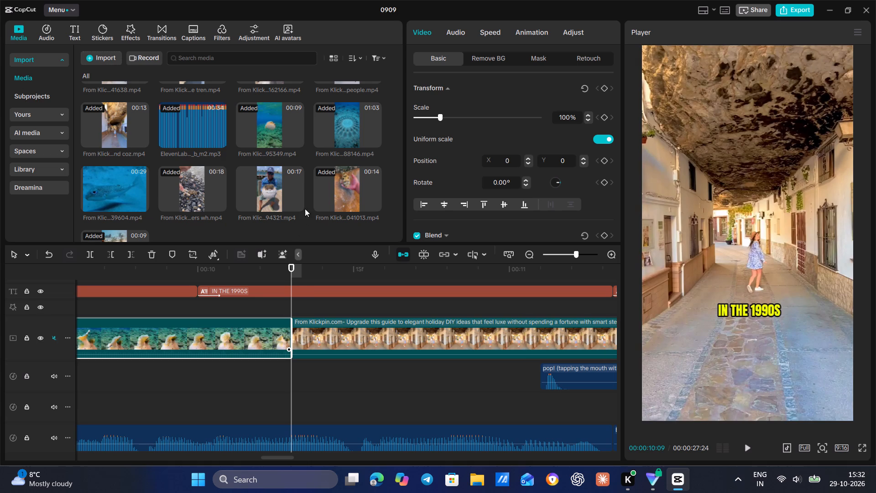
Replace the alley clip under "IN THE 1990S" with the 01:03 sand circle clip, using the section where the puffer fish swims by the circle.
left_click(324, 133)
left_click(353, 129)
left_click(357, 126)
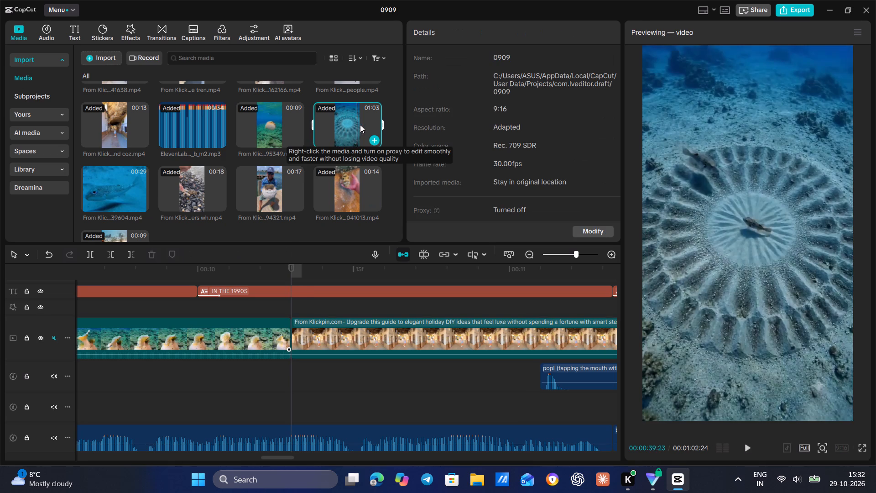
left_click_drag(348, 128, 349, 331)
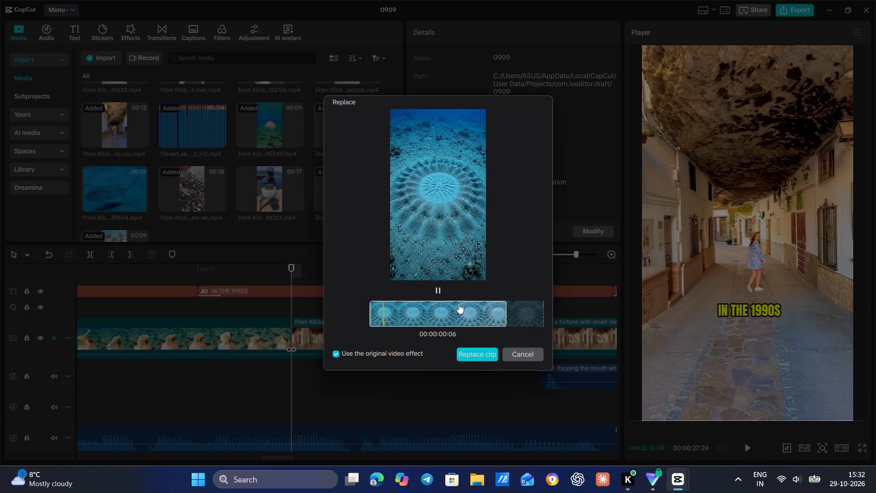
left_click_drag(459, 304, 122, 363)
left_click_drag(453, 311, 237, 355)
left_click_drag(452, 319, 446, 319)
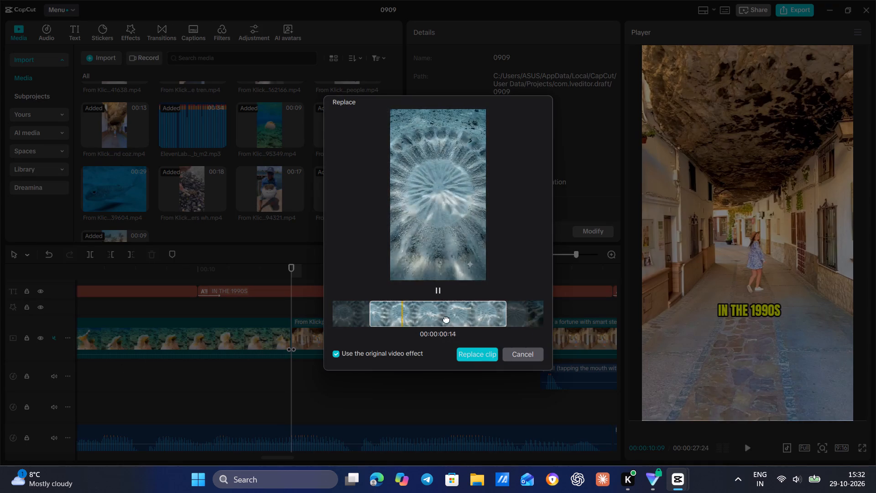
left_click_drag(446, 319, 203, 365)
left_click_drag(428, 312, 248, 345)
left_click_drag(463, 298, 295, 328)
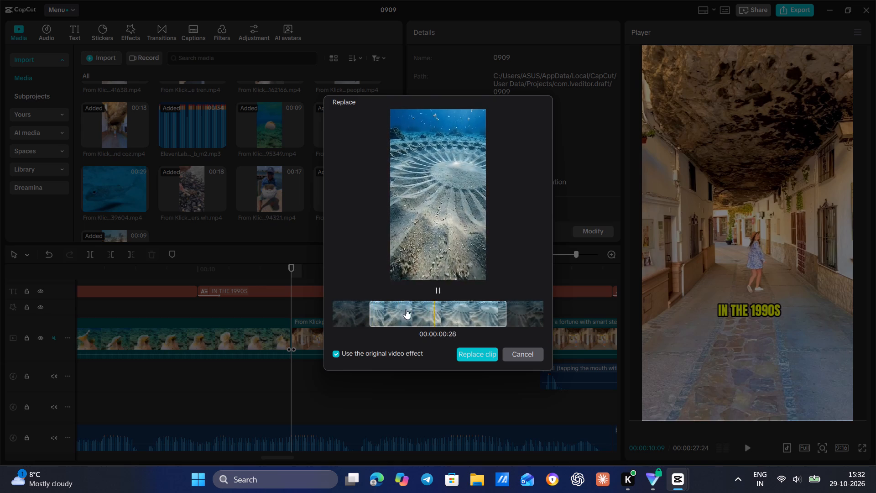
left_click_drag(434, 307, 231, 344)
left_click(459, 354)
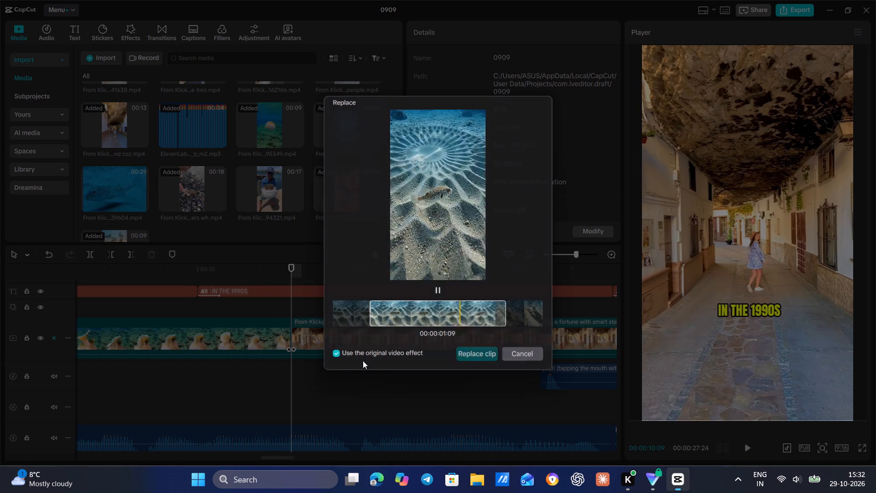
Play the replaced sand circle clip from "IN THE 1990S" to "KNEW WHAT MADE THEM".
left_click(230, 378)
key("space")
key("space")
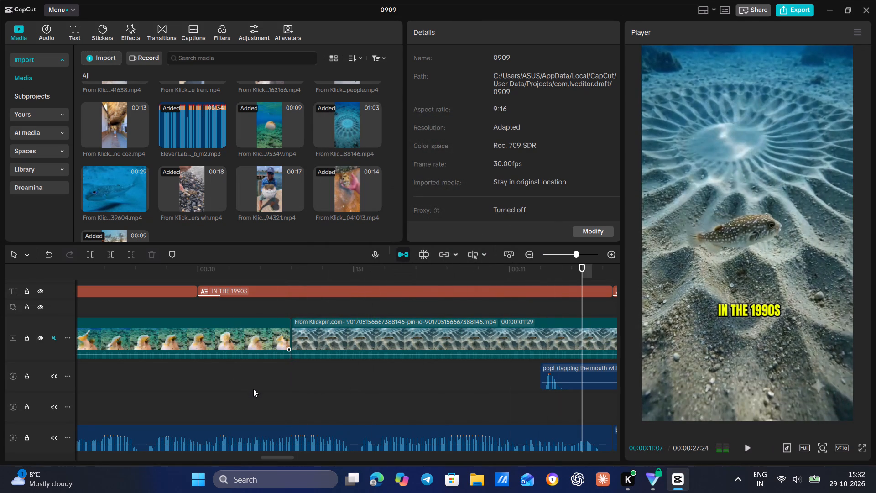
key("space")
key("space")
key("space")
key("space")
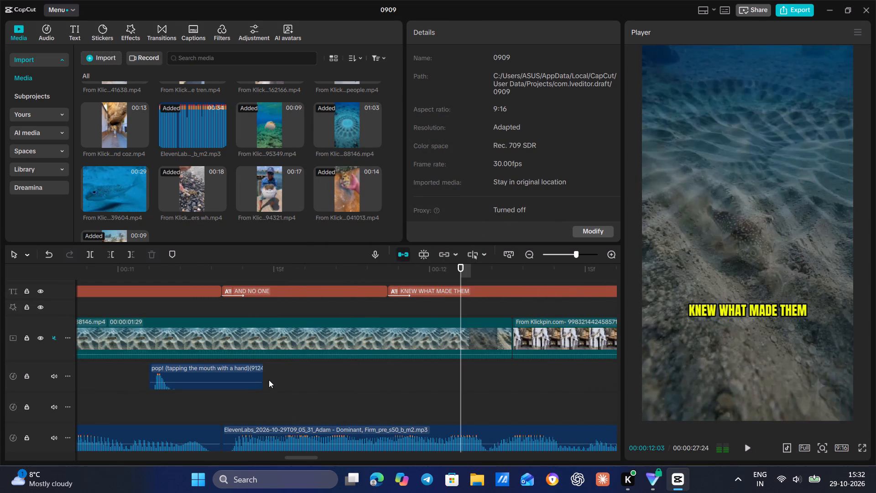
Split the sand circle clip at 00:00:11:10, where the "AND NO ONE" caption starts.
left_click(174, 418)
key("space")
key("space")
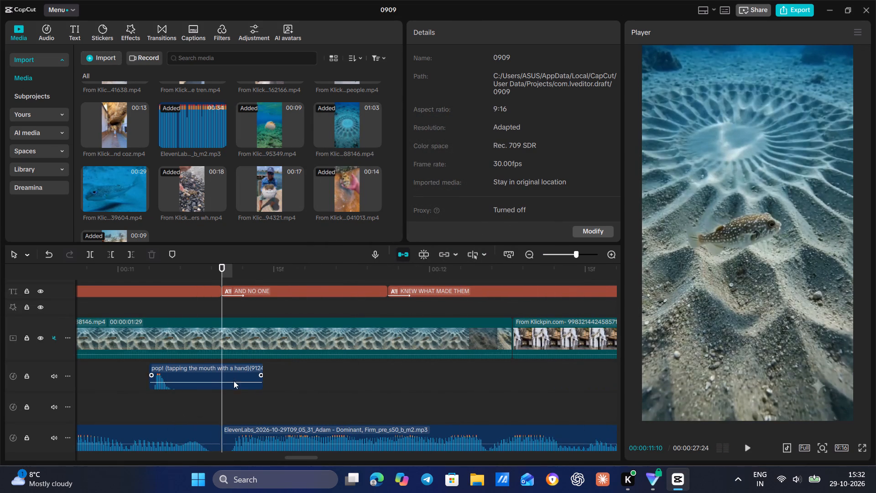
key("b")
left_click(220, 345)
key("a")
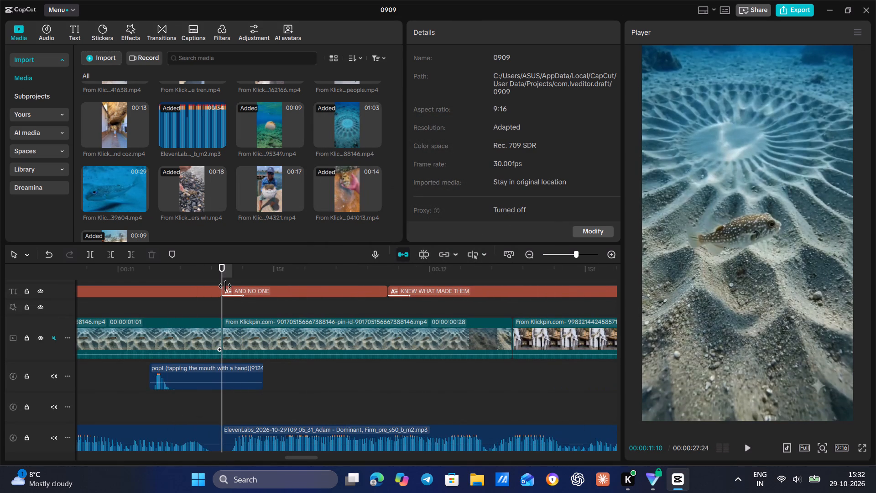
Replace the split clip under "AND NO ONE" with the 00:29 blue sea clip, using the section that shows the whole sand circle.
left_click_drag(123, 184, 211, 231)
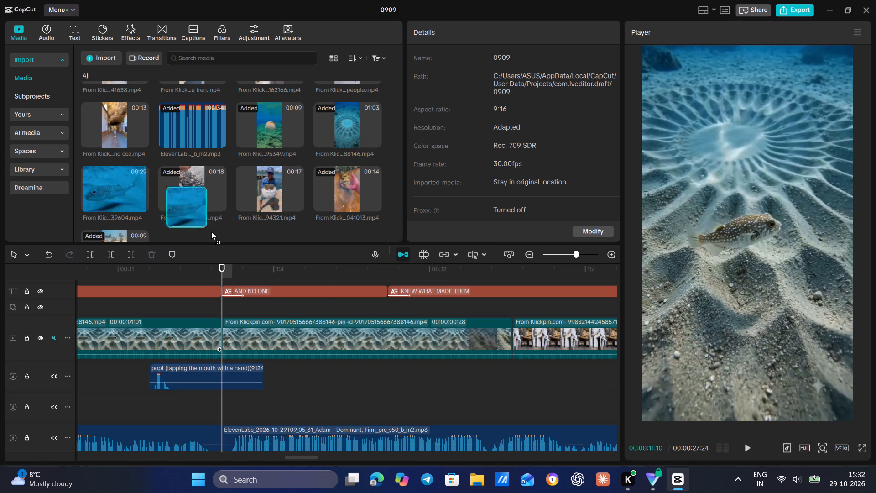
left_click_drag(211, 231, 313, 333)
left_click_drag(474, 310, 0, 343)
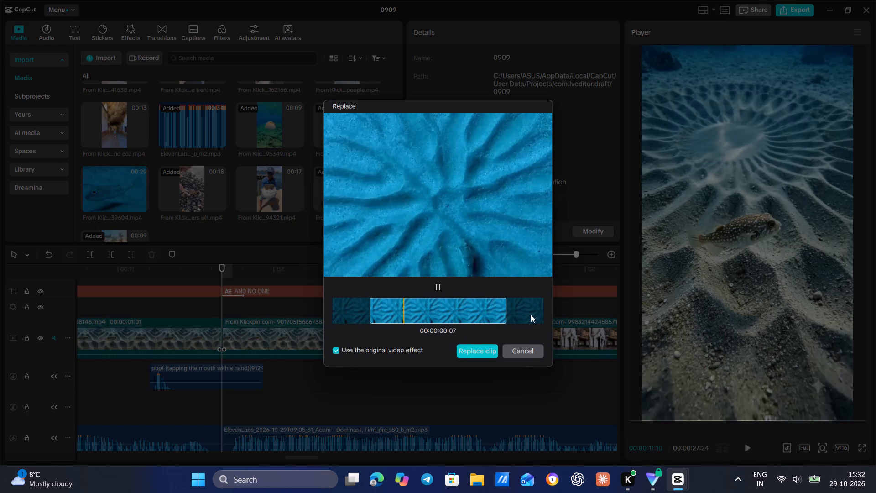
left_click_drag(436, 306, 114, 368)
left_click_drag(444, 304, 91, 376)
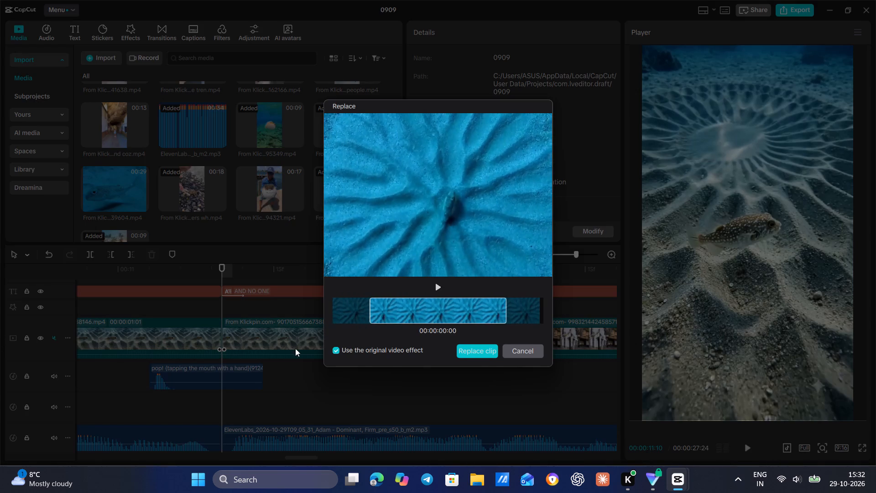
left_click_drag(456, 298, 0, 404)
left_click_drag(453, 311, 74, 399)
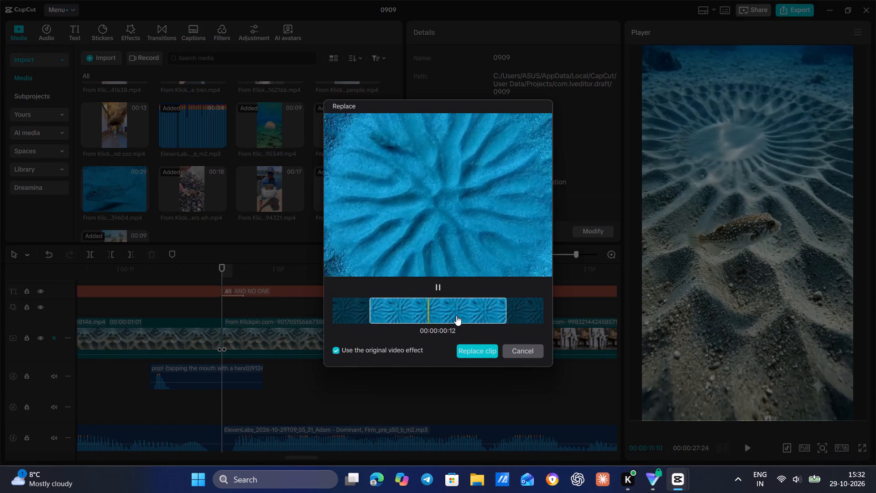
left_click_drag(457, 315, 54, 413)
left_click_drag(408, 320, 557, 300)
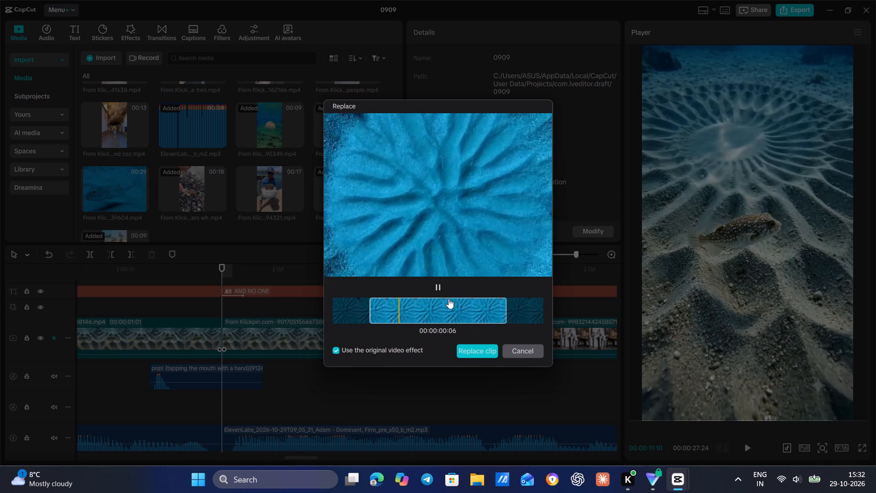
left_click_drag(448, 299, 0, 412)
left_click_drag(429, 324, 308, 347)
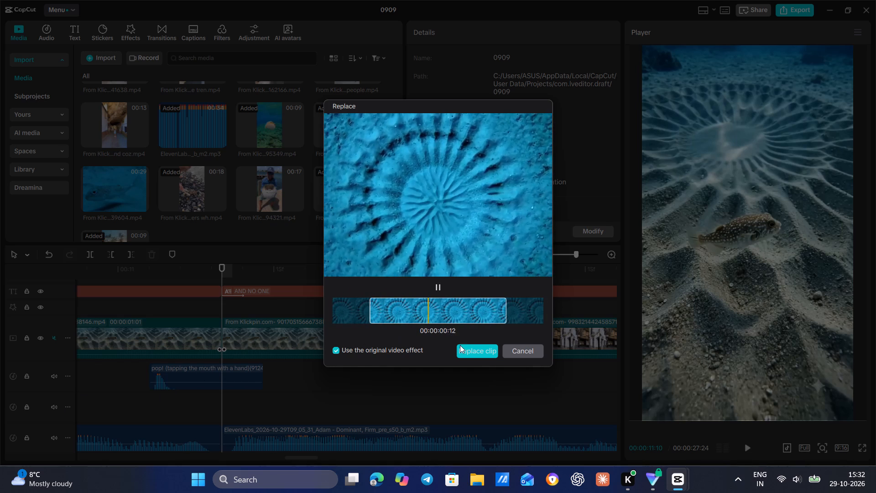
left_click(477, 344)
left_click(466, 353)
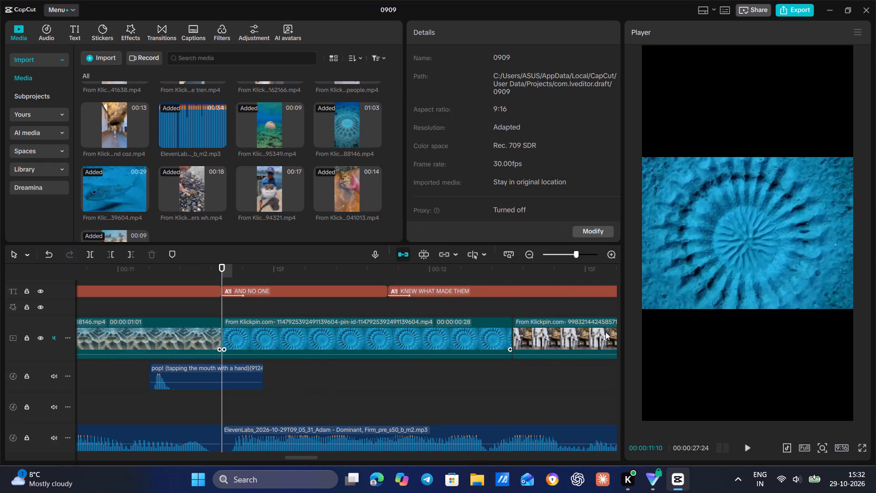
Rotate the new blue sand circle clip 90° and scale it to 181% so it fills the vertical frame.
left_click(717, 283)
left_click_drag(744, 320, 594, 278)
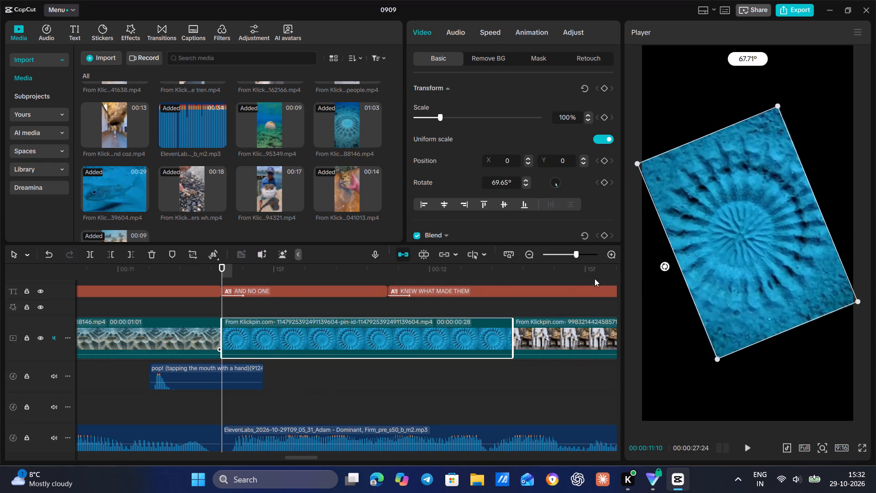
left_click_drag(594, 278, 559, 232)
left_click_drag(671, 128, 653, 118)
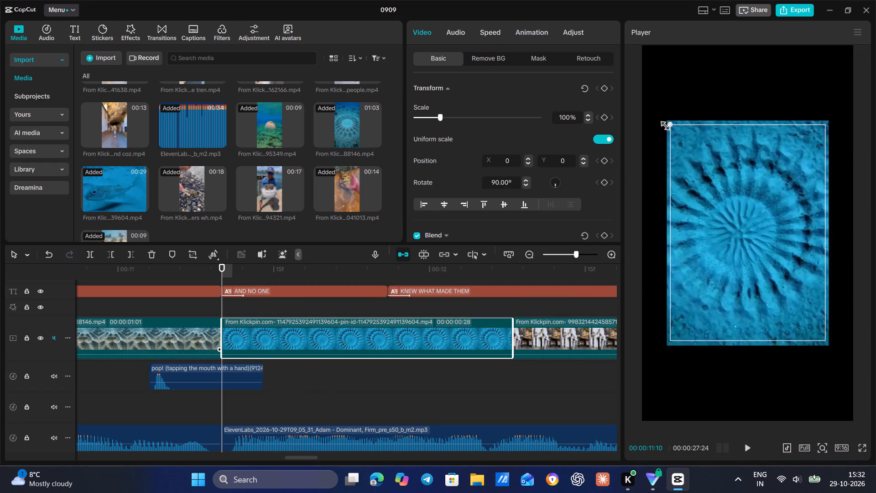
left_click_drag(653, 118, 511, 52)
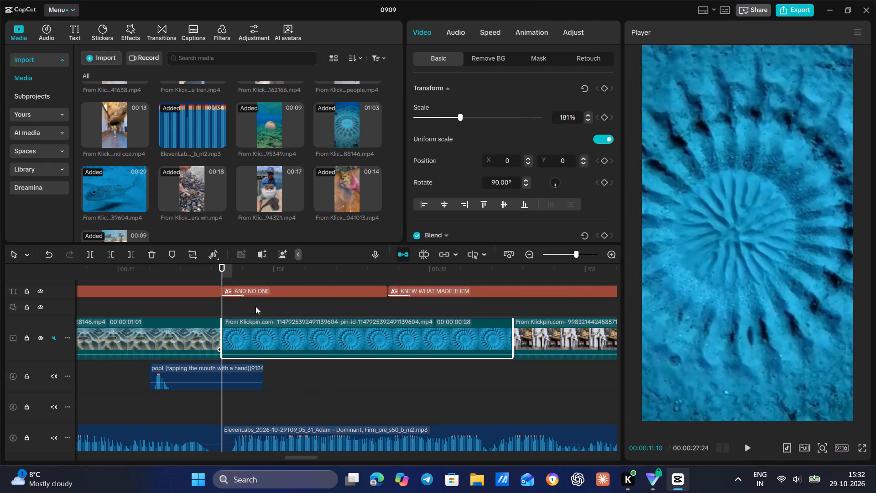
Play the rotated sand circle clip from "AND NO ONE" through the alley clip to "THE MALE".
left_click(185, 413)
key("space")
key("space")
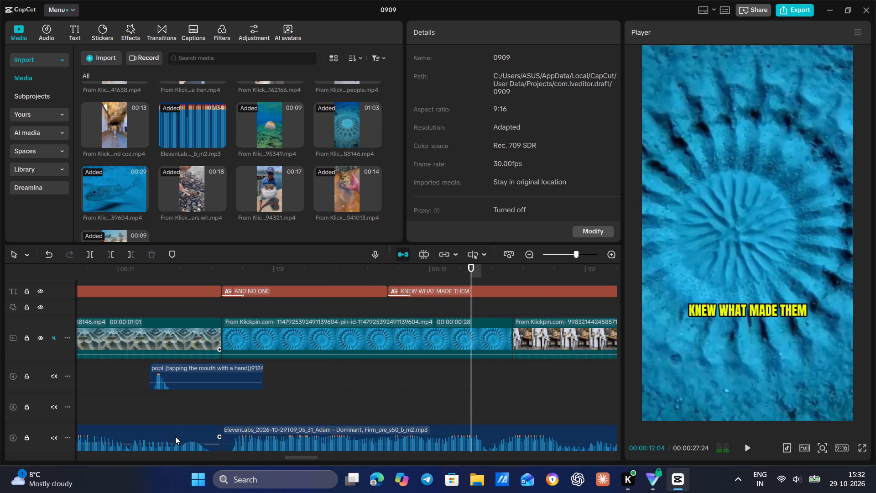
key("space")
key("space")
key("space")
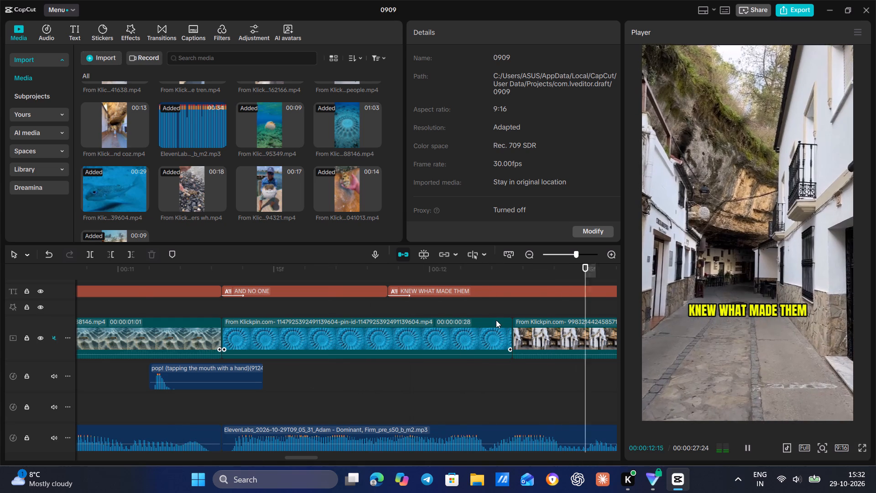
key("space")
key("space")
key("space")
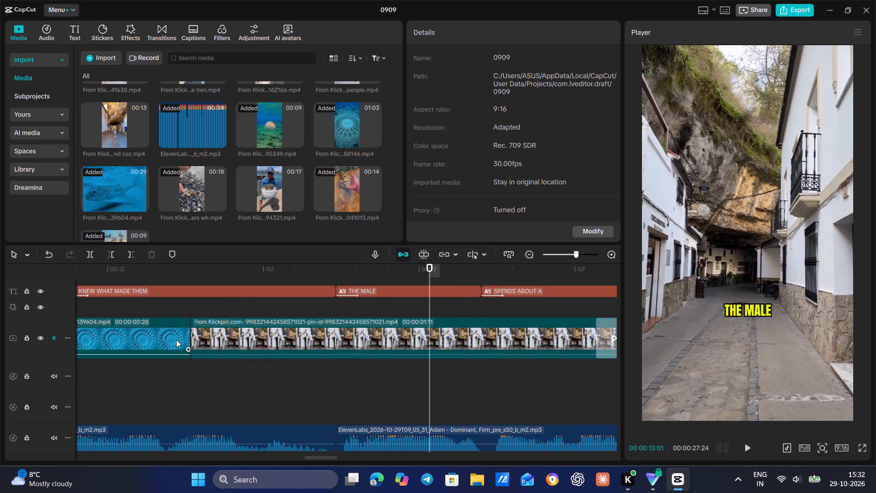
Trim about one second off the start of the coral puffer fish clip that begins under "DIVERS".
double_click(532, 254)
left_click(205, 383)
left_click_drag(205, 383, 148, 393)
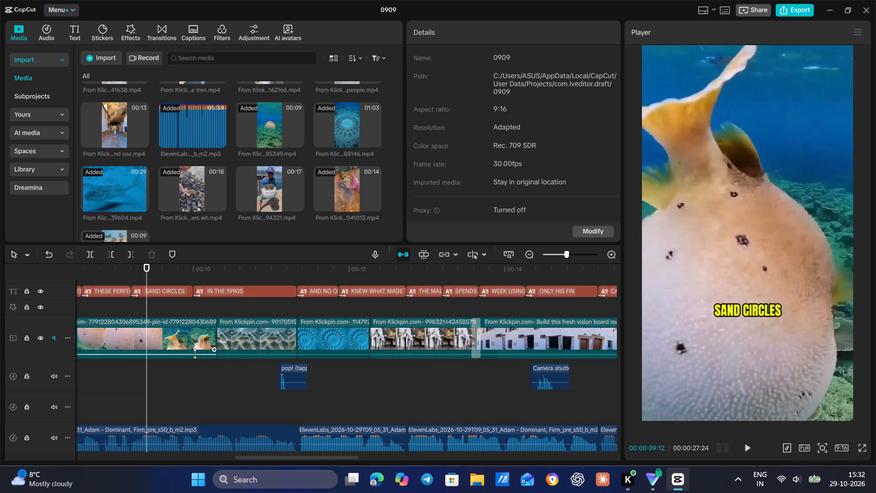
left_click(139, 307)
key("space")
key("space")
key("space")
key("space")
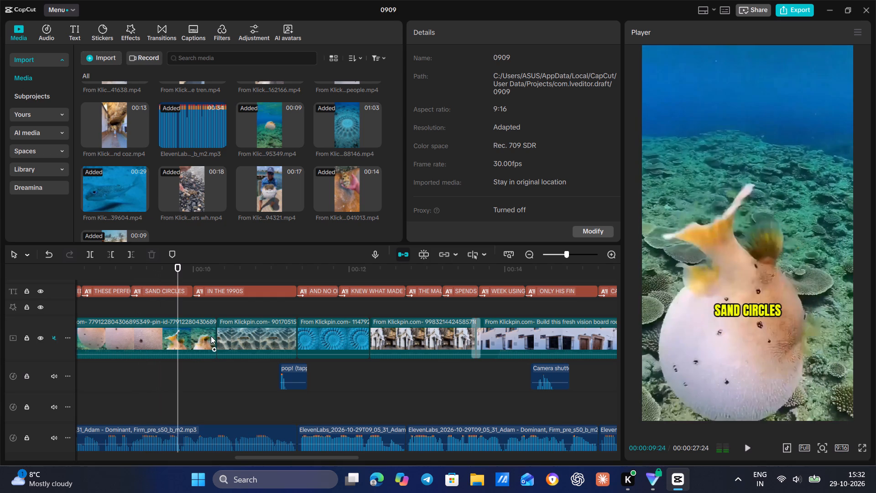
left_click(124, 307)
left_click_drag(124, 307, 50, 324)
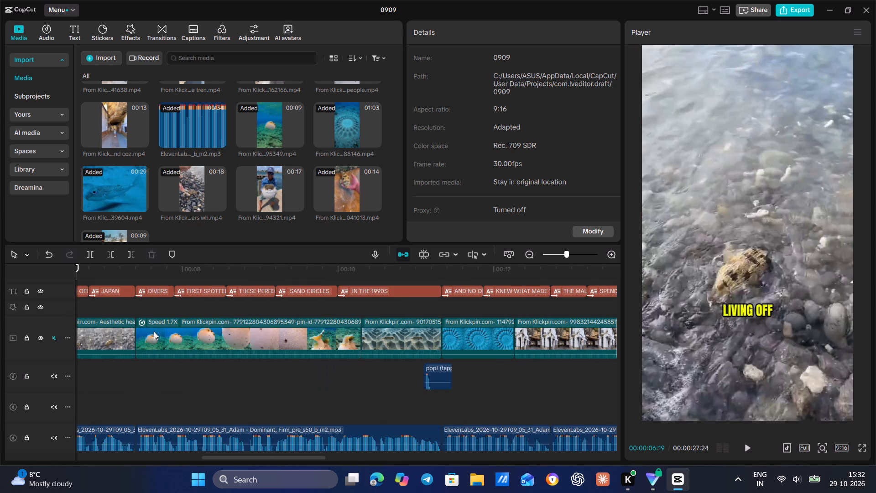
left_click(155, 332)
left_click_drag(135, 337, 215, 338)
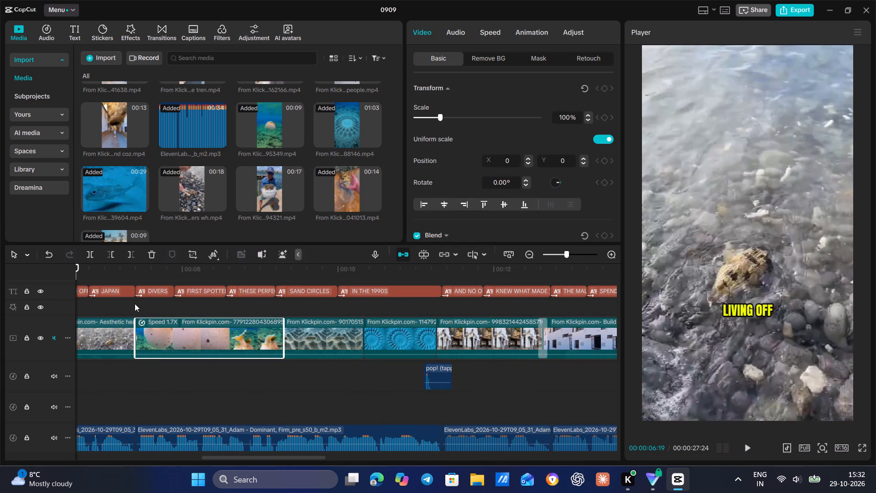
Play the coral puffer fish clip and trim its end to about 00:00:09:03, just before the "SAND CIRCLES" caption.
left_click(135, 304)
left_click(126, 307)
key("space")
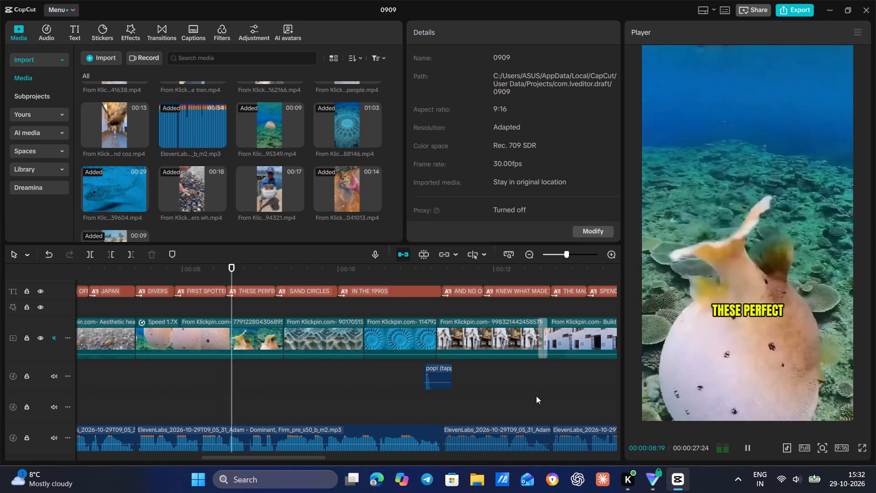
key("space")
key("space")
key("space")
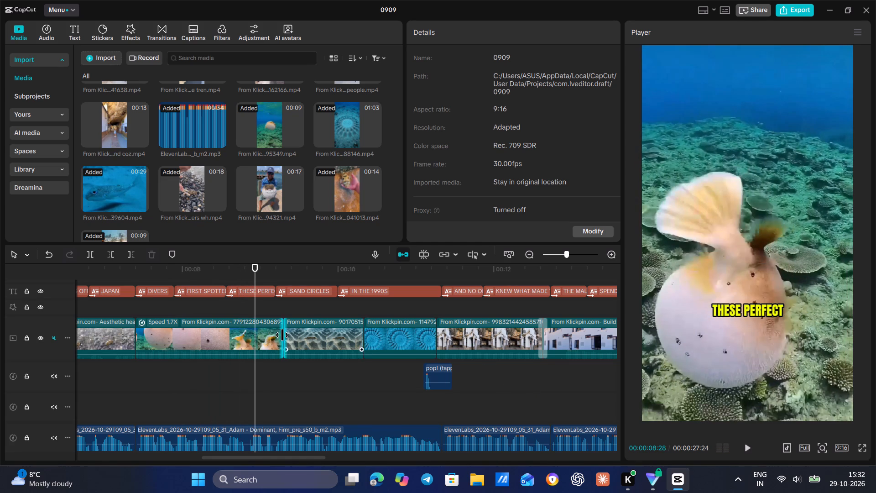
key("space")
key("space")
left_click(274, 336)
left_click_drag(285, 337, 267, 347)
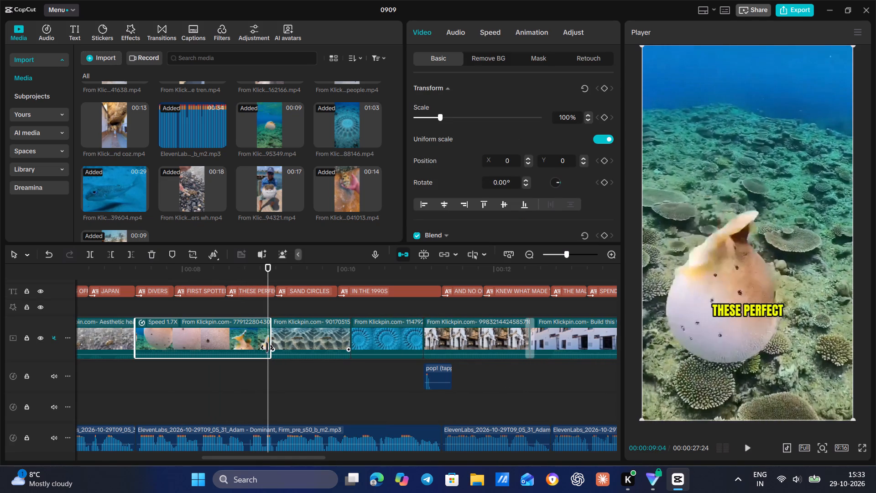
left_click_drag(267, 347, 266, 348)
Play the sequence from "THESE PERFECT" to "AND NO ONE" to check the clip timing against the captions.
left_click(260, 308)
key("space")
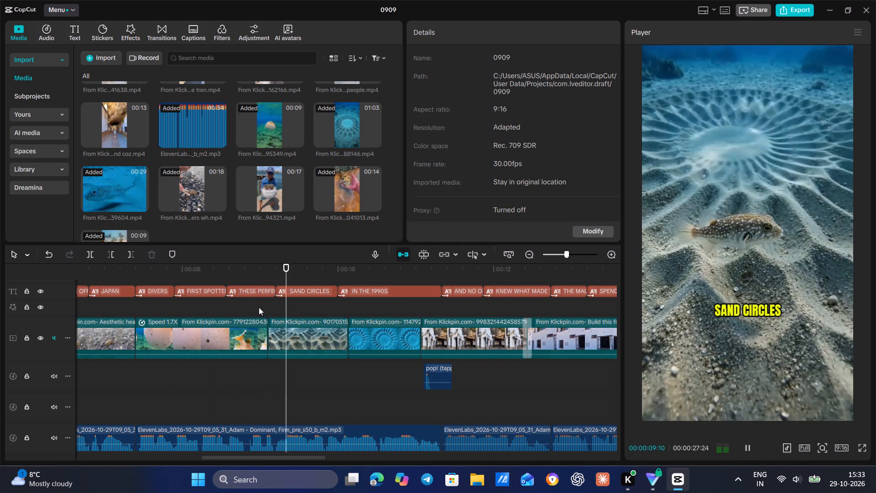
key("space")
key("space")
key("space")
key("space")
key("space")
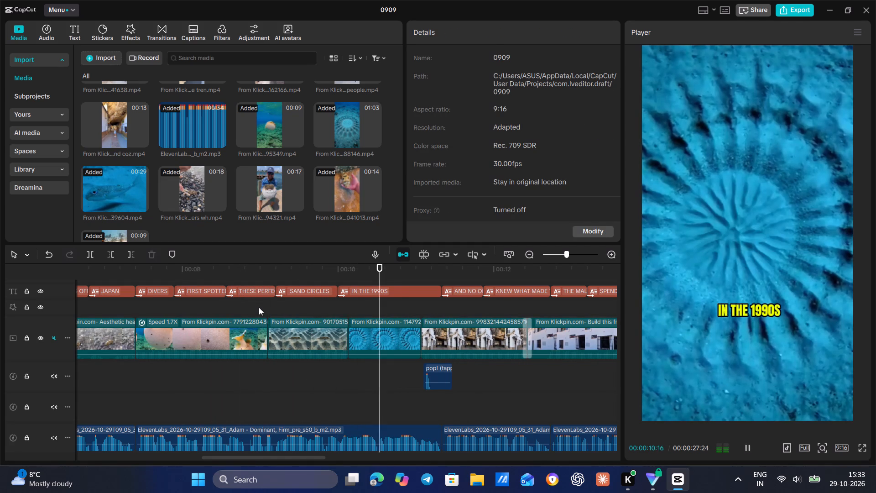
key("space")
key("space")
key("space")
key("space")
key("space")
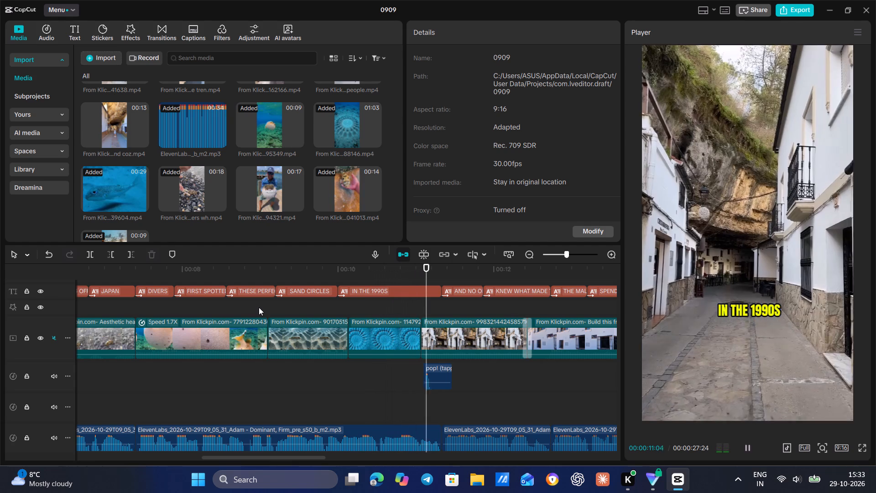
key("space")
key("space")
key("space")
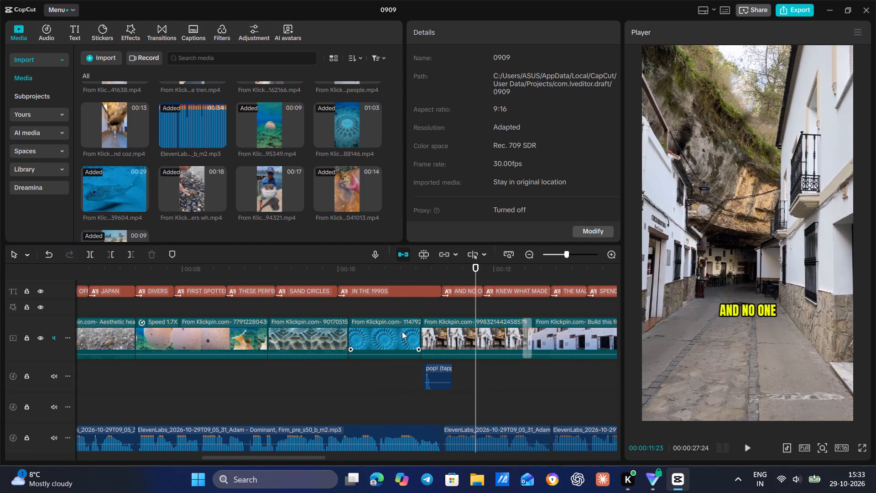
Extend the end of the coral puffer fish clip to about 00:00:09:10, within the "SAND CIRCLES" caption.
left_click(252, 332)
left_click_drag(268, 337, 275, 342)
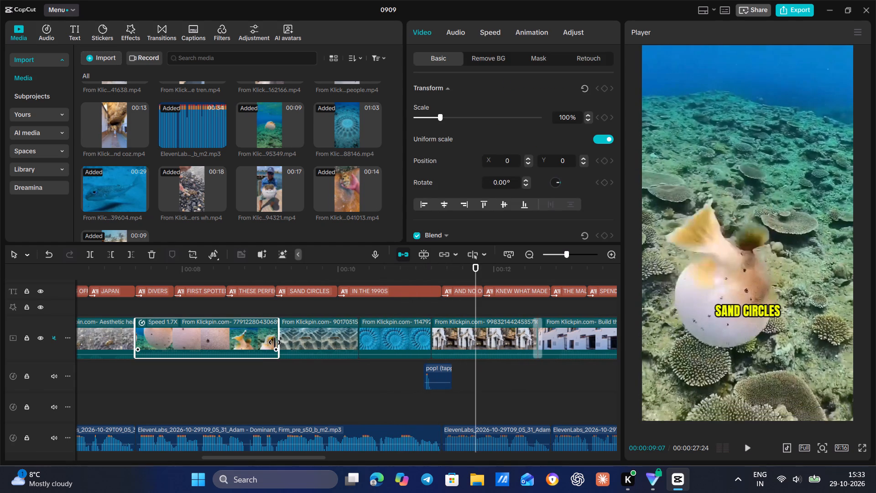
left_click_drag(275, 342, 282, 344)
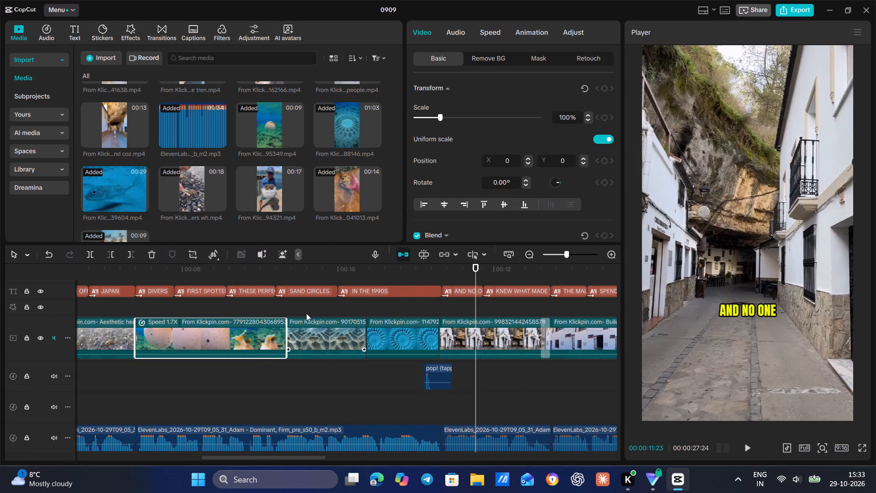
Replace the alley clip under "AND NO ONE" with the 01:03 sand circle clip, using the section with the puffer fish in front of the circle.
left_click_drag(344, 132, 469, 333)
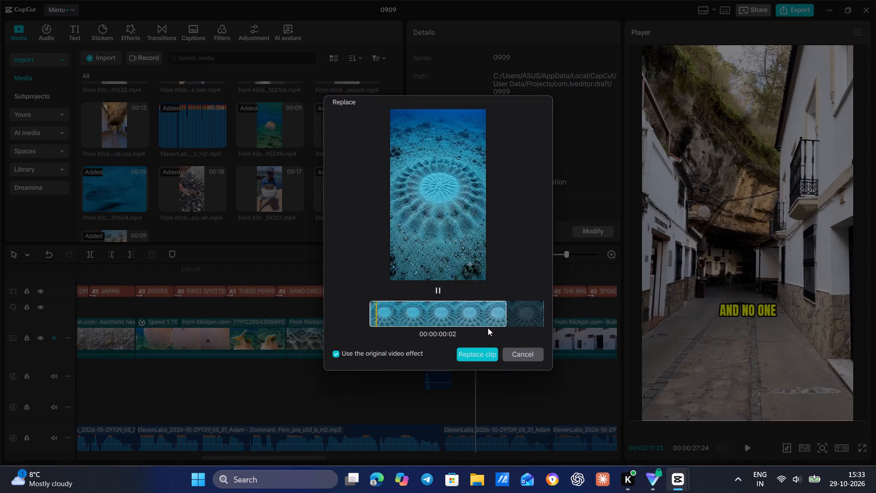
left_click_drag(487, 324, 132, 370)
left_click_drag(448, 313, 123, 378)
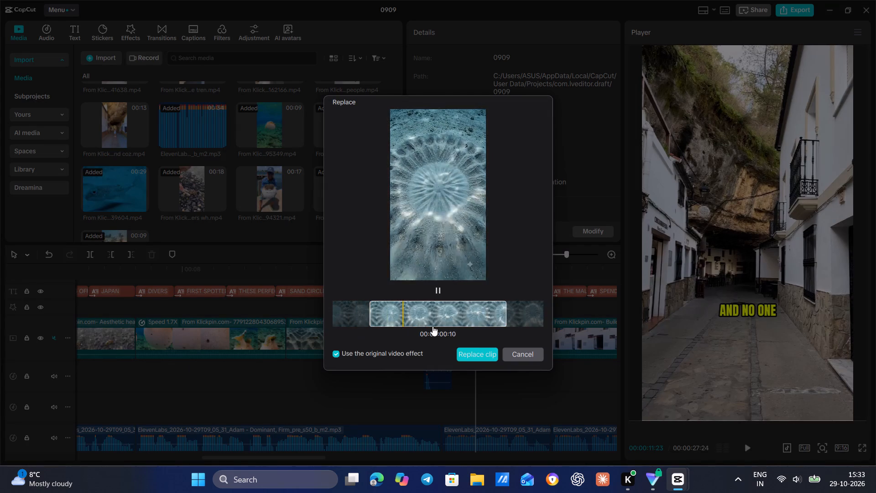
left_click_drag(433, 325, 113, 370)
left_click_drag(447, 320, 187, 370)
left_click_drag(475, 316, 159, 386)
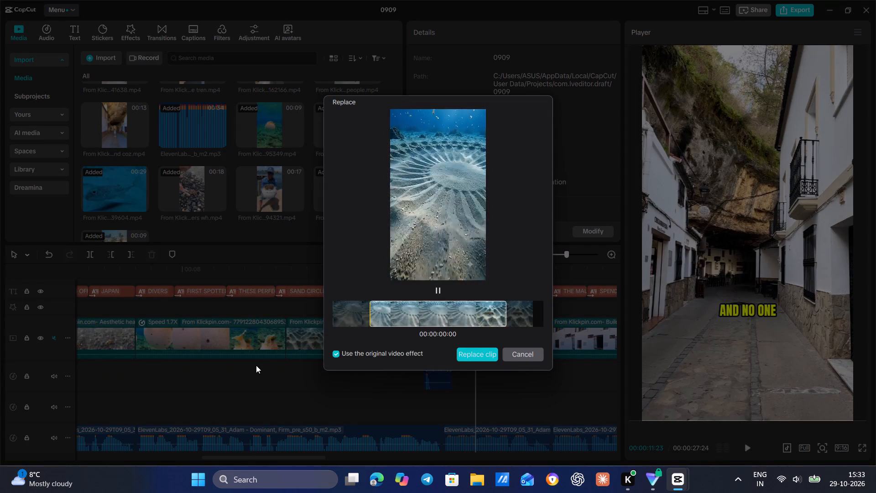
left_click_drag(454, 323, 207, 375)
left_click_drag(424, 323, 201, 380)
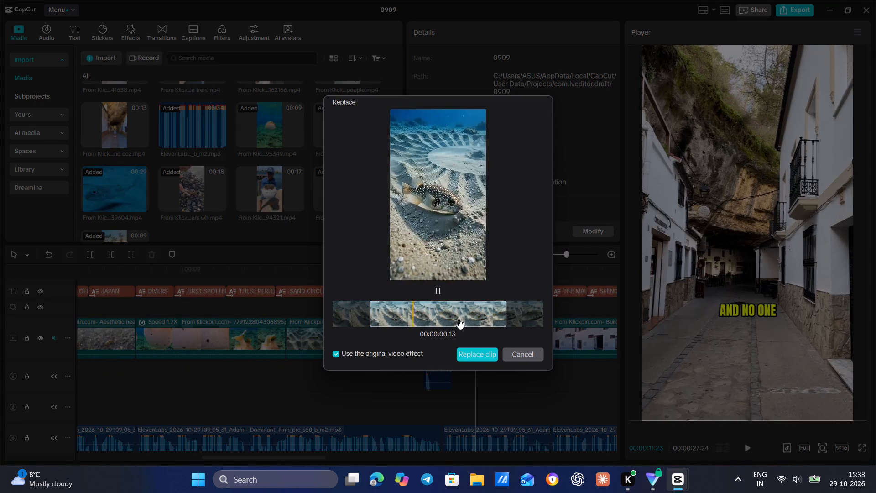
left_click_drag(472, 351, 473, 356)
Play the sequence from the end of "IN THE 1990S" to "ONLY HIS FIN", checking the new clip and the remaining placeholder footage.
left_click(407, 367)
key("space")
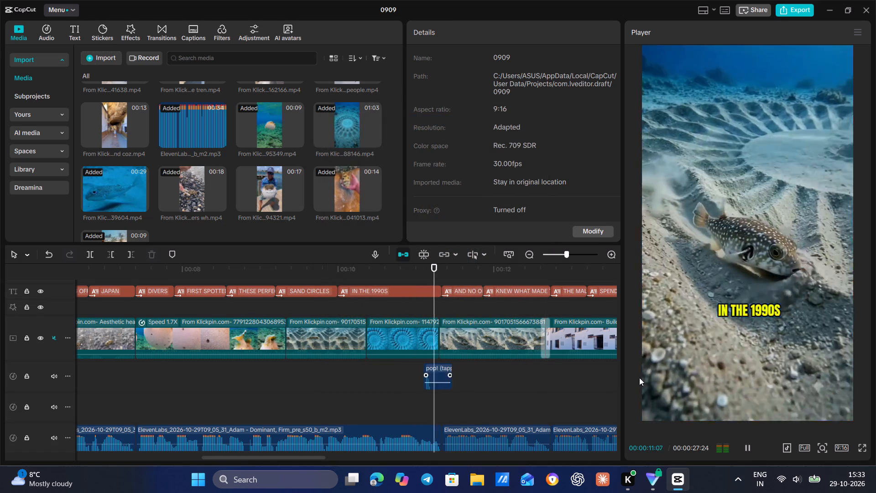
key("space")
key("space")
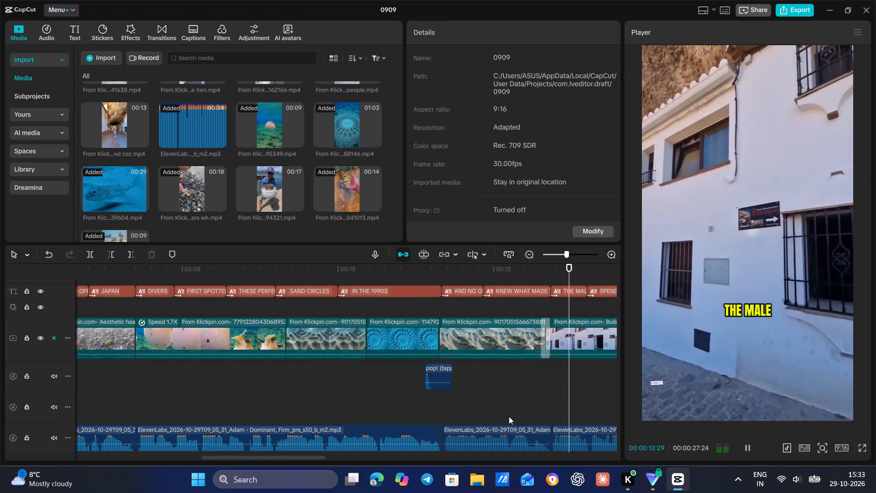
key("space")
key("space")
key("space")
key("space")
key("space")
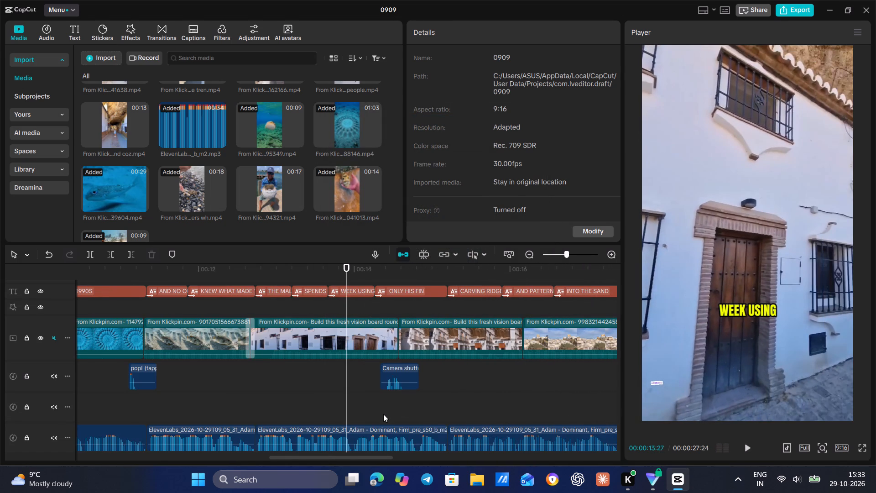
key("space")
key("space")
key("space")
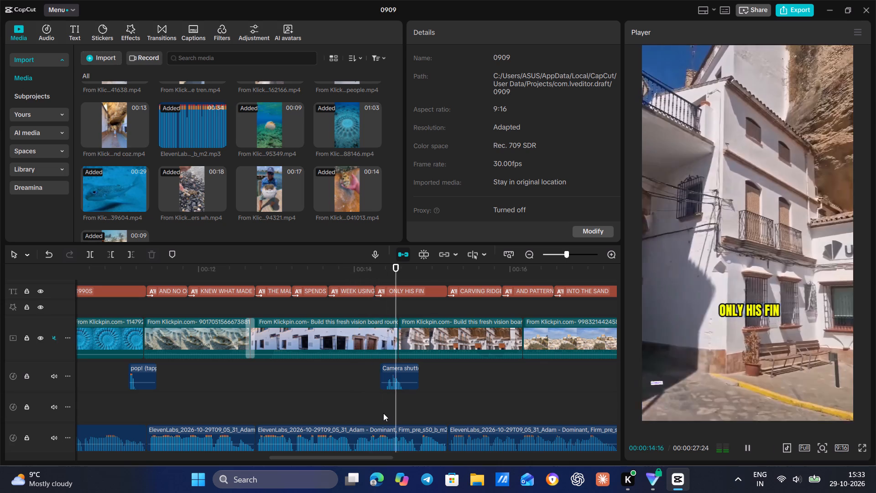
key("space")
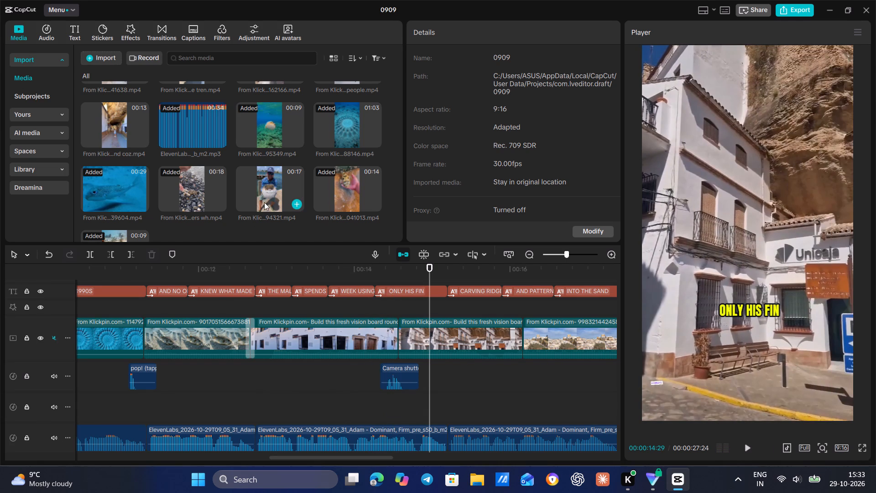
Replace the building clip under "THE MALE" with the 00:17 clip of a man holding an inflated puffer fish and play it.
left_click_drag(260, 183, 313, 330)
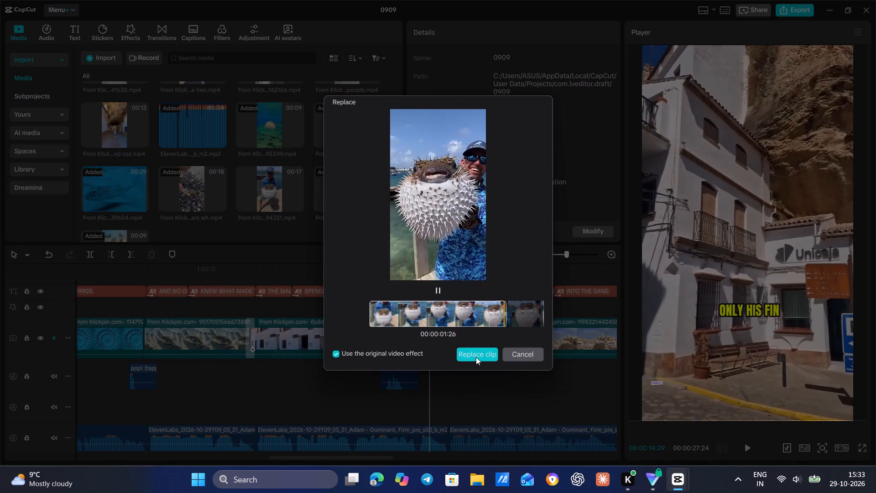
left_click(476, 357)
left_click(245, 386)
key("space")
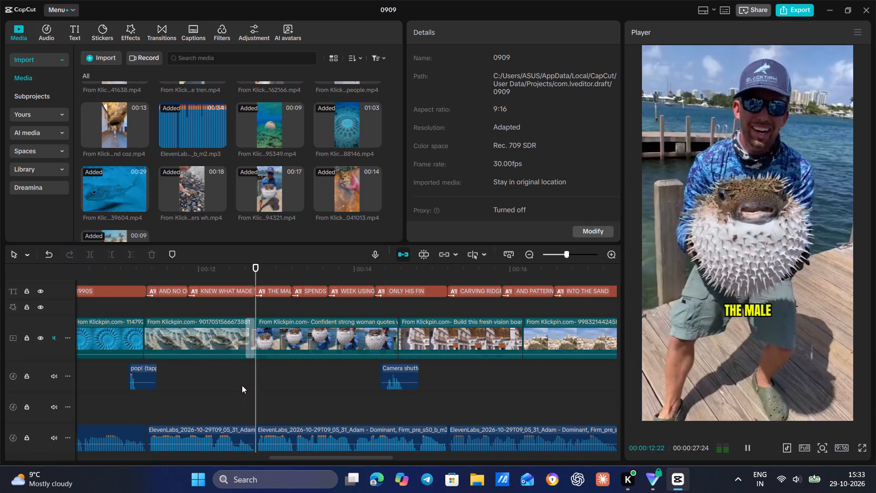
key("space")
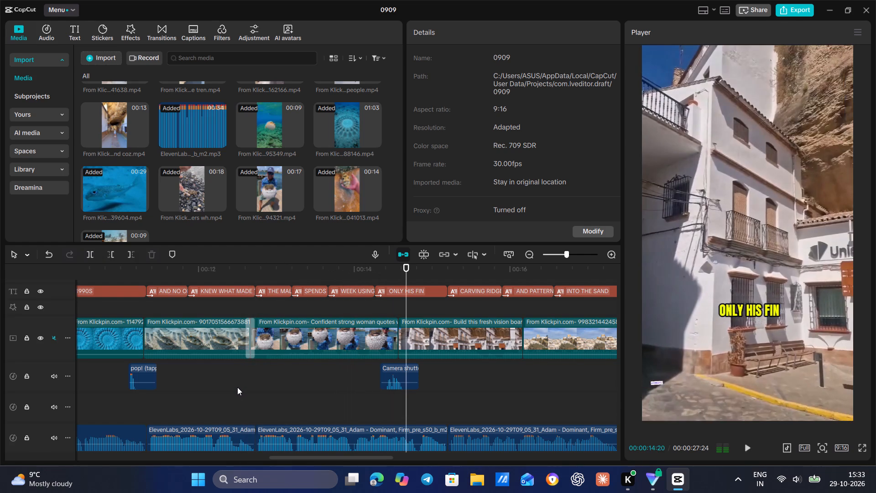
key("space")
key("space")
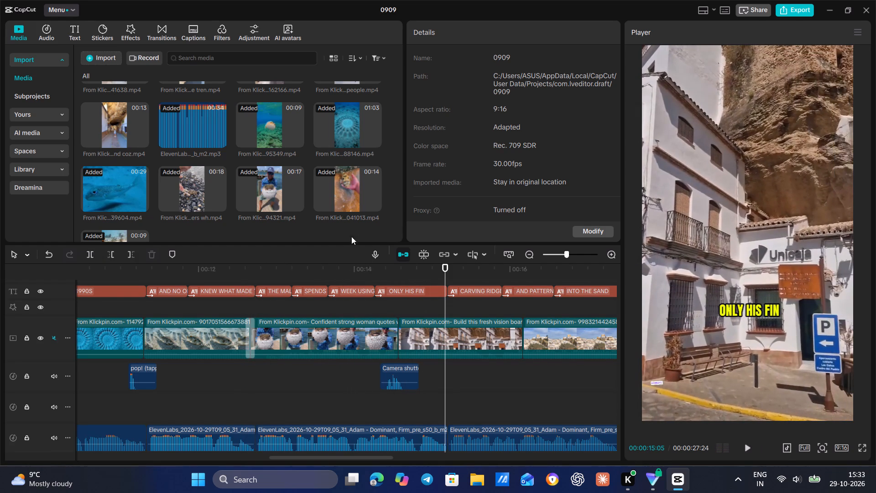
Replace the man-with-puffer-fish clip under "THE MALE" with the 00:09 coral reef clip, using the final section of the source.
left_click(298, 126)
left_click(296, 121)
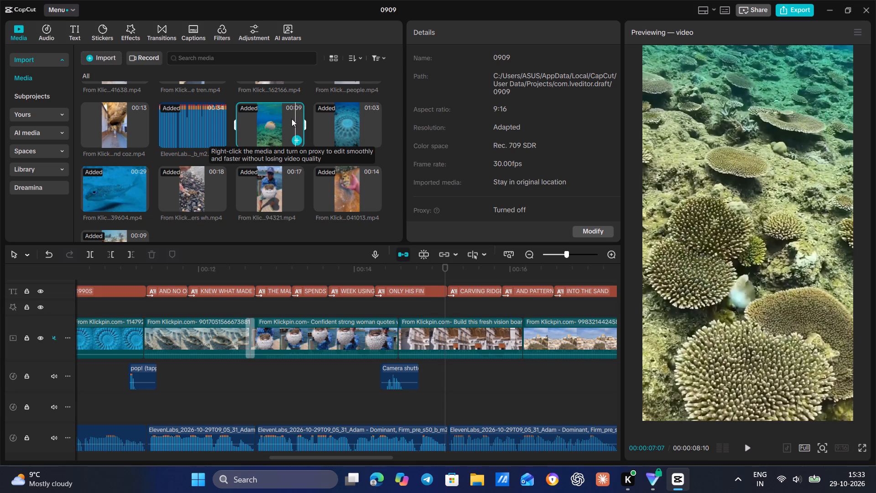
left_click(290, 119)
left_click(282, 119)
left_click_drag(282, 119, 297, 325)
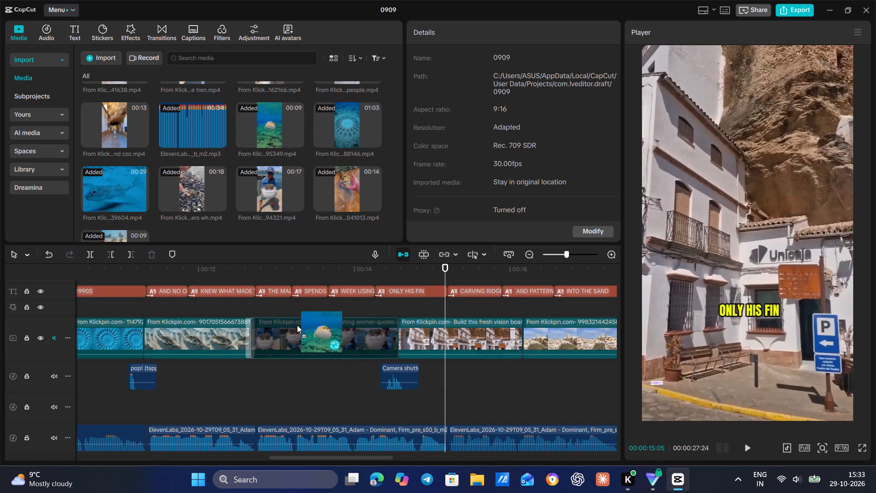
left_click_drag(297, 325, 297, 326)
left_click_drag(427, 305, 0, 375)
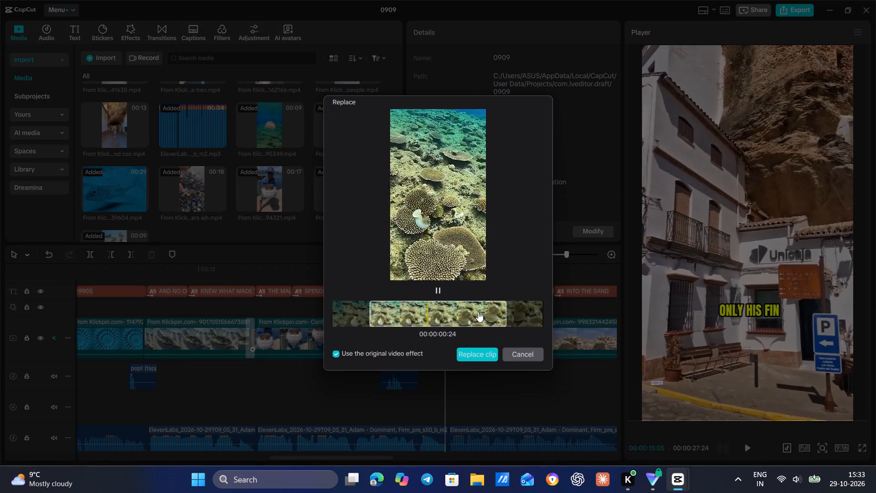
left_click_drag(478, 311, 103, 392)
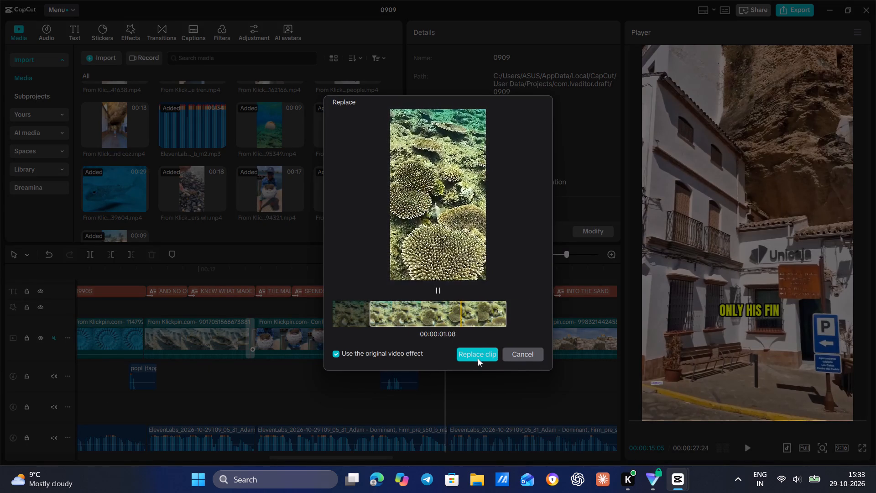
left_click(478, 358)
Play the sequence from "THE MALE" to "ONLY HIS FIN", checking the coral clip and its cut to the placeholder footage.
left_click(241, 382)
key("space")
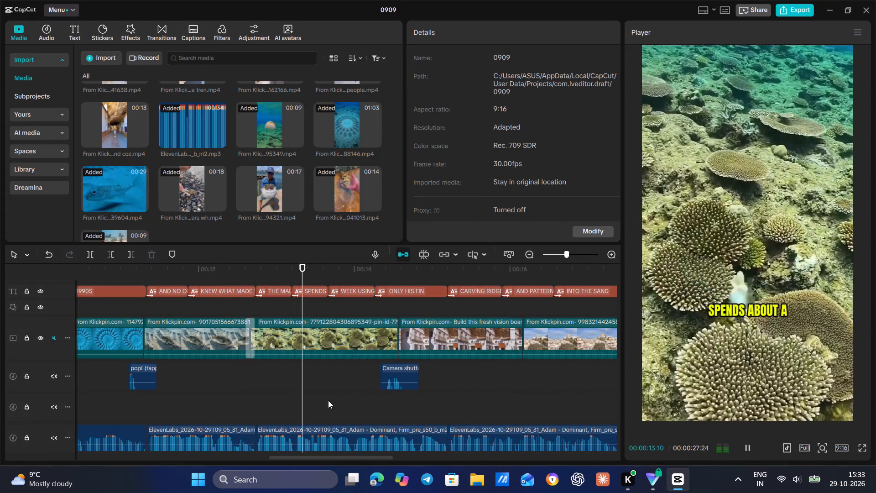
key("space")
scroll(372, 177, "down", 1)
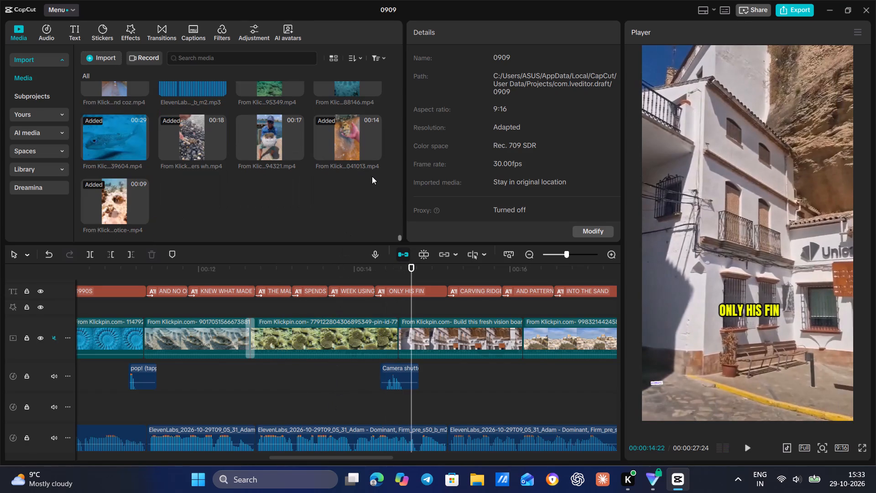
left_click(354, 365)
key("space")
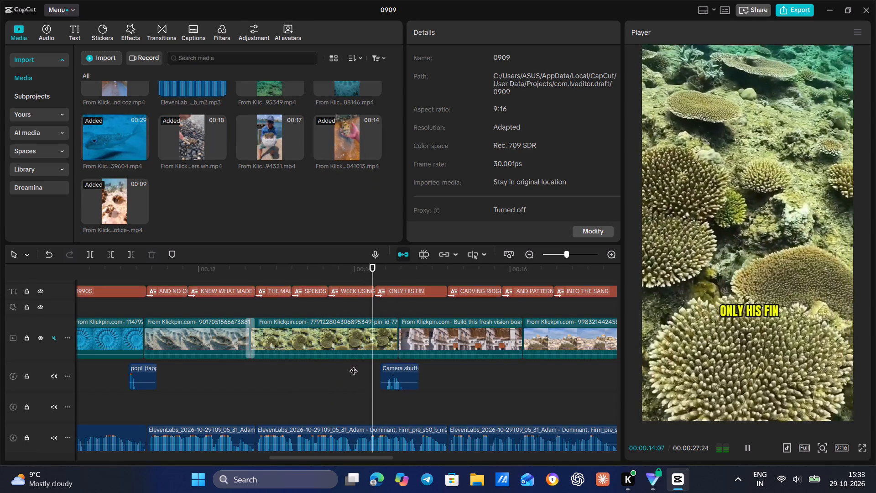
key("space")
scroll(395, 330, "up", 2)
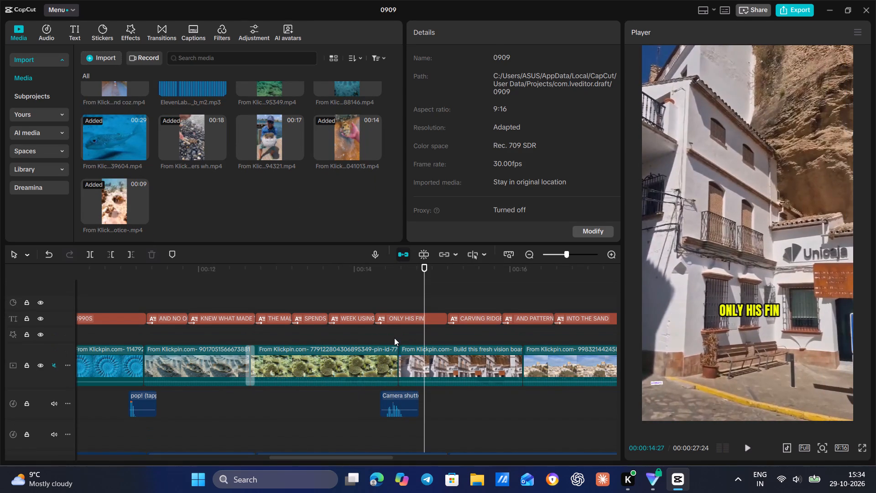
left_click(402, 362)
left_click(368, 336)
key("space")
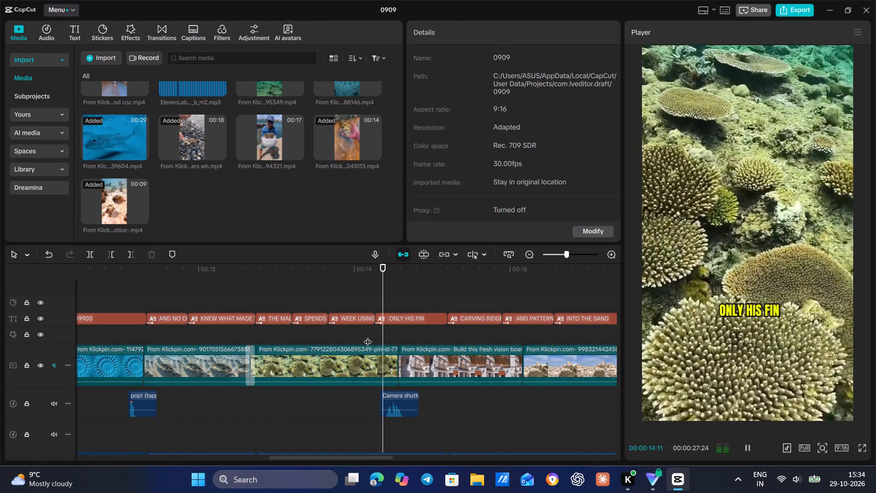
key("space")
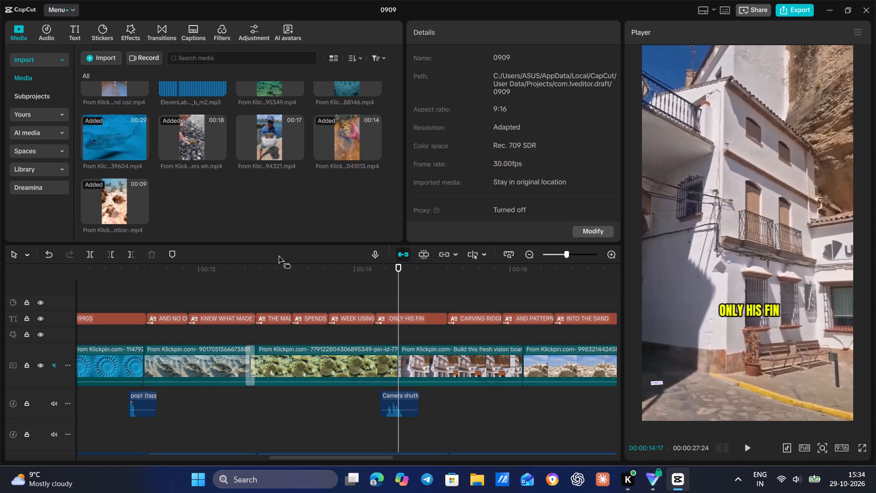
Replace the building clip under "ONLY HIS FIN" with the 00:09 spiny puffer fish clip, using its final section, and play it.
left_click(103, 209)
left_click(123, 205)
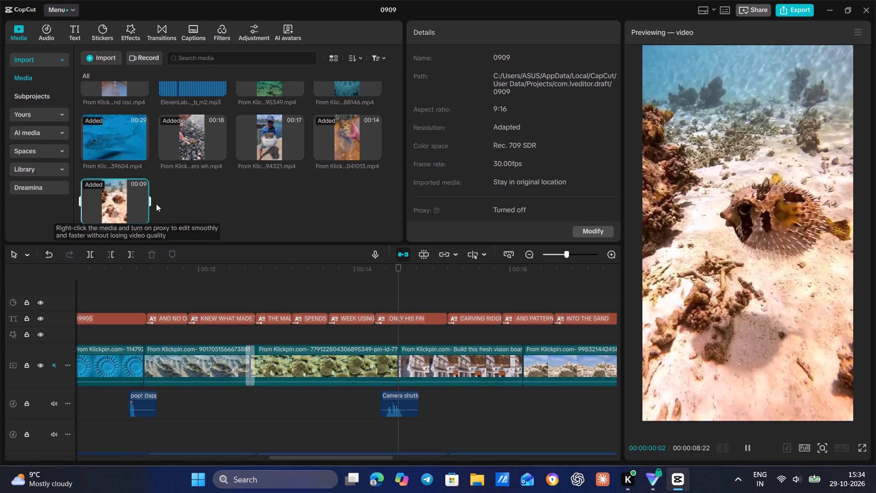
left_click(144, 197)
left_click(133, 199)
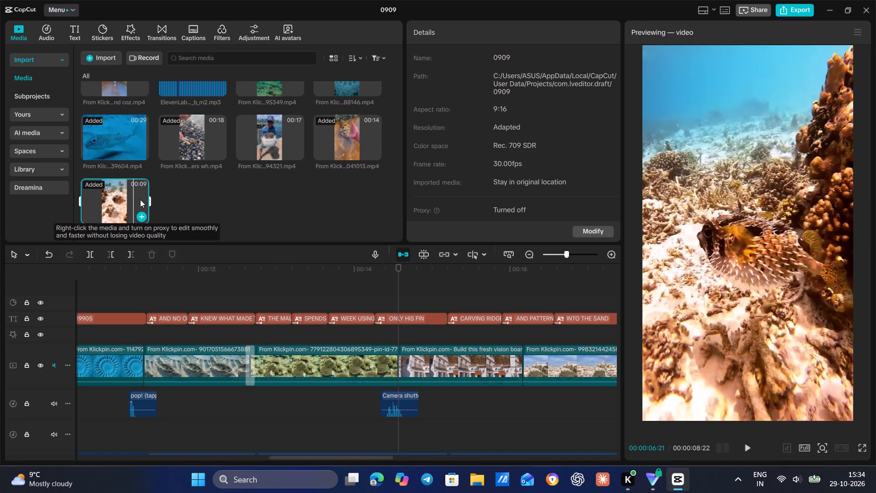
left_click(141, 199)
left_click(146, 199)
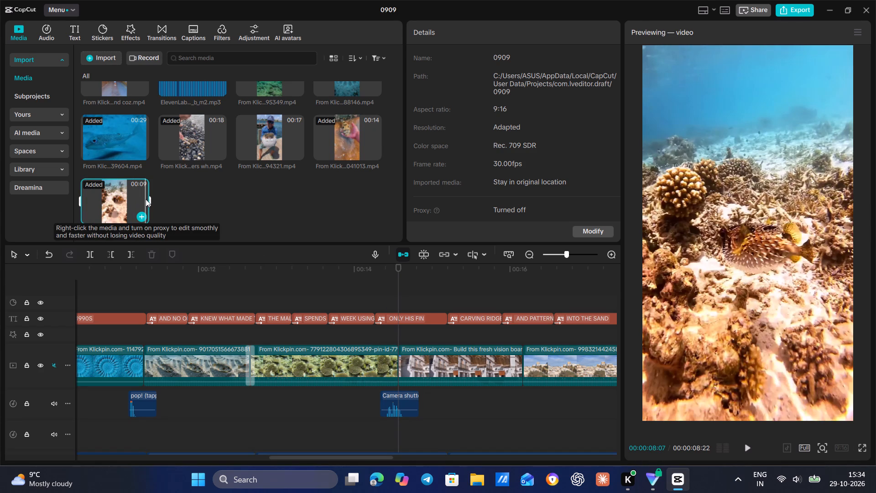
left_click_drag(131, 198, 355, 297)
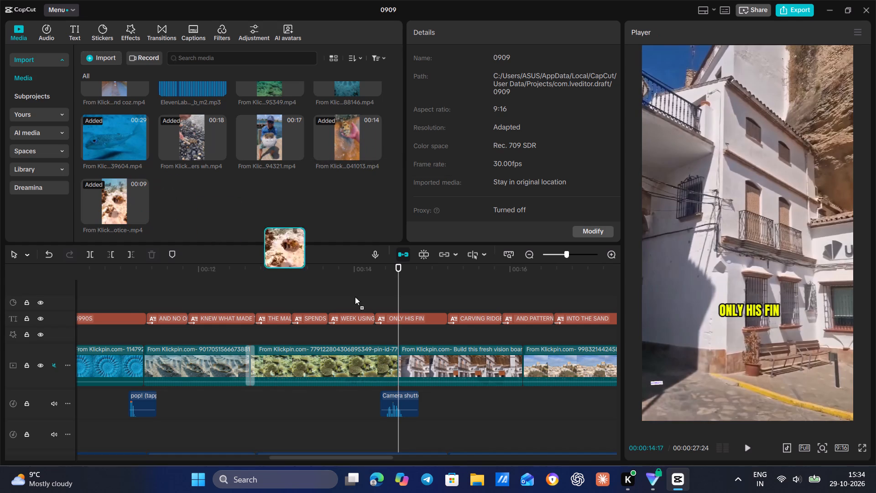
left_click_drag(355, 297, 437, 360)
left_click_drag(511, 316, 478, 319)
left_click_drag(425, 318, 0, 430)
left_click_drag(469, 330, 260, 347)
left_click_drag(446, 323, 422, 322)
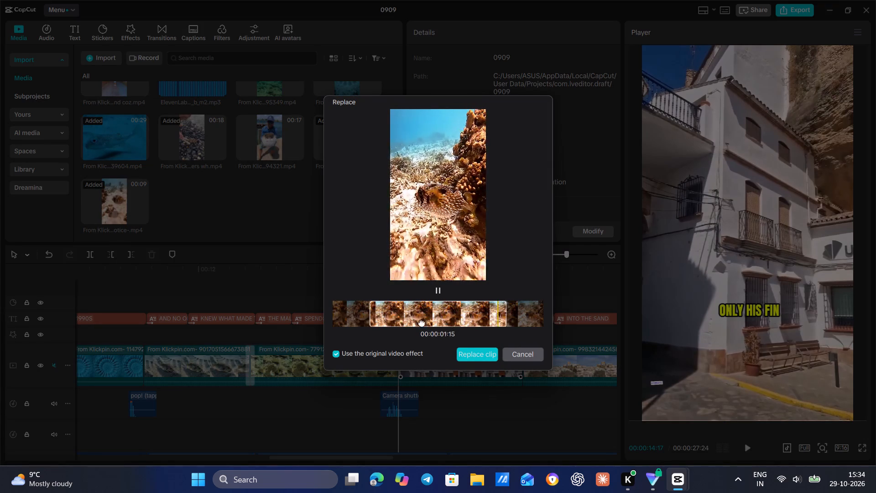
left_click_drag(422, 322, 0, 443)
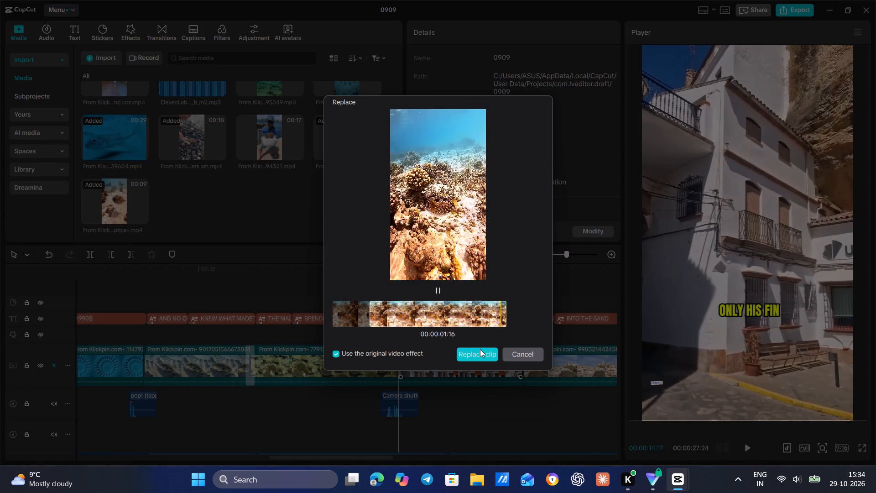
left_click(480, 349)
left_click(386, 336)
key("space")
key("space")
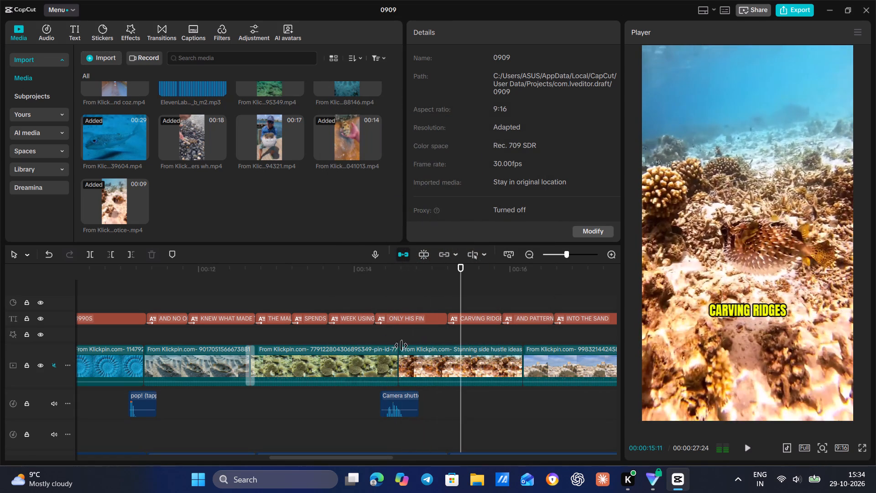
Adjust the cut between the coral and spiny puffer fish clips, trimming a few frames off the puffer fish clip's start.
scroll(407, 400, "down", 4)
scroll(407, 400, "up", 3)
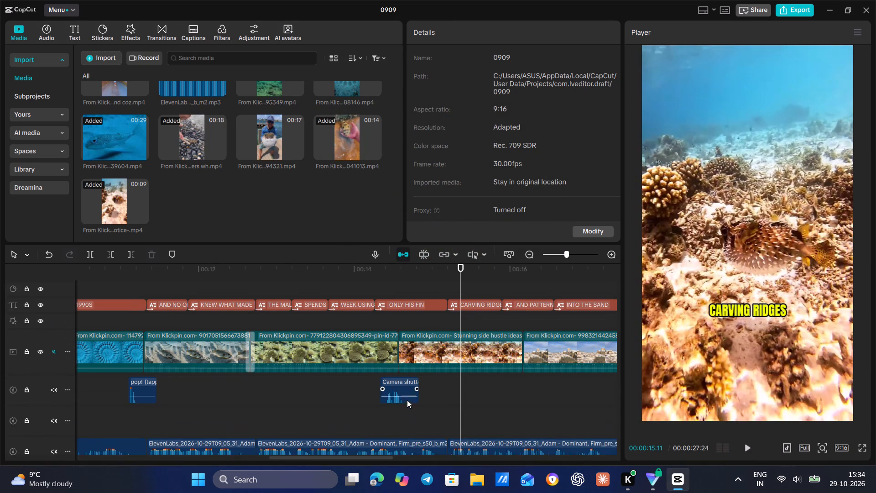
scroll(407, 400, "up", 5)
scroll(409, 398, "down", 2)
left_click(387, 351)
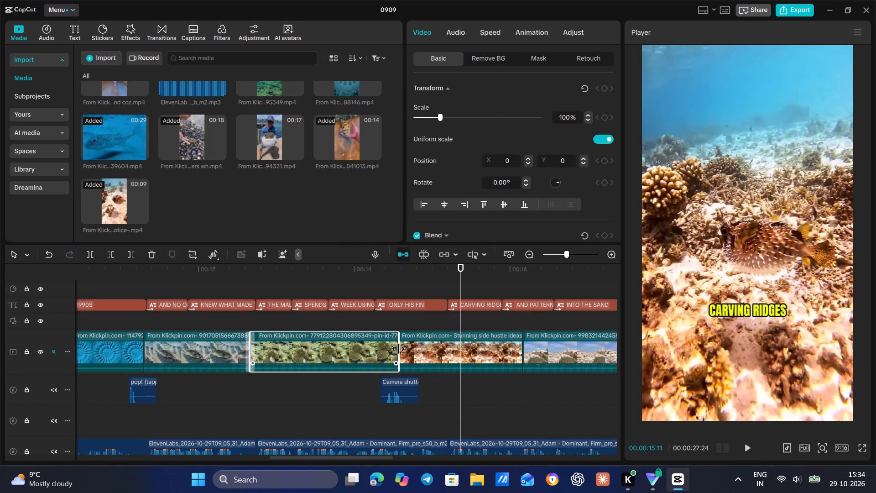
left_click_drag(398, 349, 406, 350)
left_click(377, 312)
key("space")
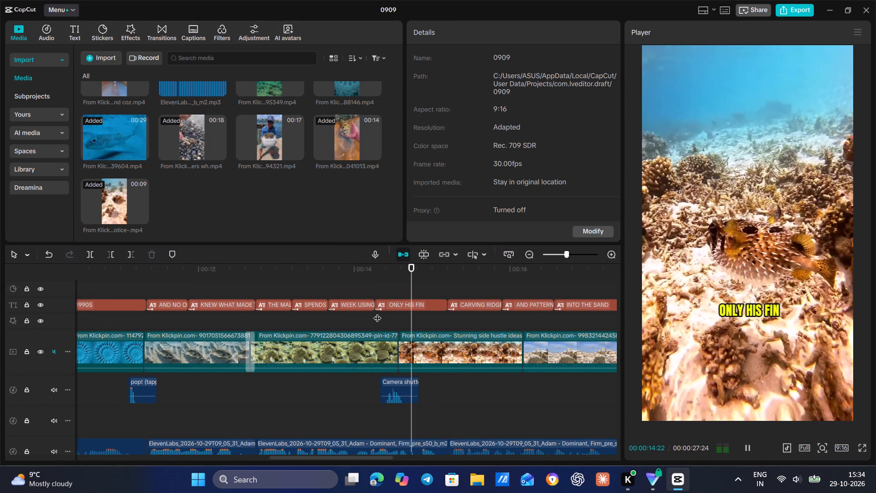
key("space")
left_click(422, 349)
left_click(396, 356)
left_click(402, 357)
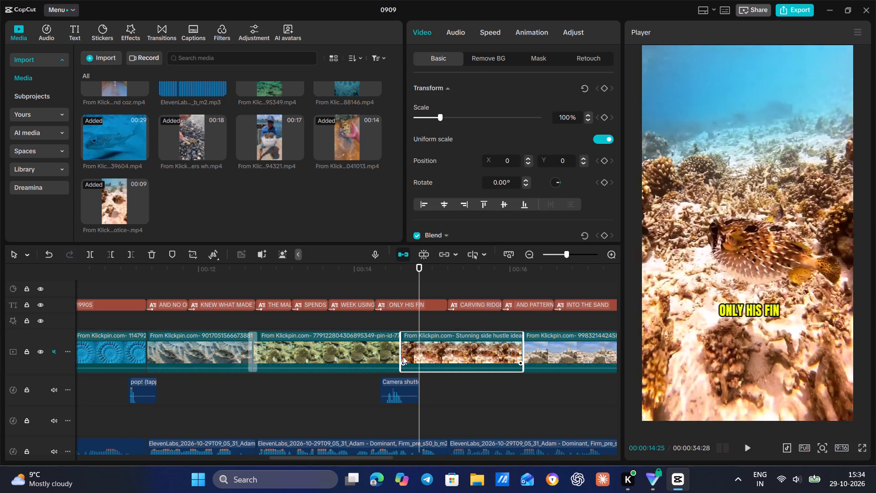
Set the In animation to None for the spiny puffer fish and coral clips, and play across their cut.
left_click(519, 29)
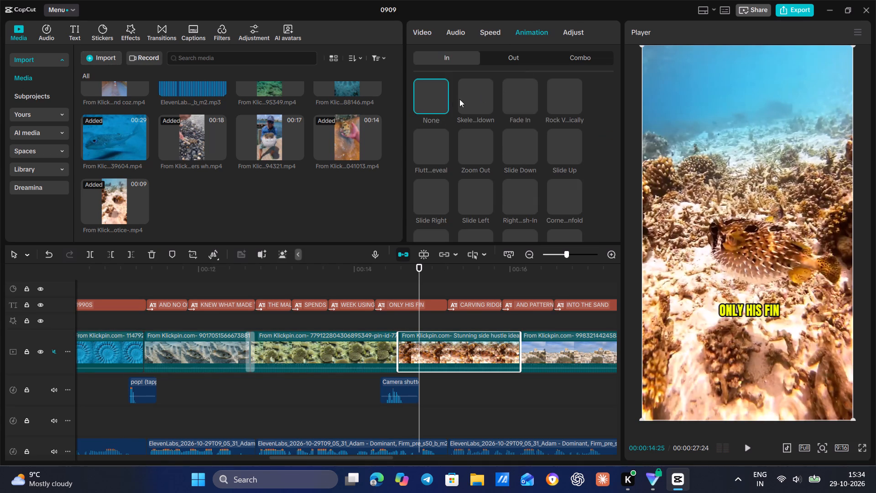
left_click(433, 98)
left_click(372, 345)
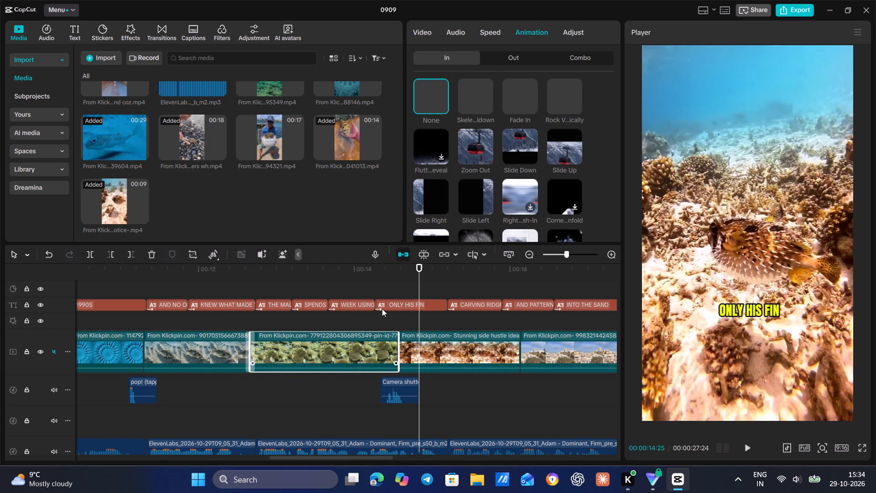
double_click(426, 97)
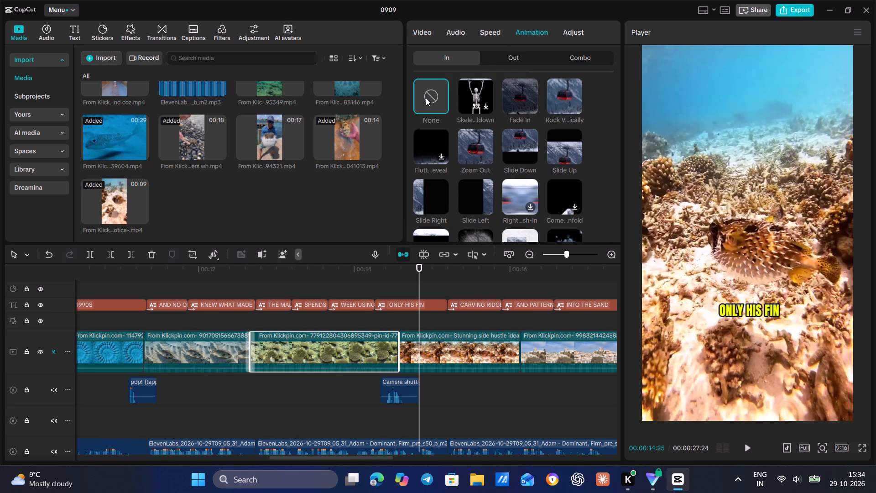
left_click(384, 323)
key("space")
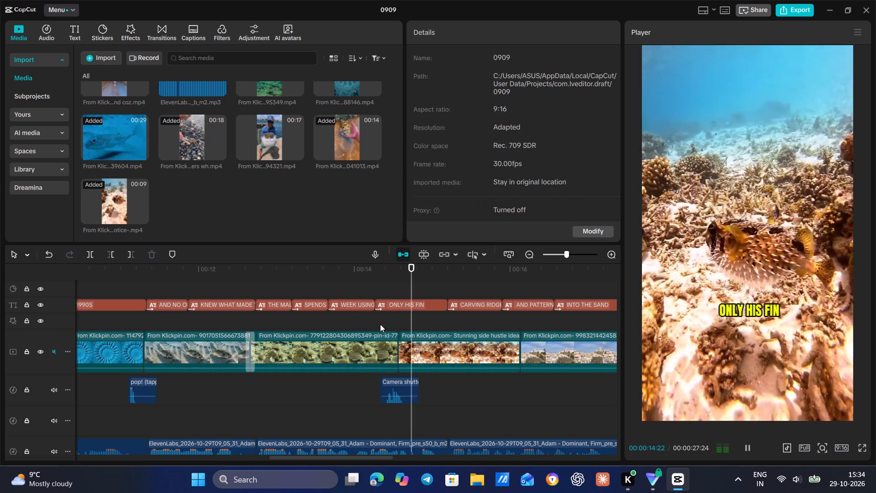
key("space")
left_click(235, 329)
key("space")
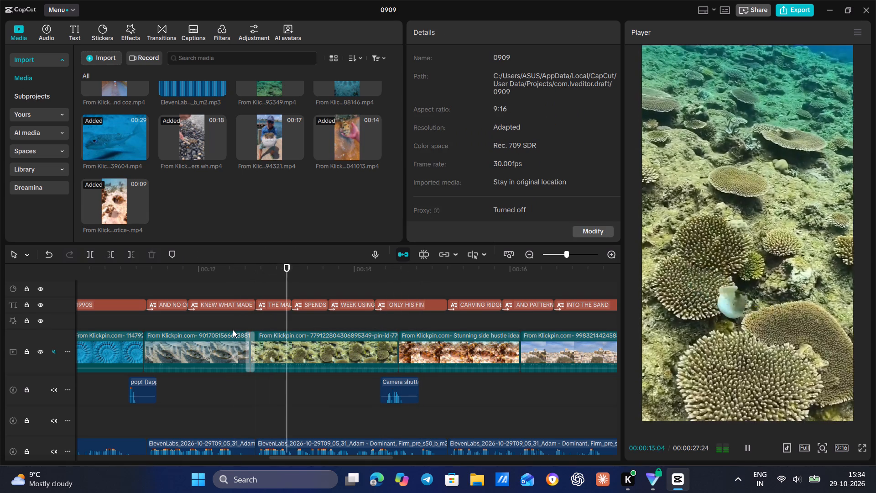
key("space")
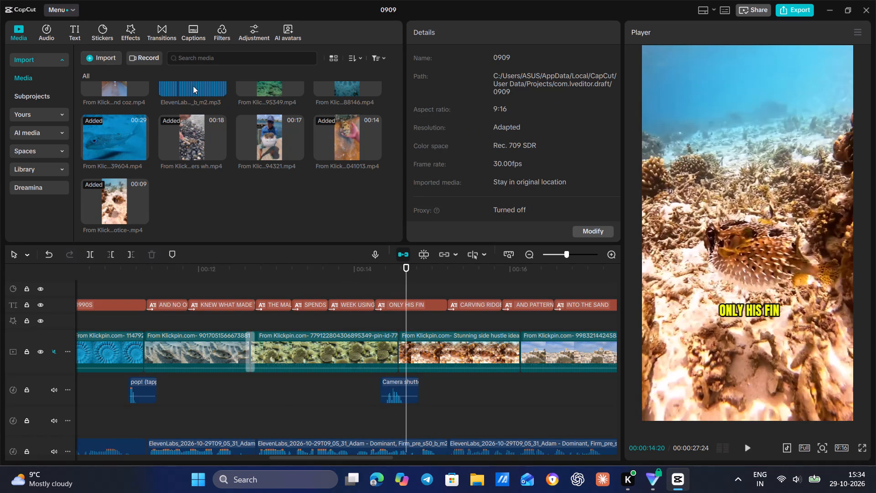
Add the Then and Now transition between the coral clip and the spiny puffer fish clip, and play across it.
left_click(167, 33)
left_click_drag(127, 101, 380, 349)
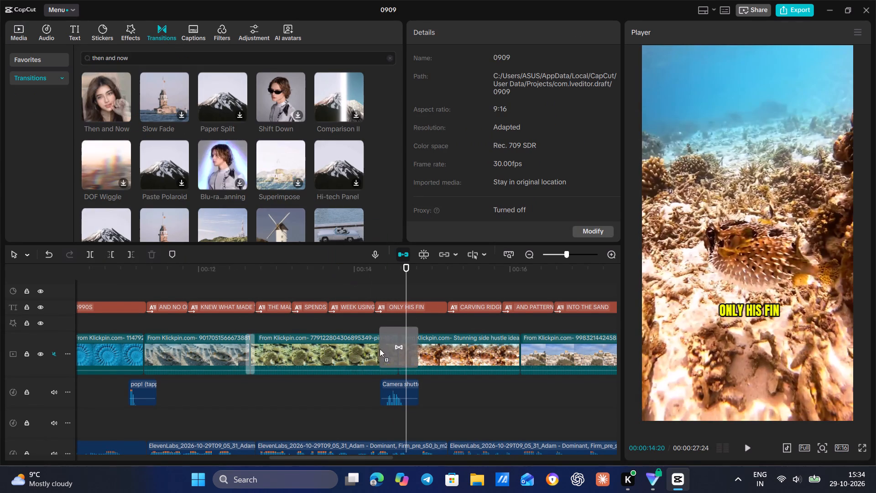
left_click_drag(380, 349, 380, 350)
left_click(433, 113)
left_click(374, 324)
key("space")
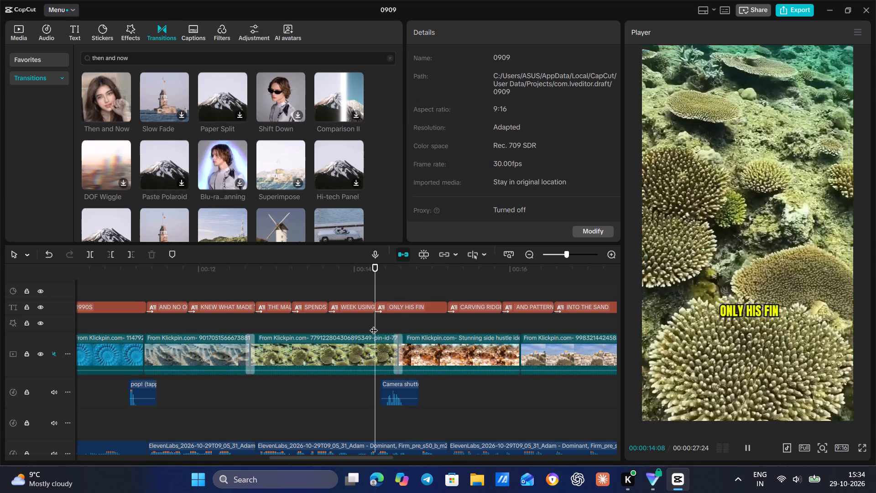
key("space")
left_click(392, 325)
key("space")
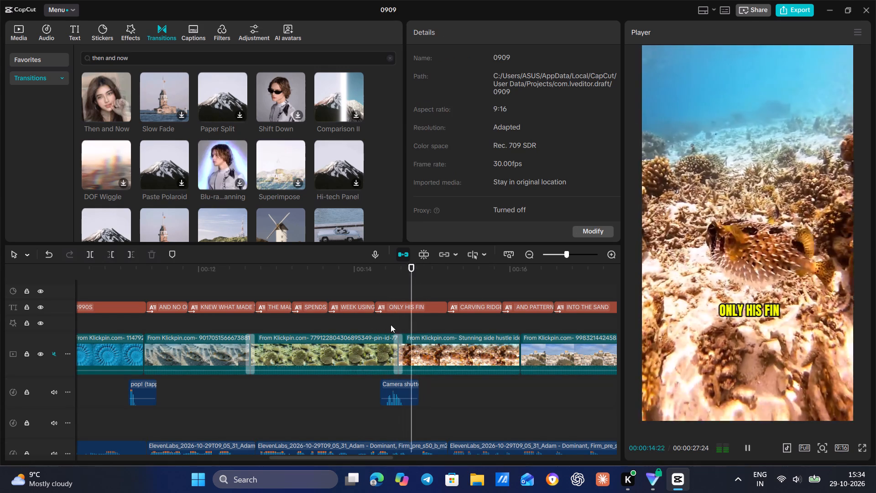
key("space")
scroll(378, 323, "down", 7)
scroll(383, 330, "up", 9)
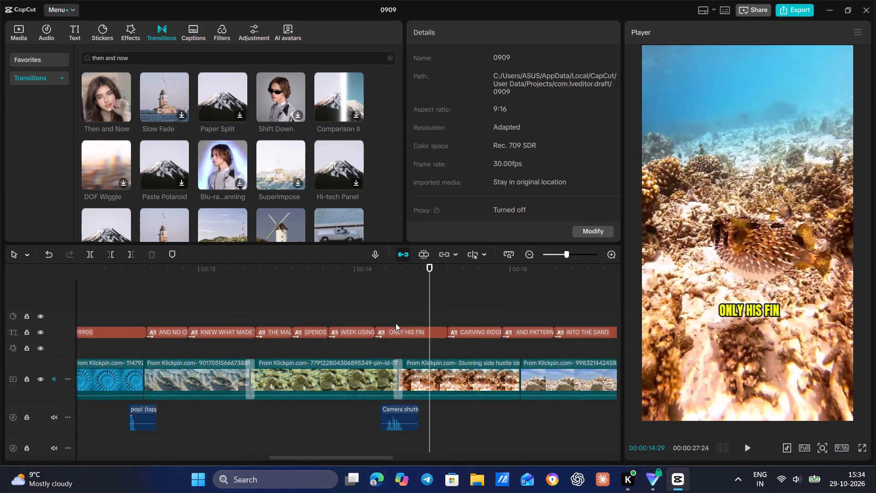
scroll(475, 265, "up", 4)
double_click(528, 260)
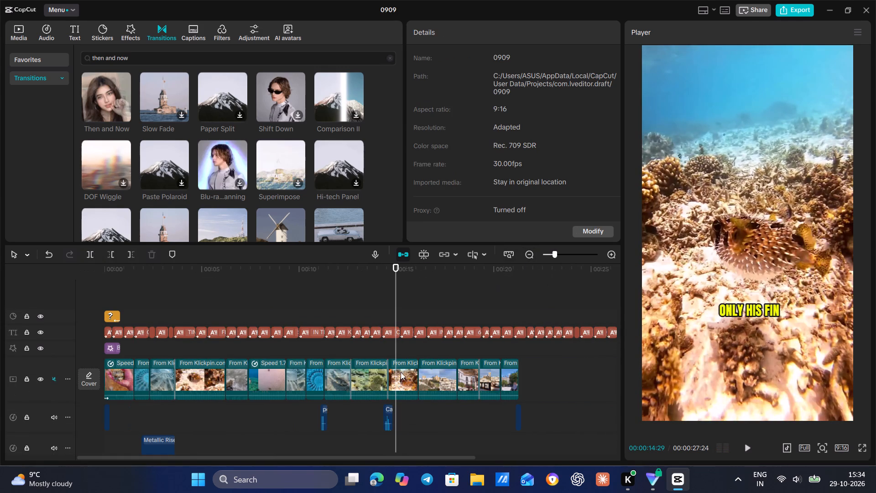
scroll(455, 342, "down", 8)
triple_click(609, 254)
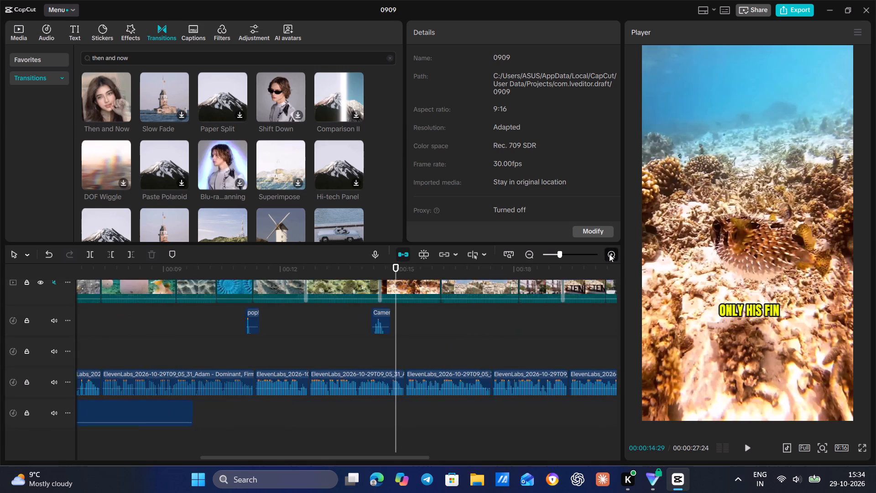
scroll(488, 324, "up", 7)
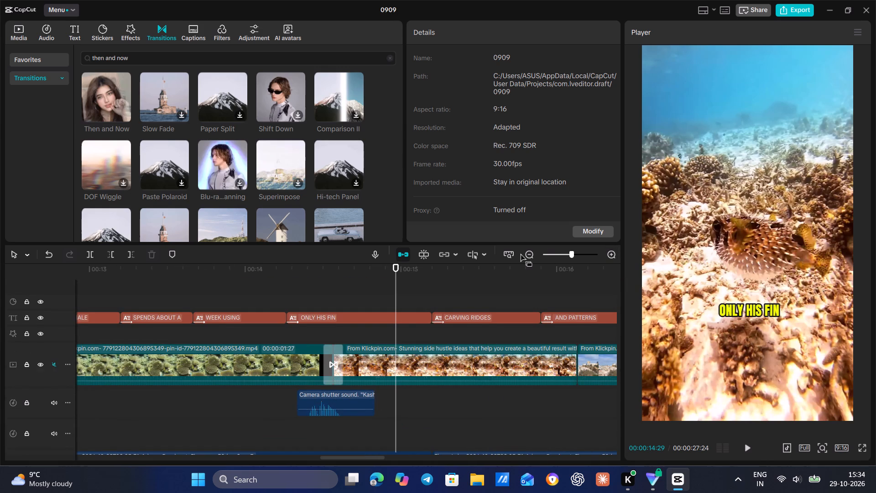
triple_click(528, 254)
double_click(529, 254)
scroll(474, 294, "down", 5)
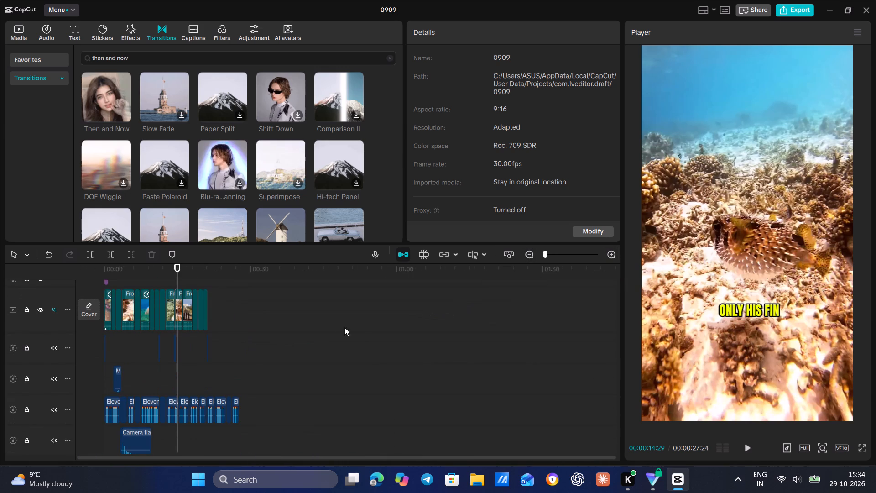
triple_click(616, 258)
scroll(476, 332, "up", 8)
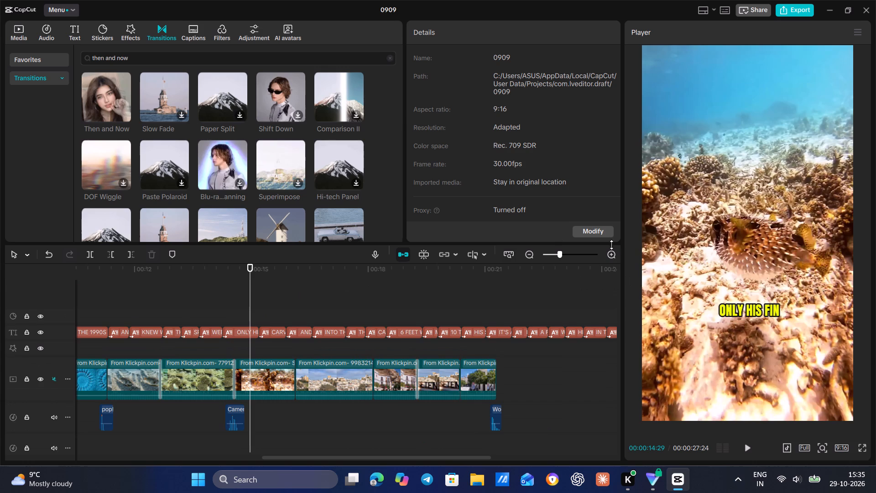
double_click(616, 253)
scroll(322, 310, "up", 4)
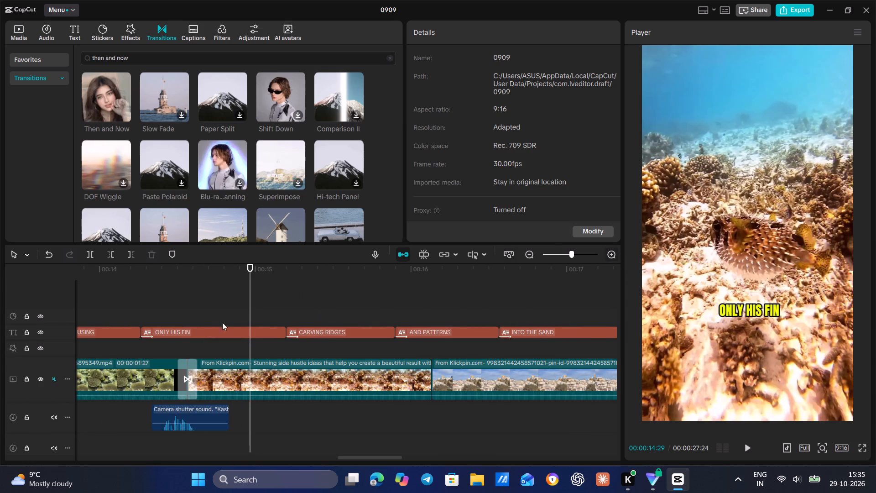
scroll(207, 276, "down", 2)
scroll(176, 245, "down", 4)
Delete the Then and Now transition between the coral clip and the spiny puffer fish clip.
left_click(184, 365)
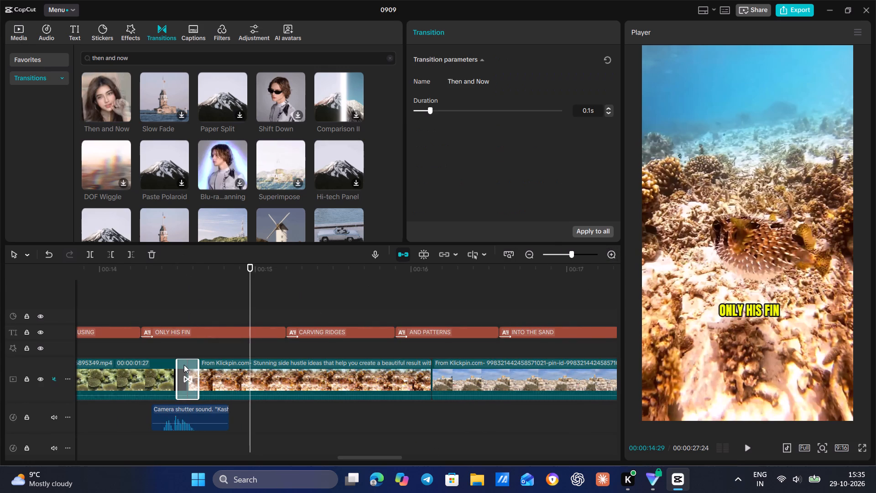
key("BackSpace")
Trim the end of the coral clip to a duration of 00:00:01:24 and play on through the "AND PATTERNS" caption.
left_click(163, 372)
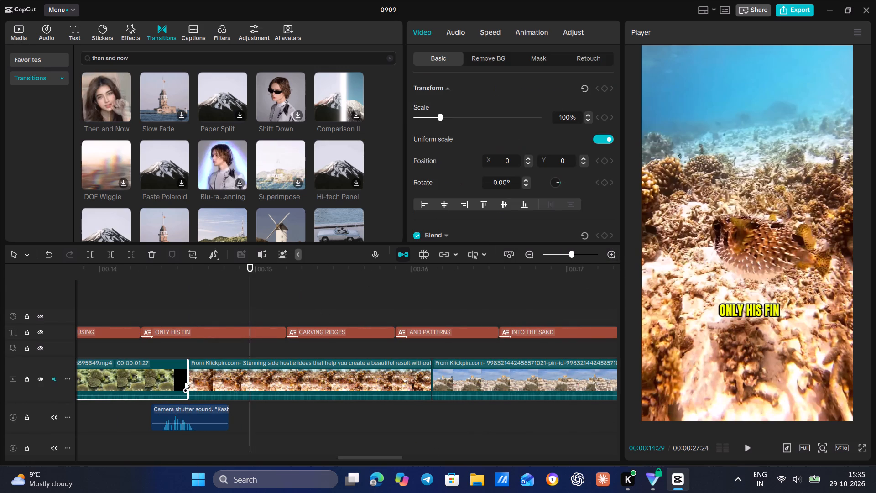
left_click_drag(187, 384, 169, 390)
left_click(152, 343)
key("space")
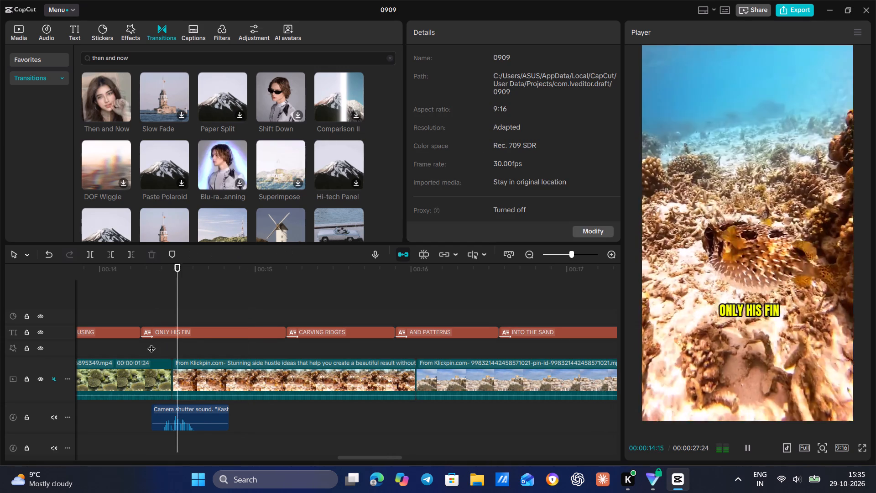
key("space")
key("space")
key("space")
scroll(282, 351, "down", 4)
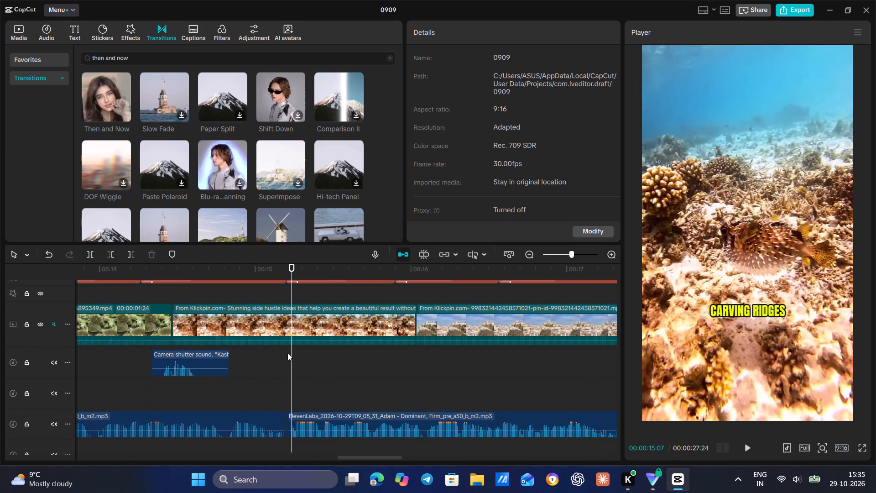
key("space")
key("space")
key("space")
key("space")
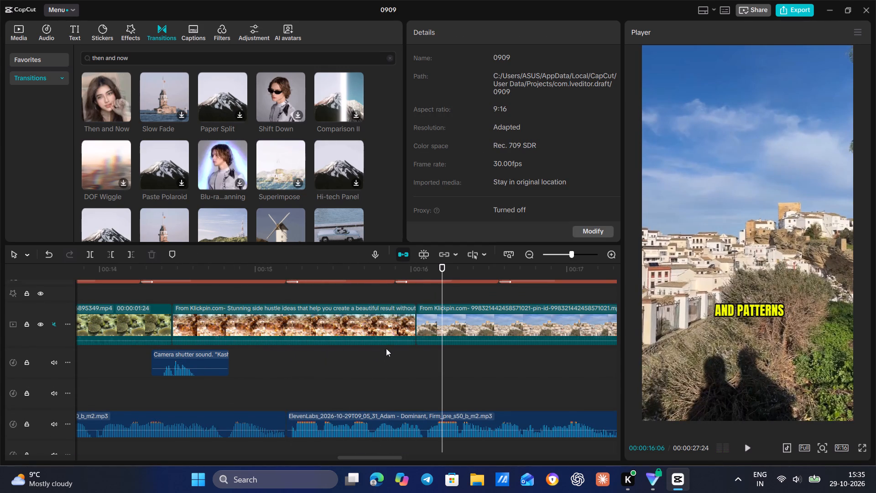
Replace the building clip under "AND PATTERNS" with the 00:29 blue puffer fish clip, using a 00:00:02:00 section.
left_click(19, 33)
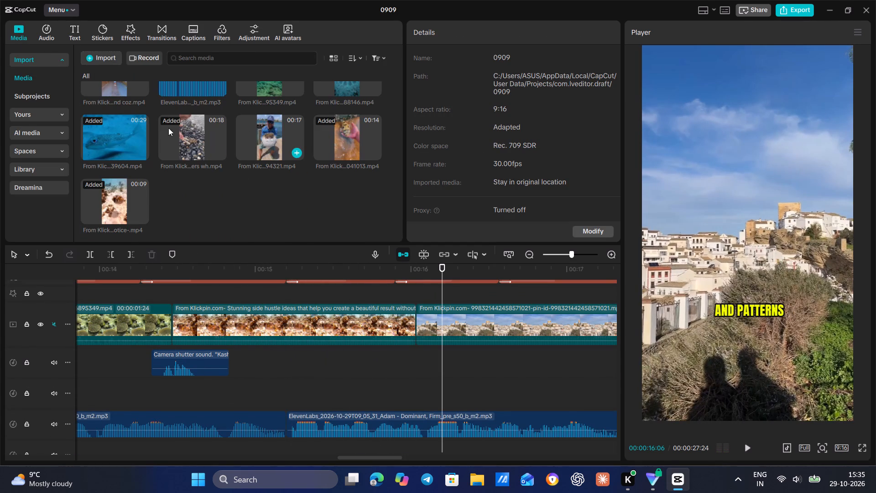
left_click_drag(99, 136, 474, 328)
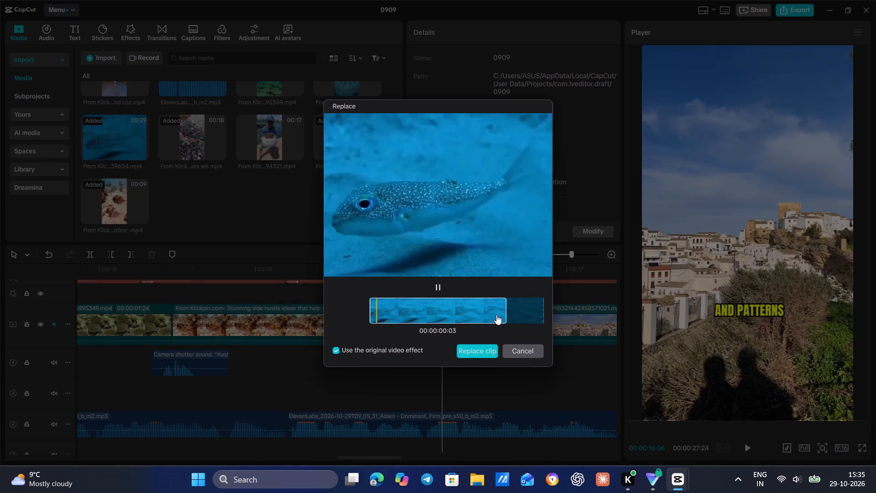
left_click(479, 358)
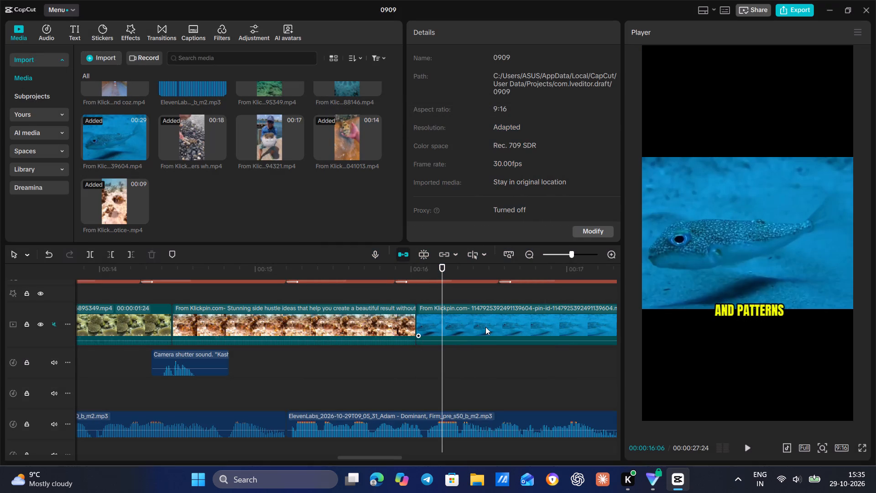
Rotate the new blue puffer fish clip to 90°, enlarge it to 177% so it fills the frame, and play it.
left_click(485, 326)
left_click_drag(749, 325, 601, 259)
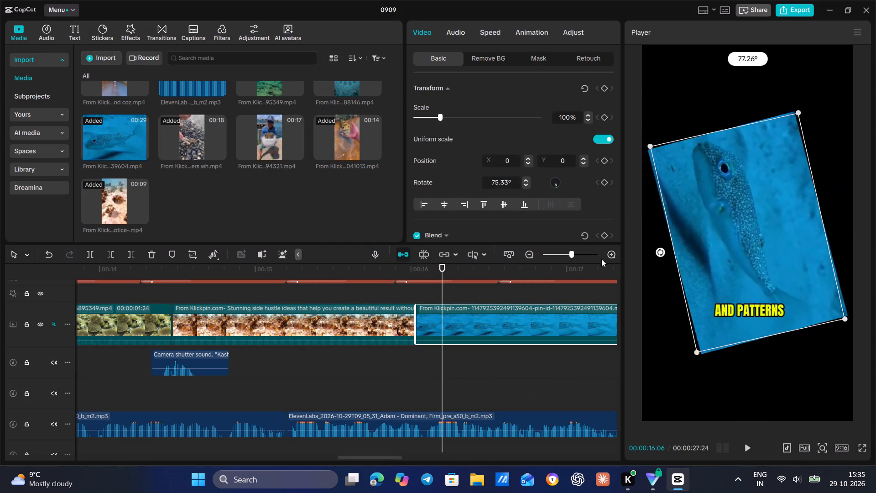
left_click_drag(601, 259, 590, 242)
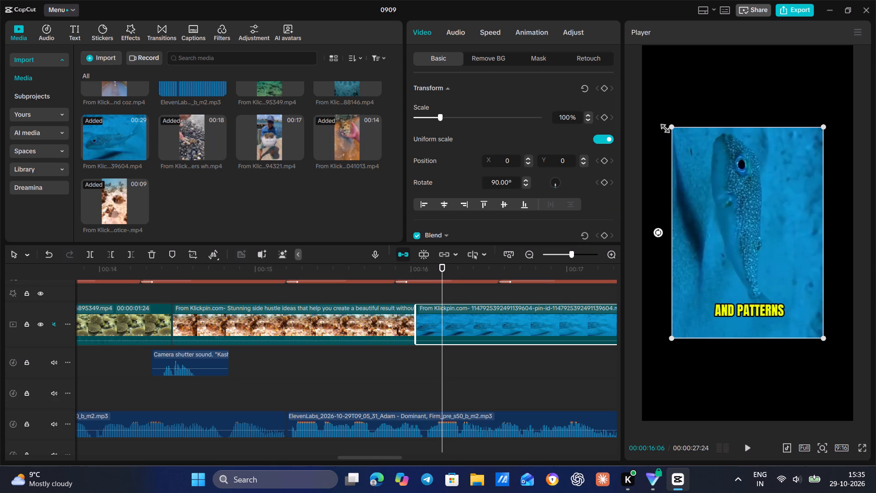
left_click_drag(667, 126, 571, 20)
left_click(380, 371)
key("space")
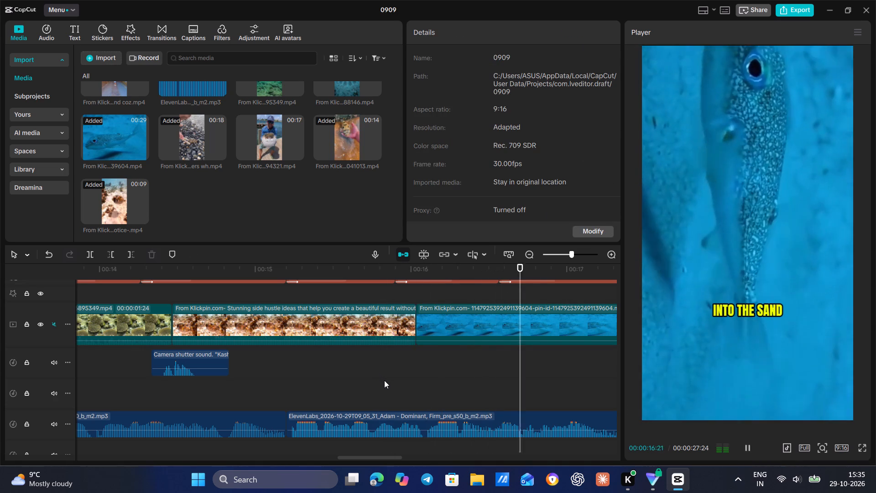
key("space")
key("space")
key("space")
key("space")
key("space")
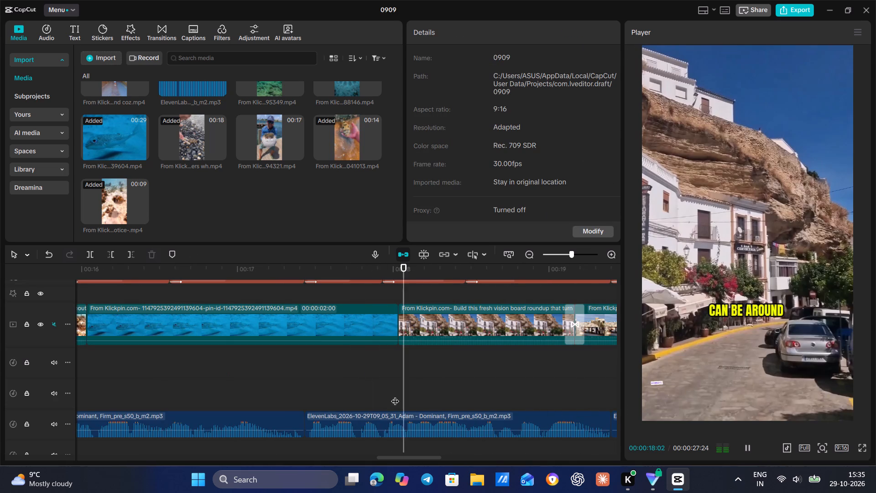
Extend the blue puffer fish clip's end to 00:00:02:29, trim its start until 00:00:01:19 remains, and play it.
left_click(383, 329)
left_click_drag(399, 325, 545, 338)
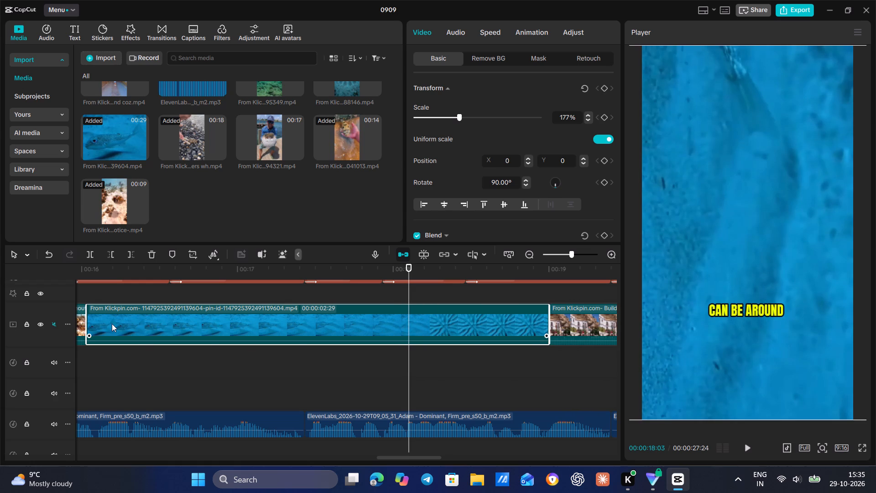
left_click_drag(85, 317, 355, 333)
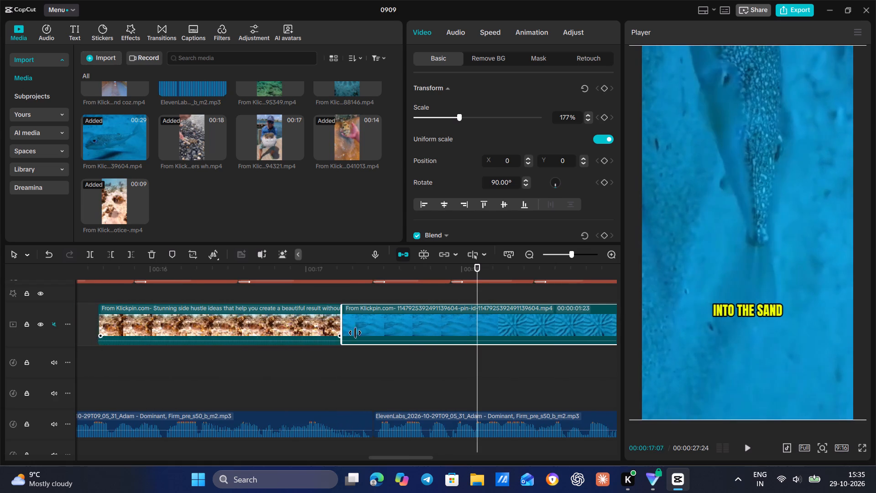
left_click_drag(355, 333, 362, 333)
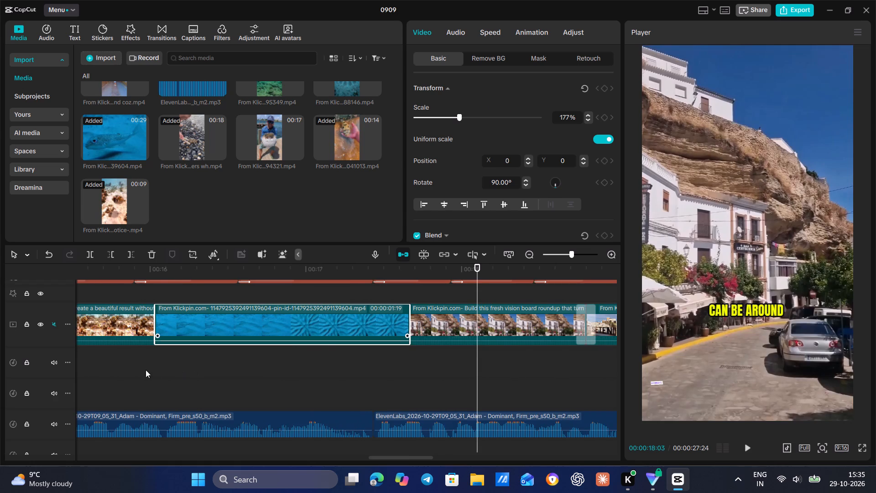
left_click(145, 370)
key("space")
key("space")
key("space")
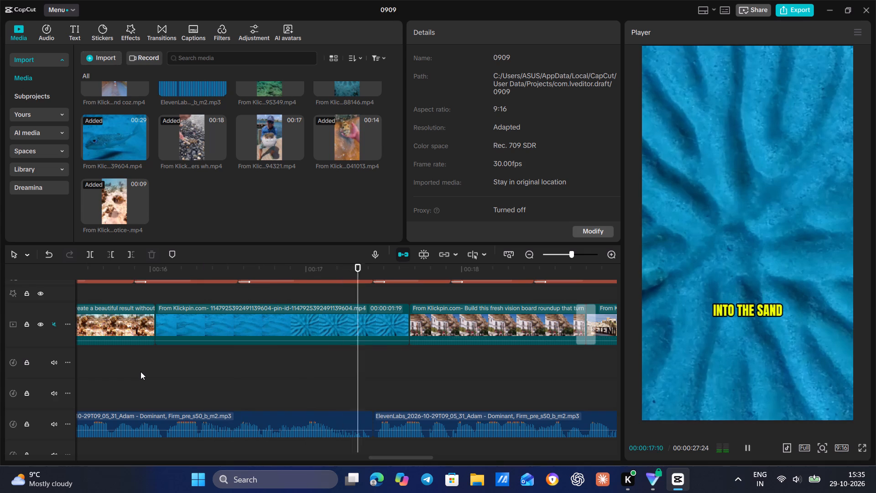
key("space")
Trim the blue clip's start to where the sand circle appears, then extend its end to a duration of 00:00:02:11.
left_click(333, 317)
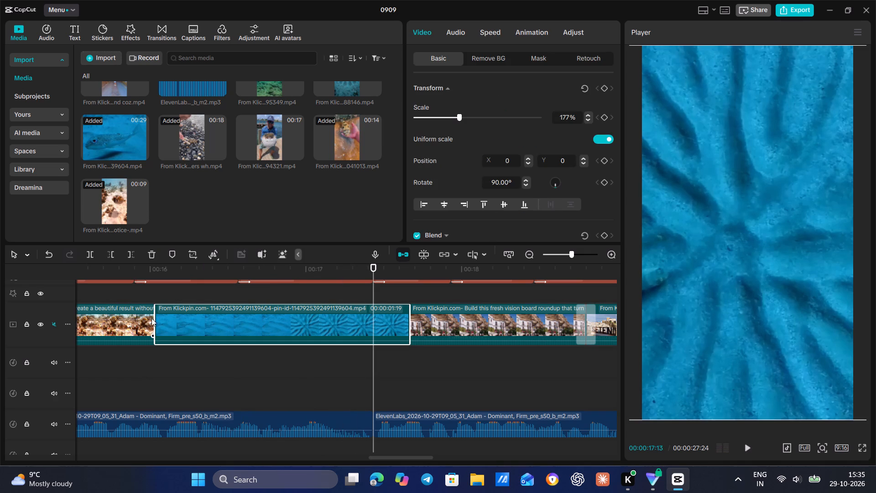
left_click_drag(154, 320, 313, 329)
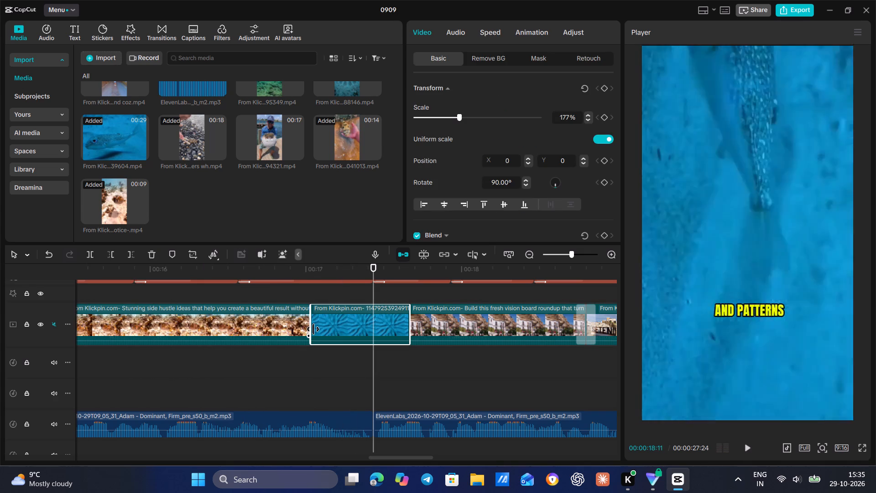
left_click_drag(255, 325, 379, 327)
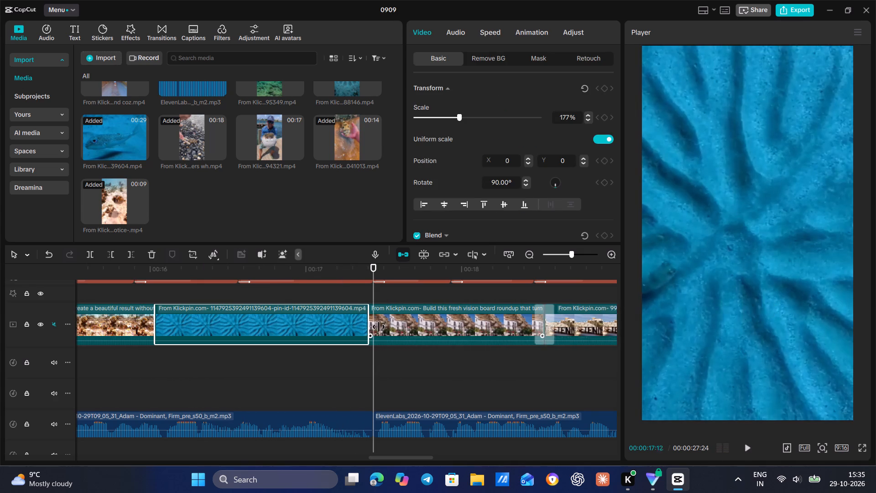
left_click_drag(379, 327, 479, 333)
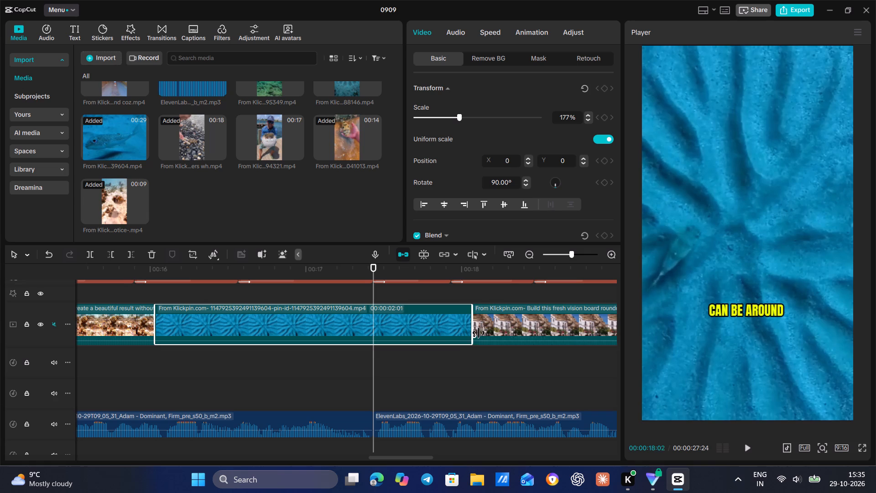
left_click_drag(479, 333, 524, 326)
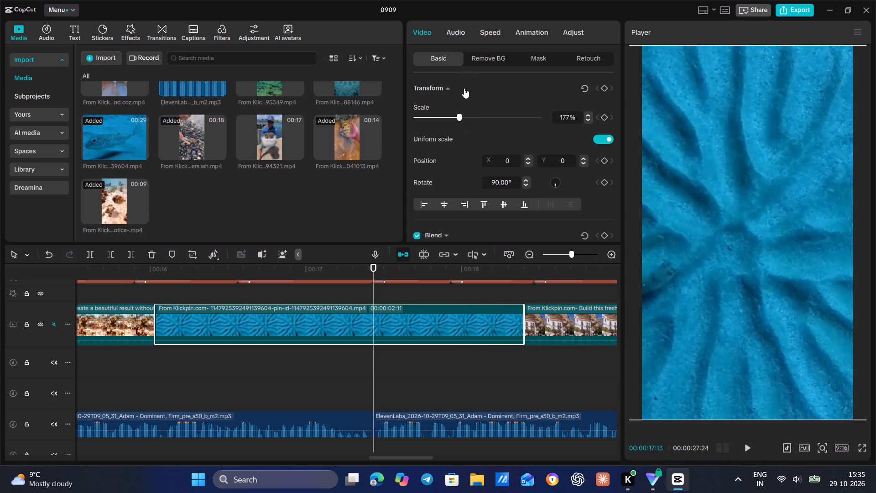
Set the sand circle clip's speed to 1.70x so it ends where the next narration segment starts.
left_click(488, 34)
triple_click(606, 100)
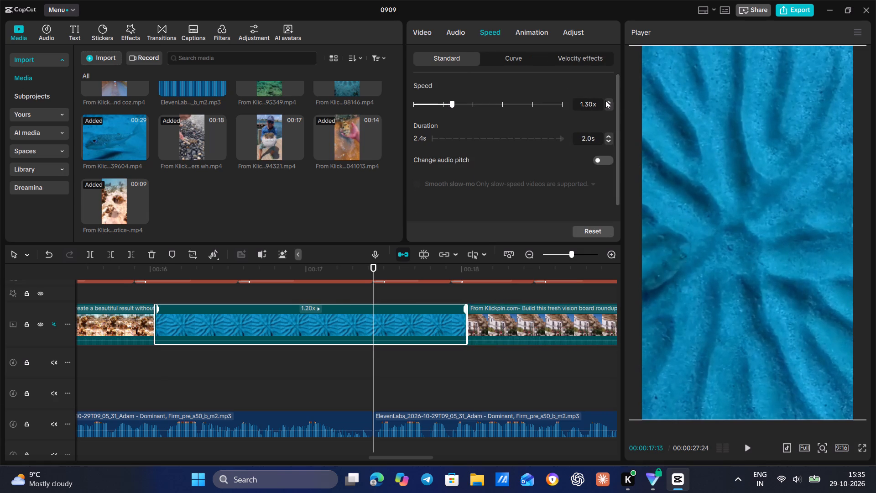
triple_click(605, 100)
left_click(605, 100)
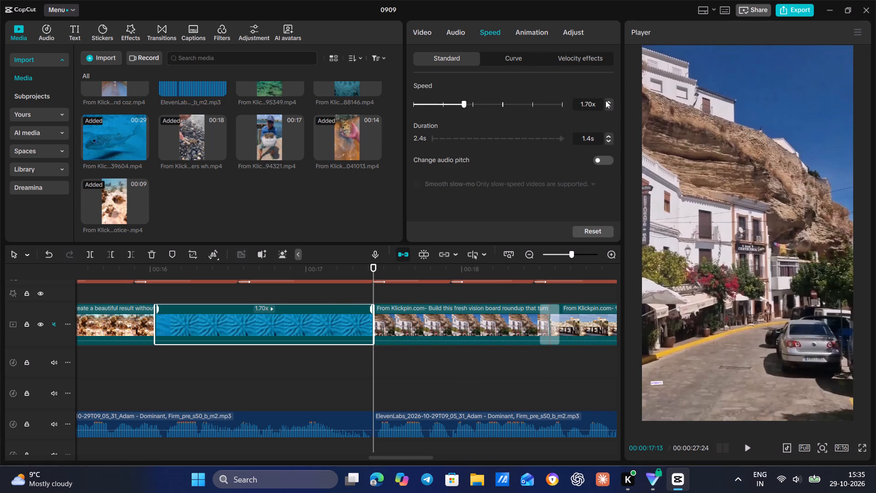
Play from the sand circle clip through the following building clips up to "6 FEET WIDE", checking the footage against the narration.
left_click(125, 371)
key("space")
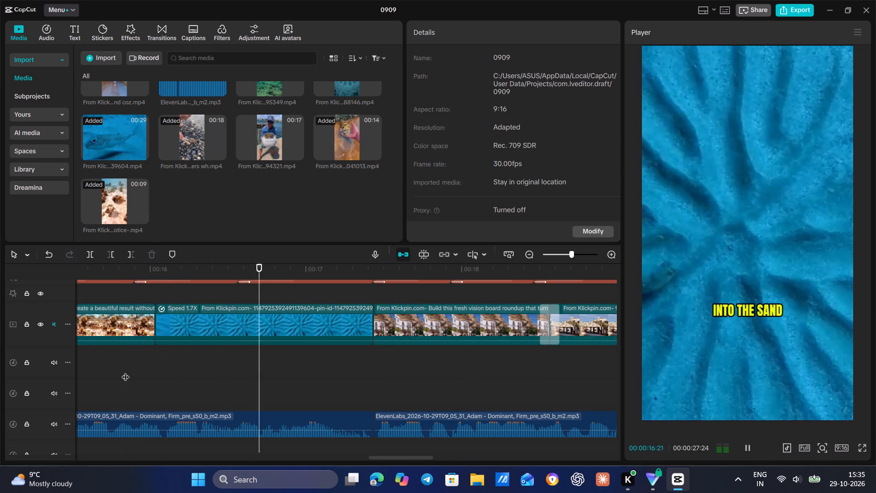
key("space")
key("space")
key("space")
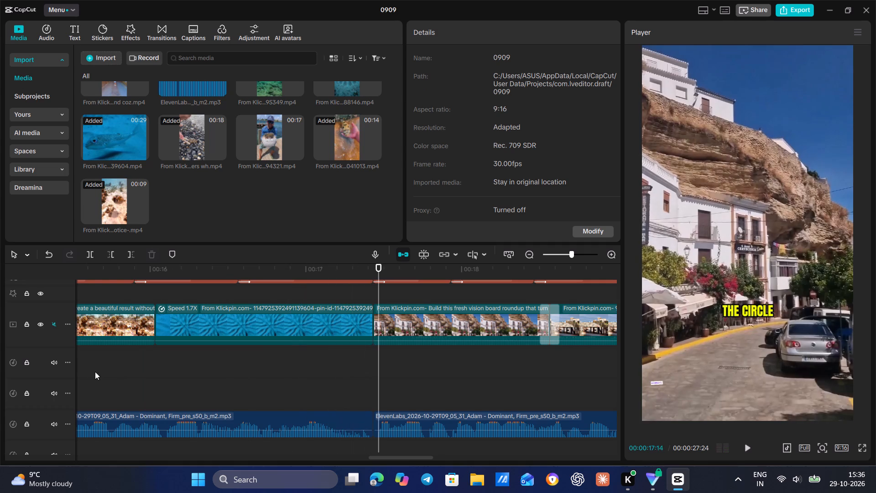
left_click(95, 372)
key("space")
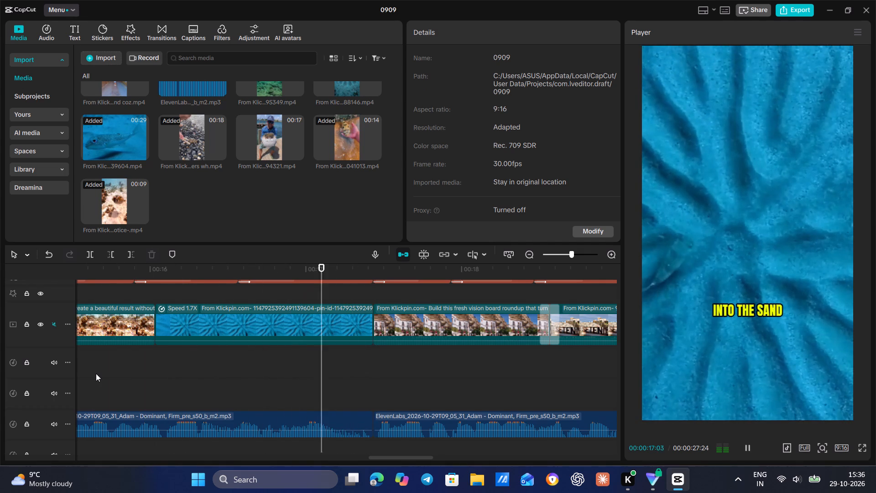
key("space")
key("space")
key("space")
key("space")
key("space")
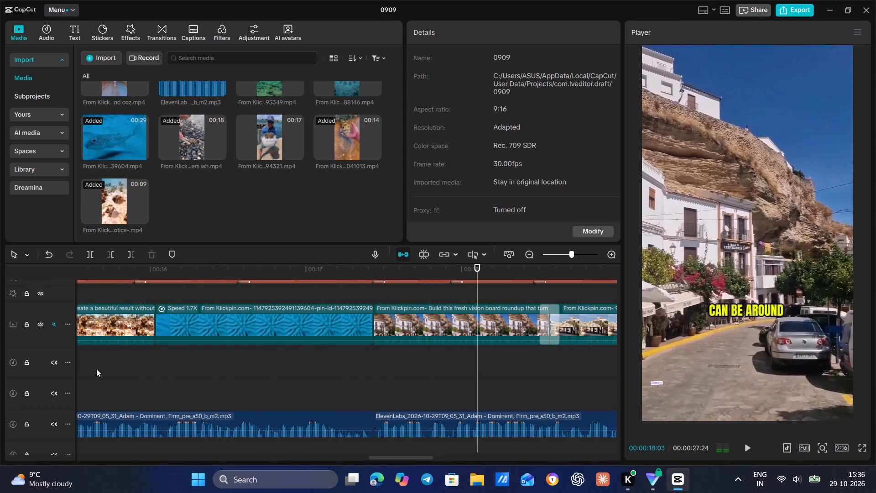
key("space")
key("space")
key("space")
key("space")
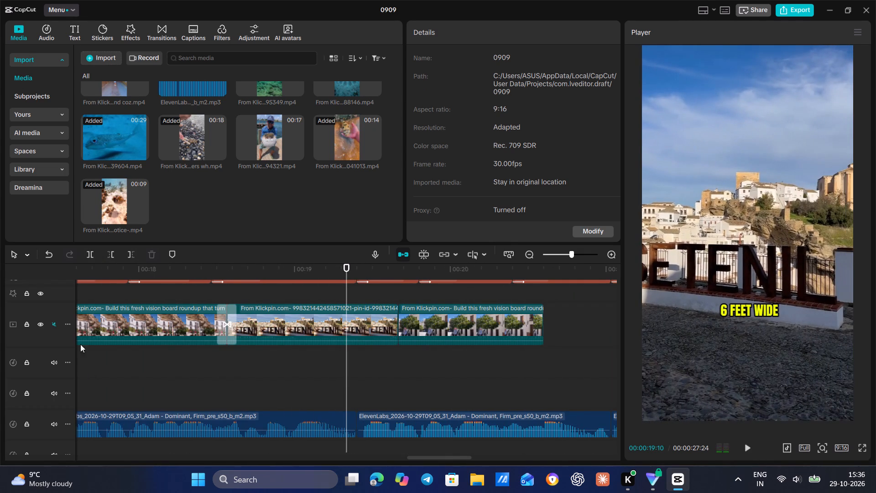
Replace the building clip after the 1.7X sand circle with a close-up section of the 01:03 sand circle video.
left_click(236, 356)
left_click_drag(236, 357, 12, 393)
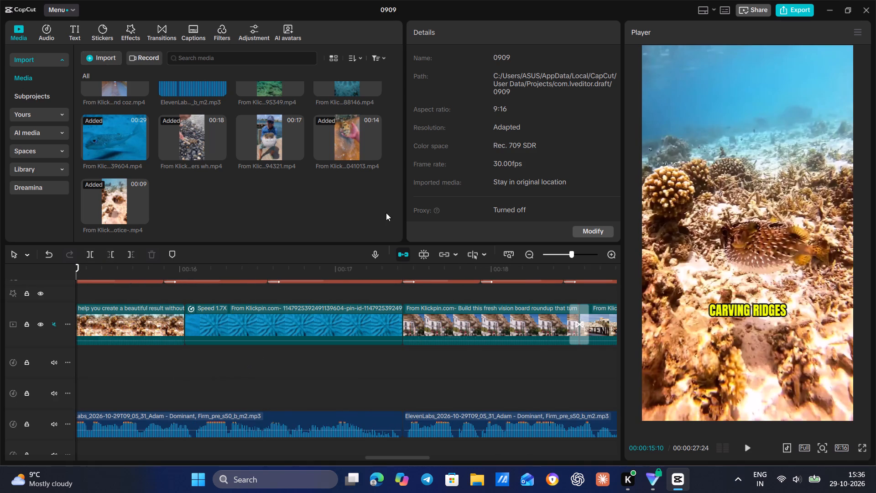
scroll(303, 122, "up", 1)
left_click(344, 128)
left_click_drag(344, 125, 353, 142)
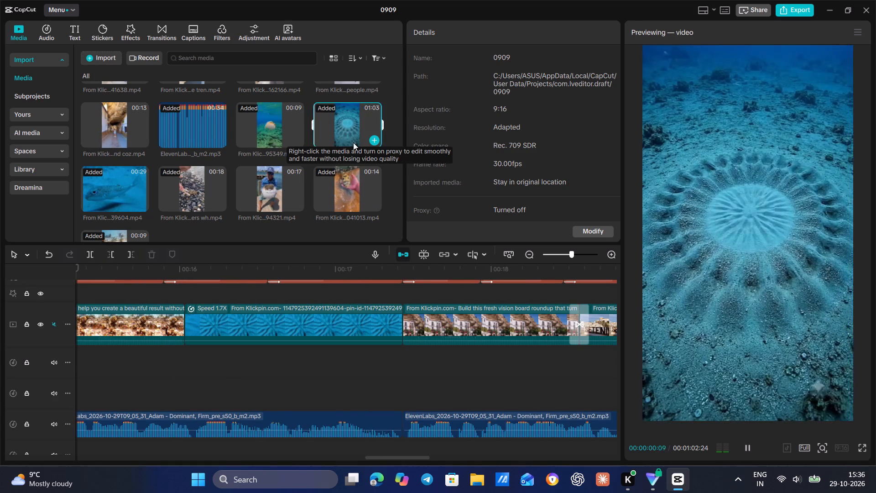
left_click_drag(353, 142, 444, 320)
left_click_drag(456, 303, 86, 390)
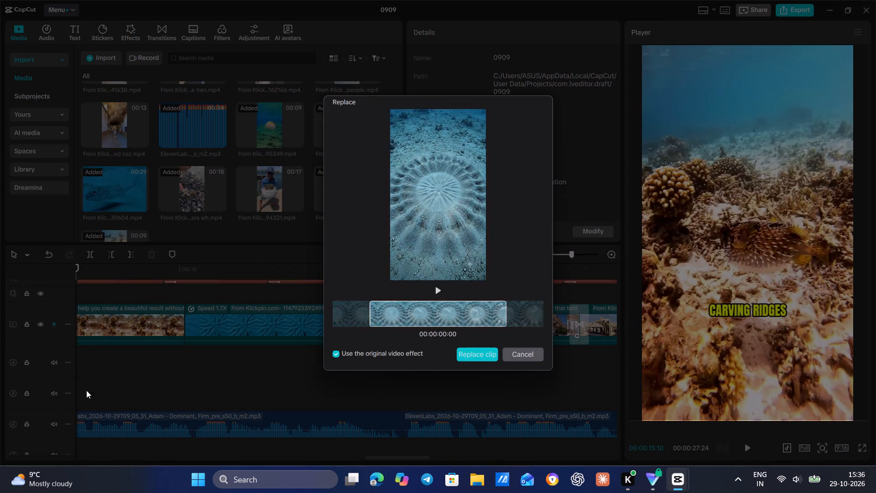
left_click_drag(86, 390, 0, 451)
left_click_drag(451, 317, 223, 367)
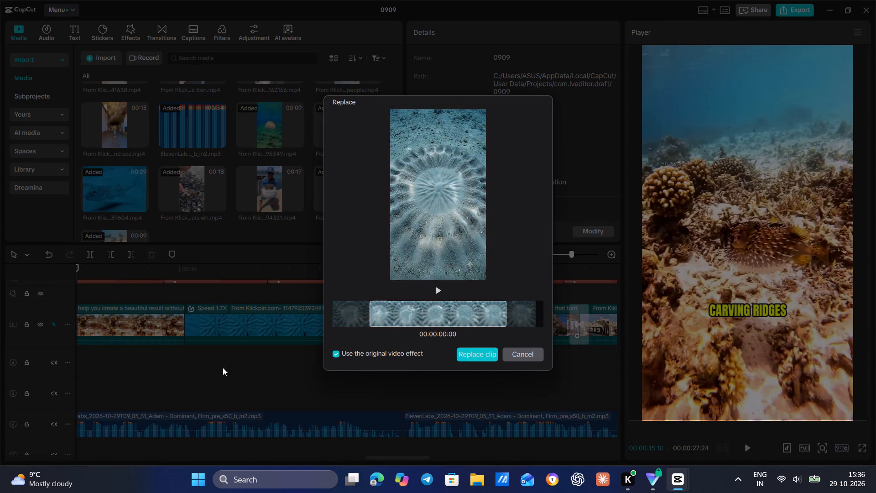
left_click_drag(223, 367, 127, 387)
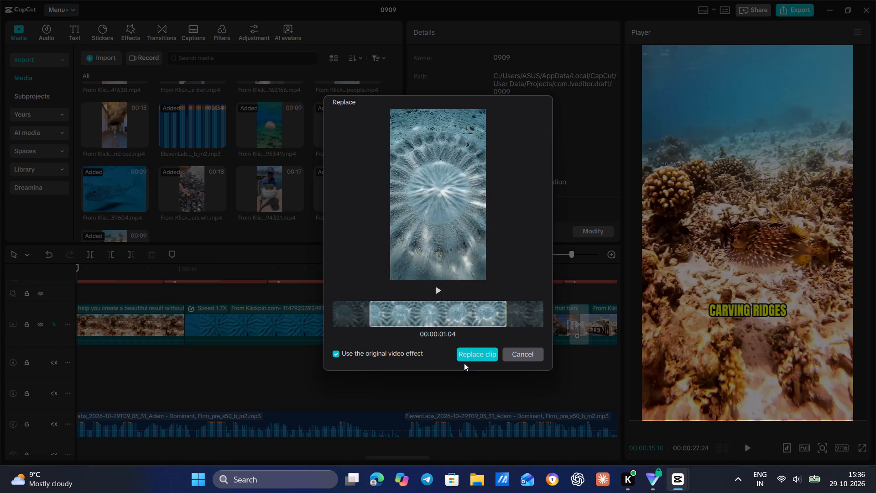
left_click(463, 361)
Play the new sand circle clip, then extend its end to a duration of 00:00:01:29, meeting the next narration segment.
left_click(382, 356)
key("space")
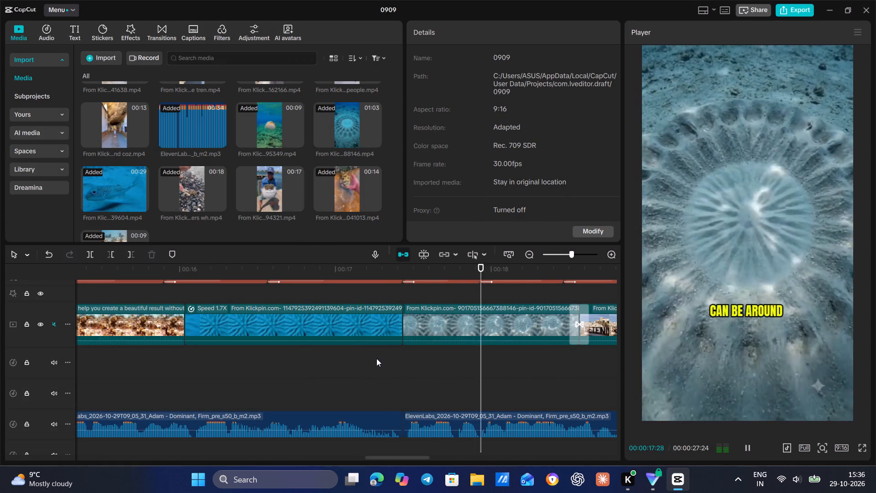
key("space")
key("space")
key("space")
key("space")
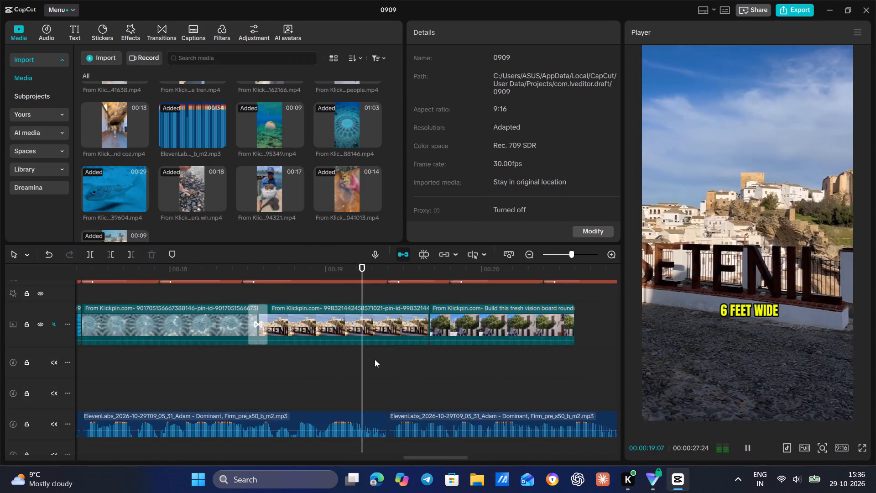
key("space")
left_click(250, 328)
left_click(240, 327)
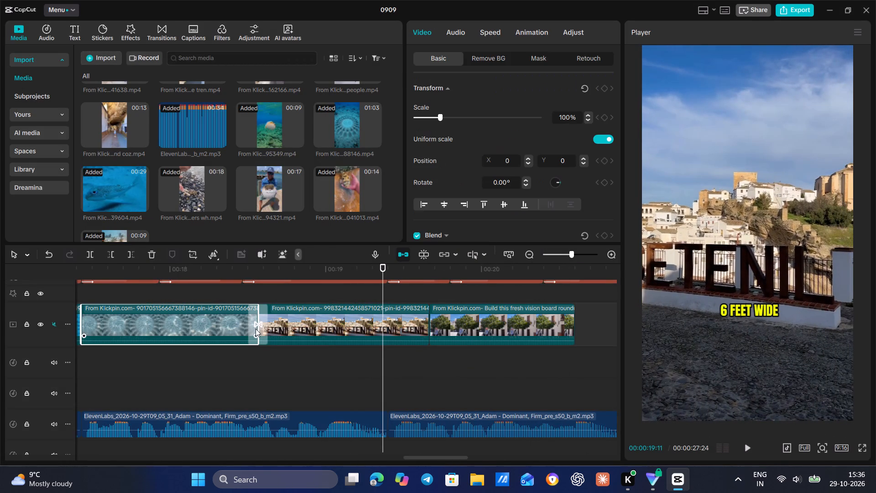
left_click_drag(257, 330, 387, 398)
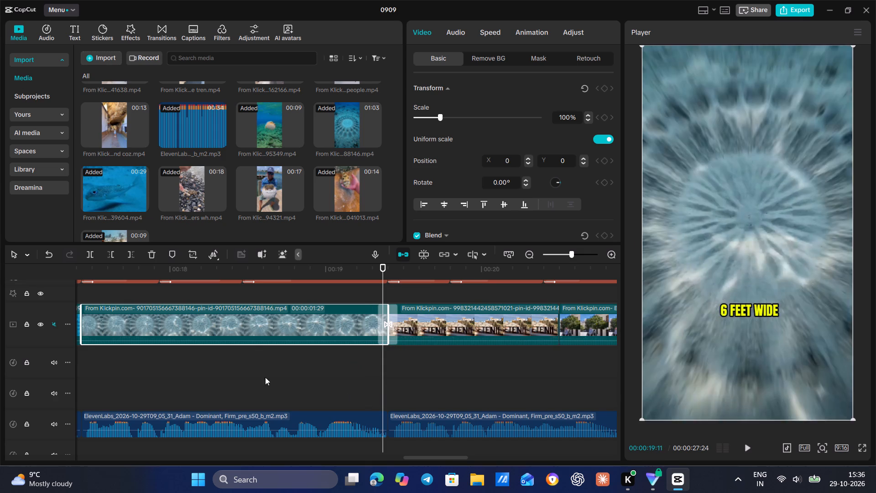
Play from the extended sand circle clip through the following building clips up to "HIS SIZE", checking the footage against the narration.
left_click(264, 377)
key("space")
key("space")
key("space")
key("space")
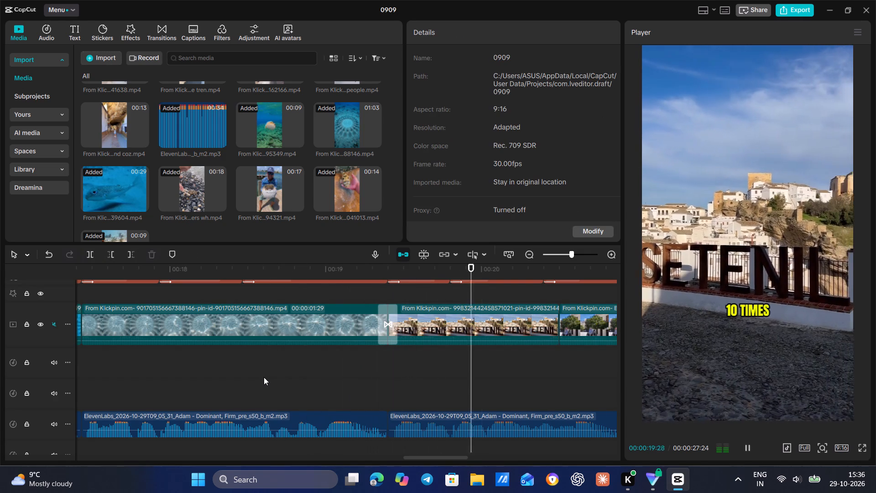
key("space")
key("space")
key("space")
key("space")
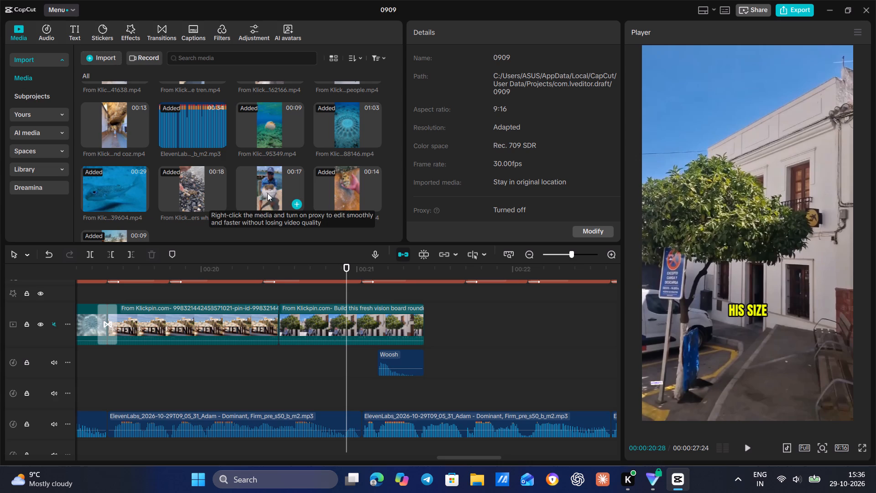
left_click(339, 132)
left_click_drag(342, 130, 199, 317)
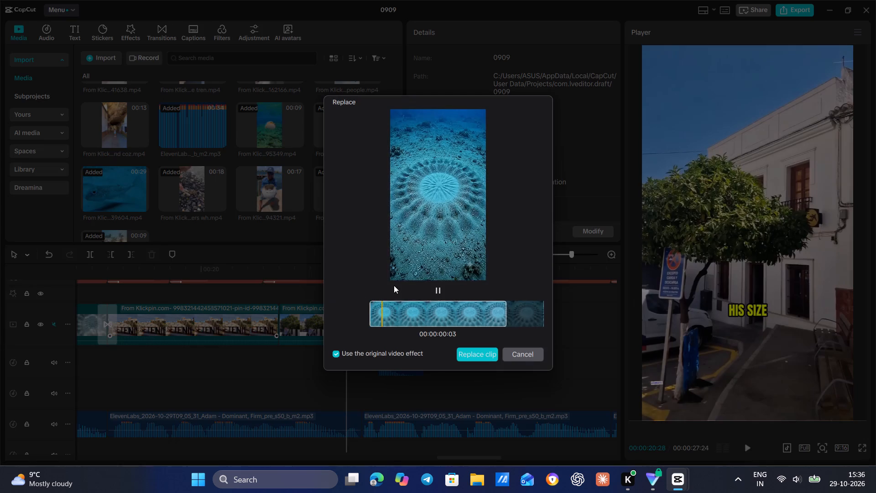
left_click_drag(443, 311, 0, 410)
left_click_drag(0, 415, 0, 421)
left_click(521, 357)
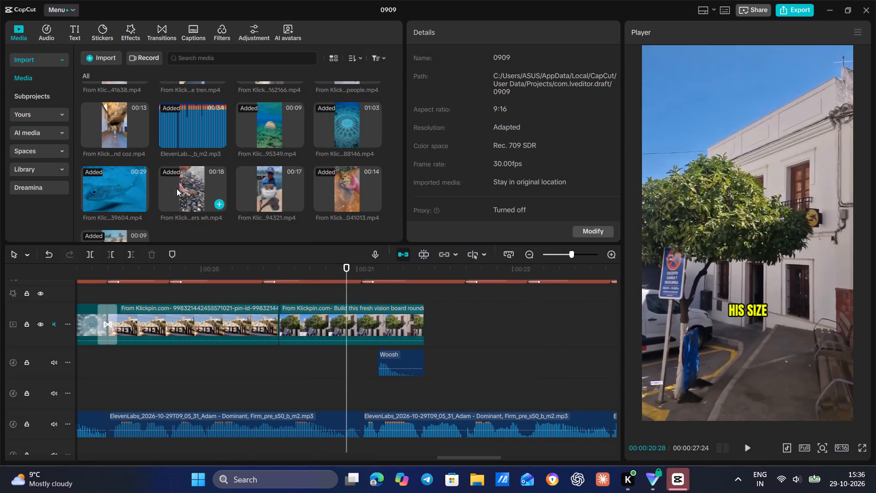
Replace the town sign clip with the section of the 00:29 blue puffer fish video that shows the whole sand circle.
left_click_drag(113, 179, 209, 321)
left_click_drag(480, 299, 389, 305)
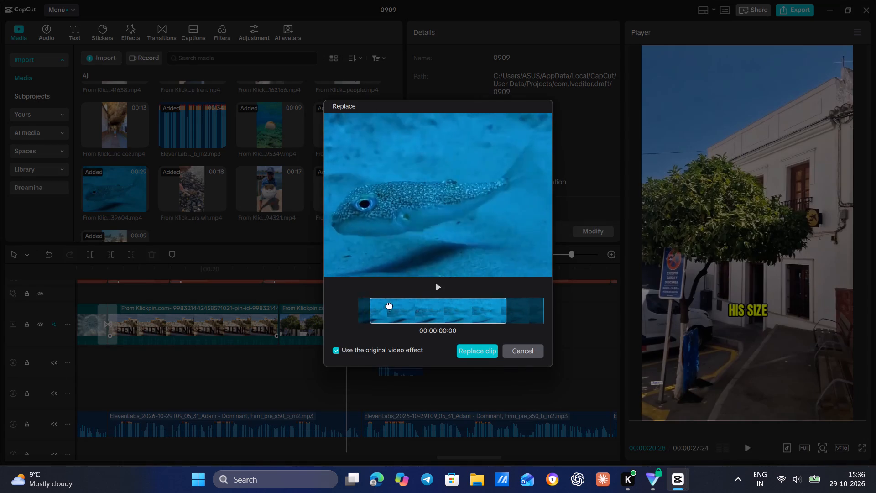
left_click_drag(389, 305, 0, 467)
left_click_drag(461, 309, 0, 492)
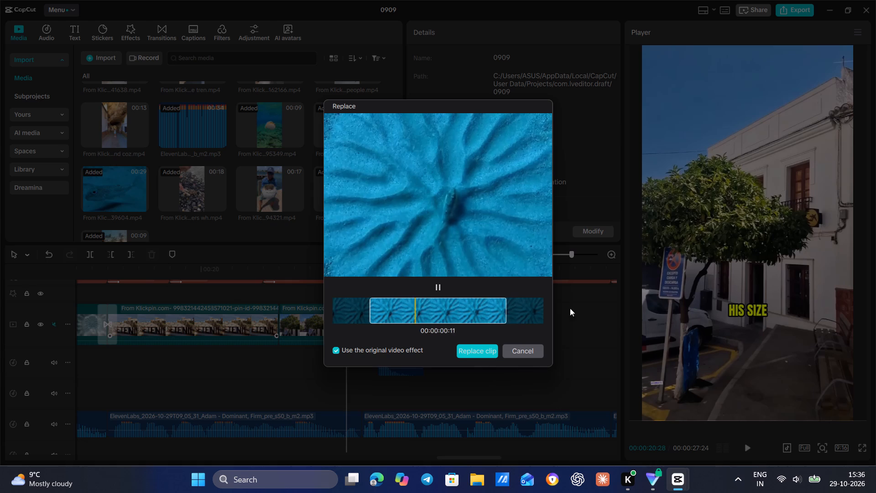
left_click_drag(486, 316, 158, 436)
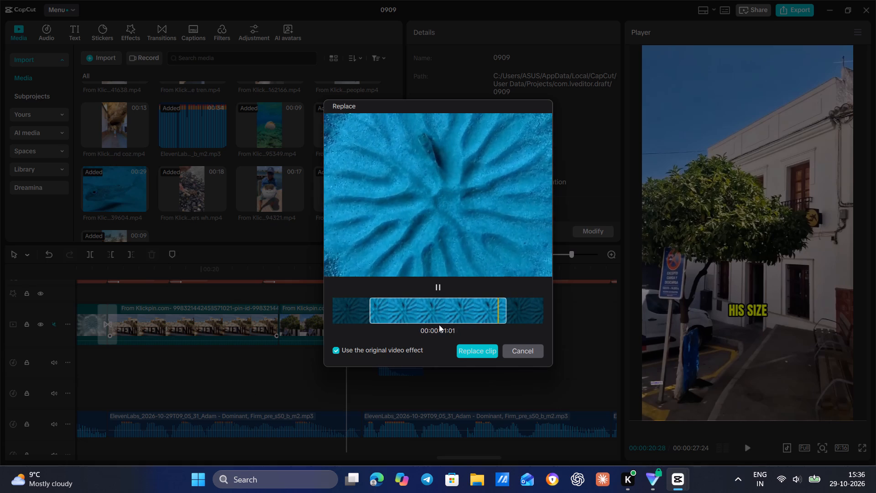
left_click_drag(441, 322, 0, 415)
left_click_drag(444, 305, 0, 402)
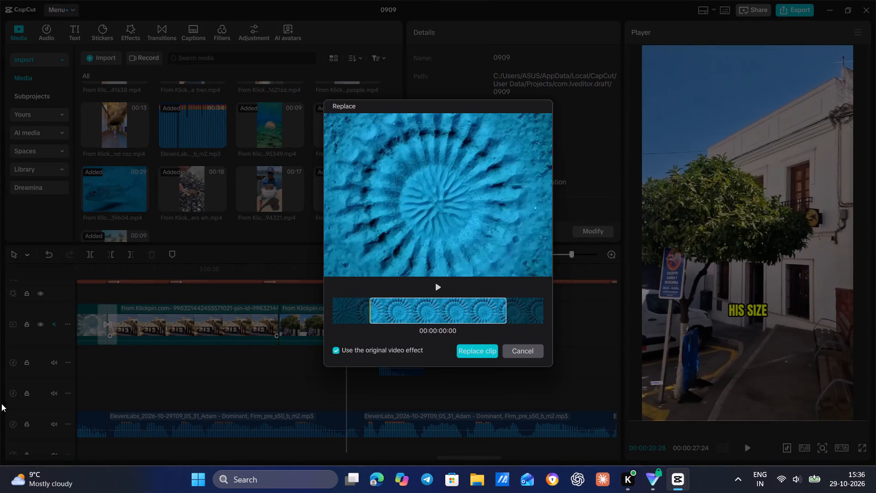
left_click_drag(456, 304, 0, 415)
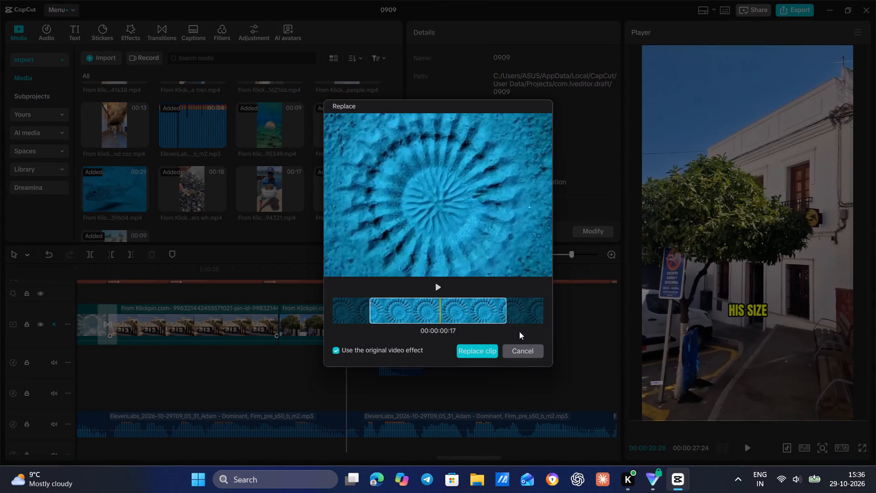
left_click(488, 350)
Rotate the new blue sand circle clip to 90° and enlarge it until it fills the 9:16 frame.
left_click(162, 318)
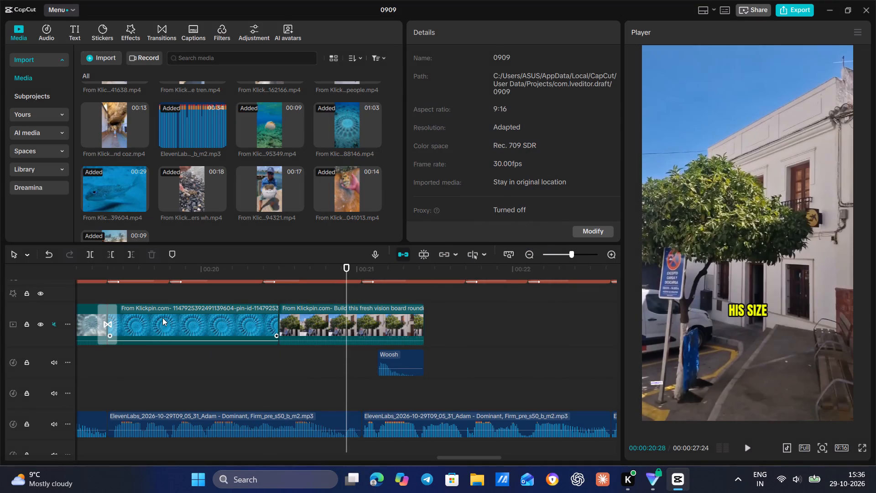
left_click(167, 363)
left_click(184, 320)
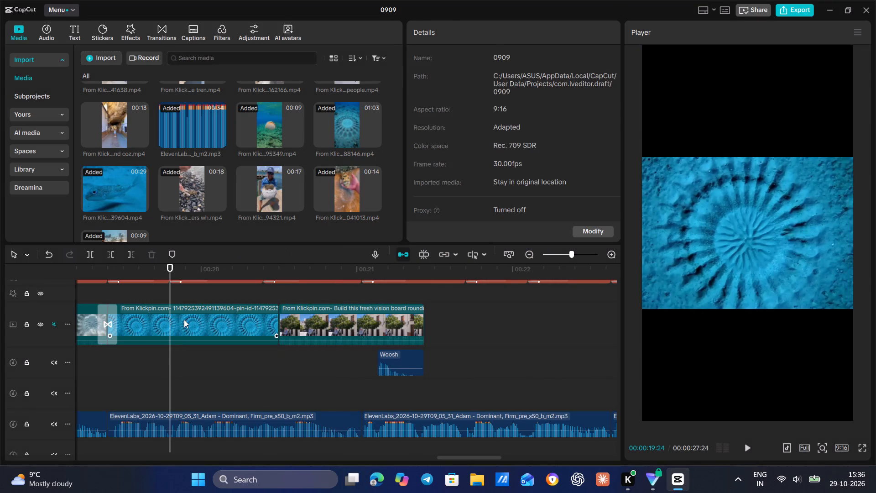
left_click_drag(751, 325, 489, 291)
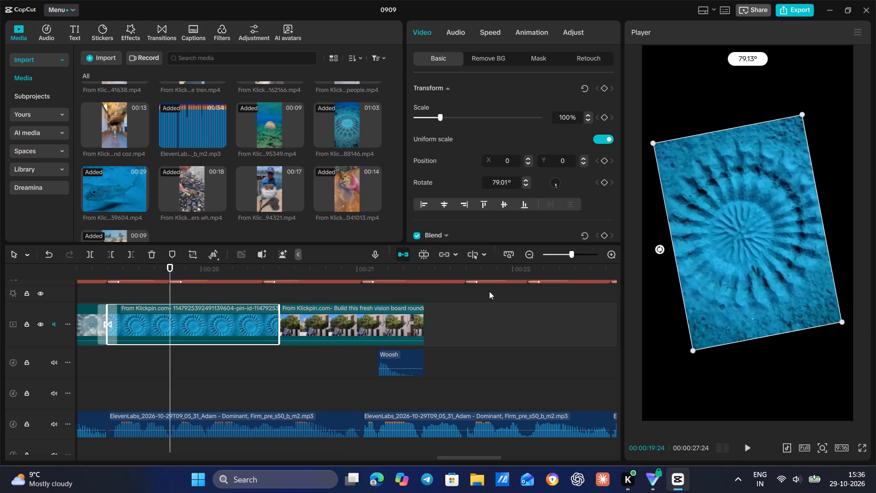
left_click_drag(489, 291, 420, 262)
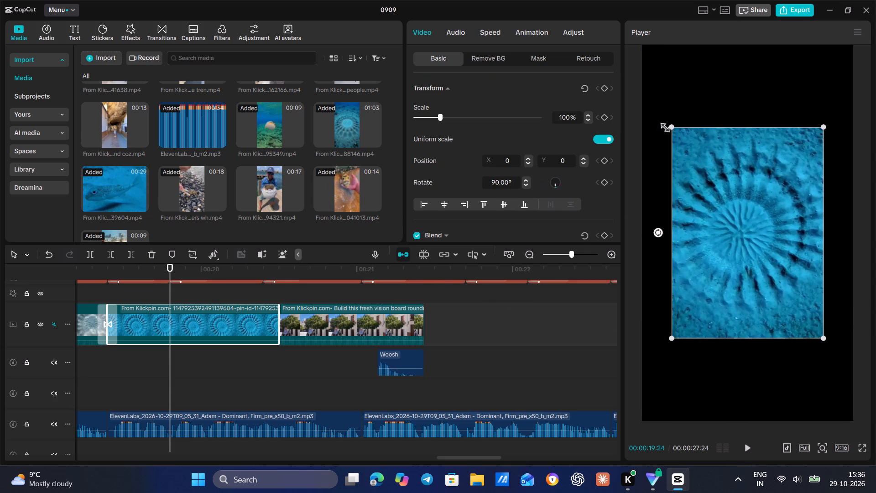
left_click_drag(669, 126, 584, 12)
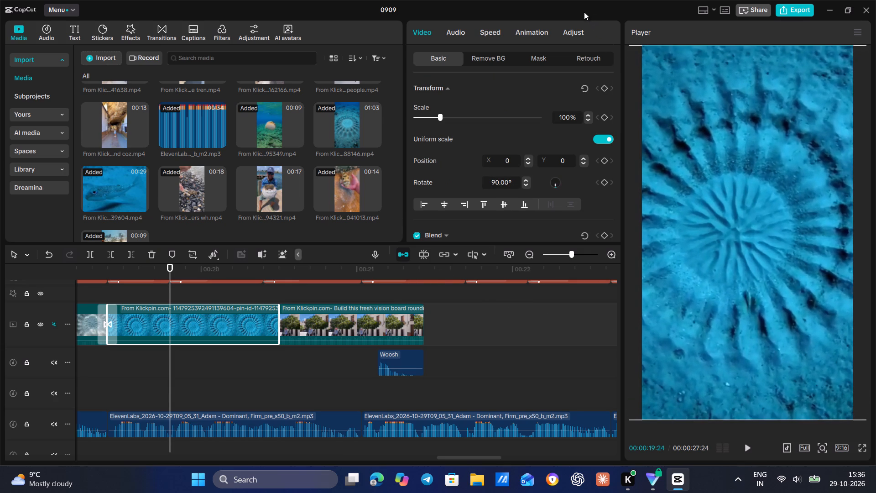
left_click_drag(584, 12, 583, 11)
Play the rotated sand circle clip, then extend its end to the start of the next narration segment after "HIS SIZE".
left_click(96, 379)
key("space")
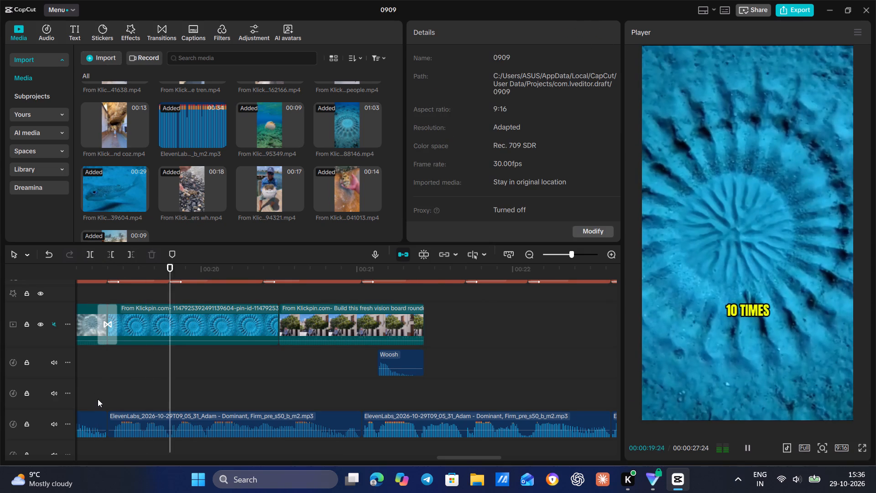
key("space")
key("space")
key("space")
key("space")
key("space")
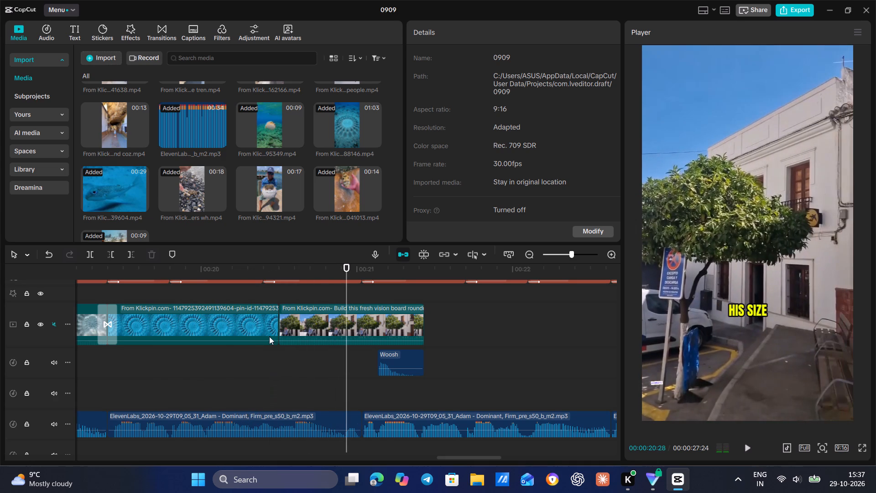
left_click(269, 320)
left_click_drag(281, 319, 360, 381)
Play from "10 TIMES" through the last building clip to "IN THE CENTER", checking which narration still needs footage.
double_click(128, 381)
left_click_drag(127, 381, 95, 386)
left_click(95, 386)
key("space")
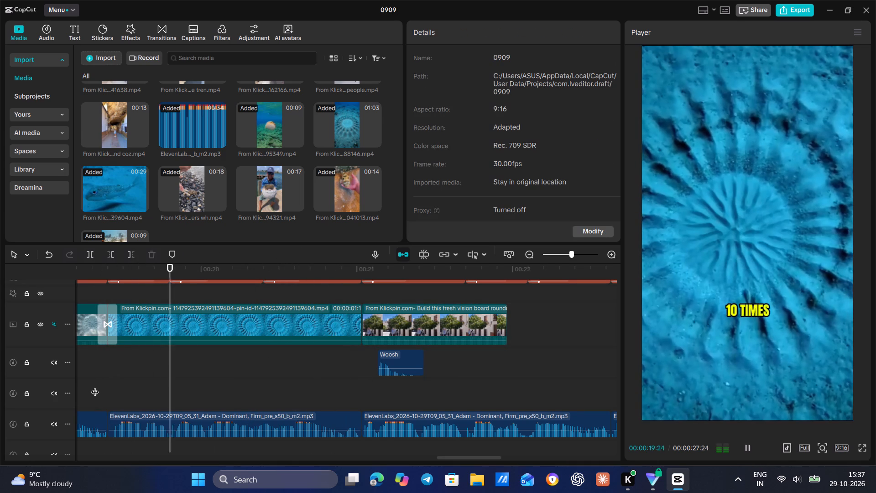
key("space")
key("space")
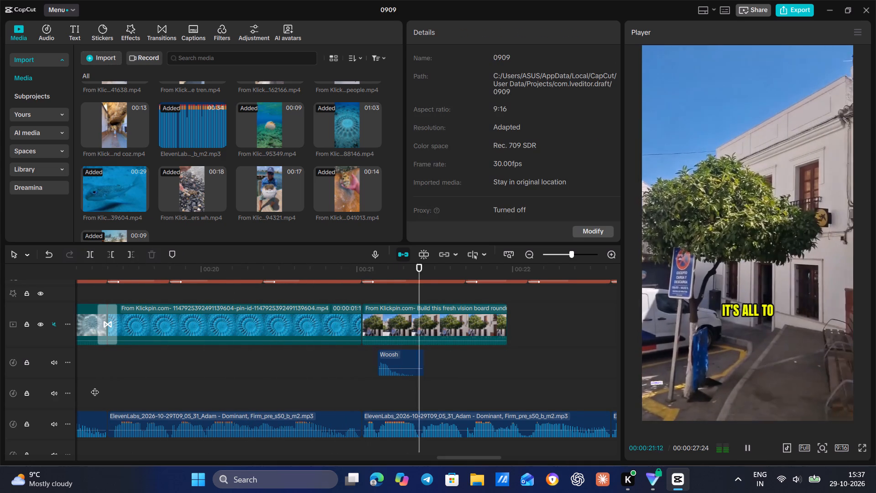
key("space")
key("space")
key("space")
key("space")
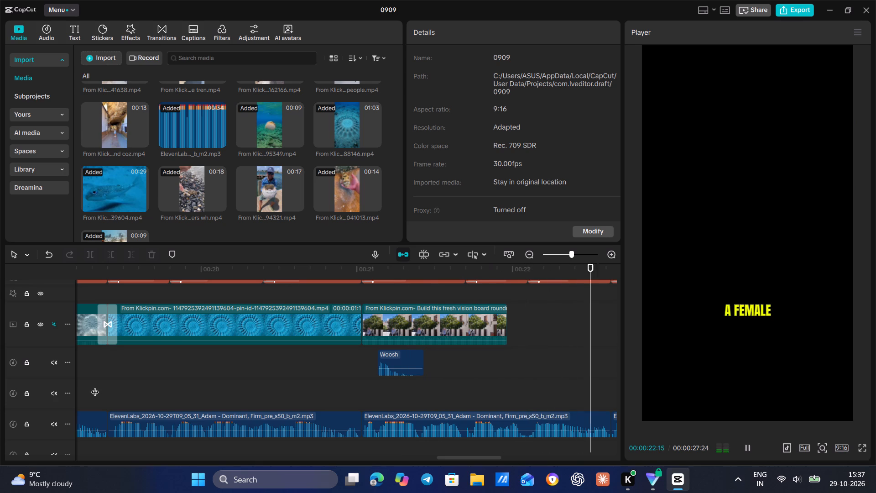
key("space")
key("space")
key("space")
key("space")
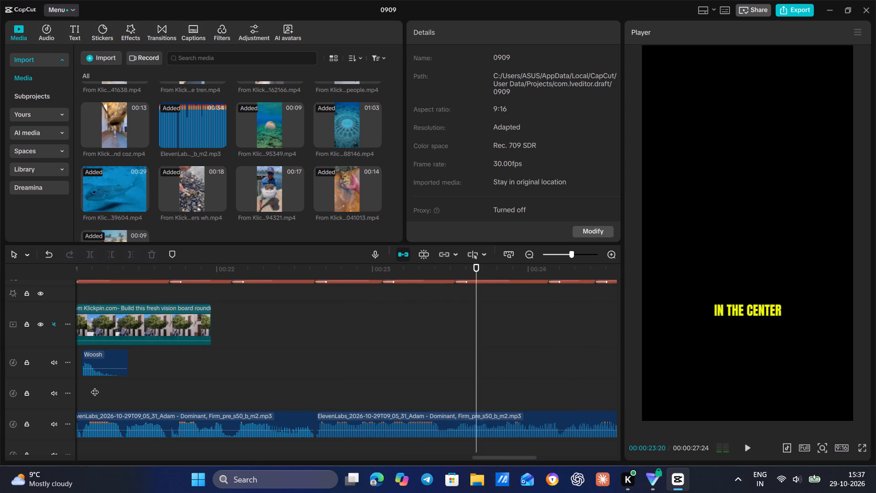
key("space")
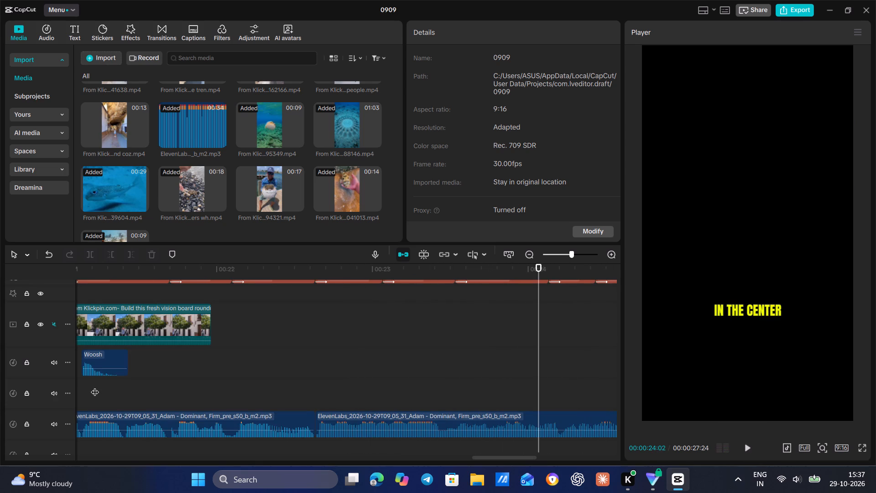
Replay the narration from "10 TIMES" to "IT'S ALL TO" over the last building clip.
left_click(142, 387)
left_click_drag(142, 386, 78, 397)
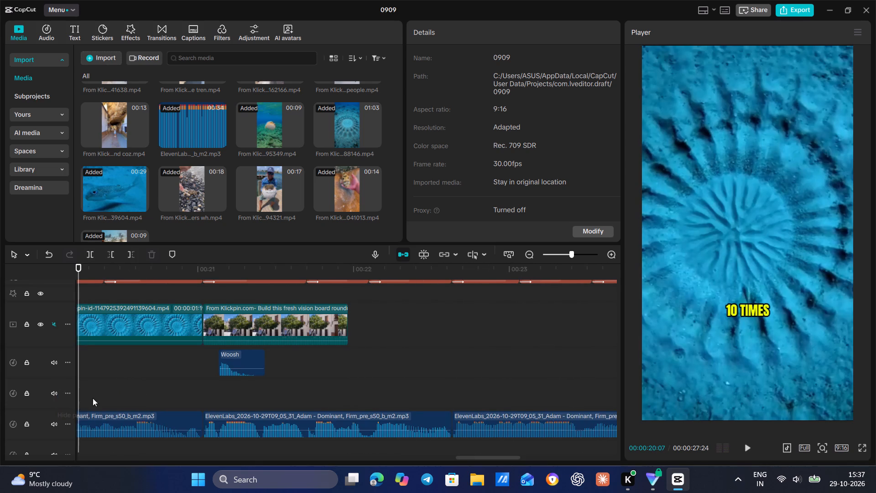
left_click(192, 383)
key("space")
key("space")
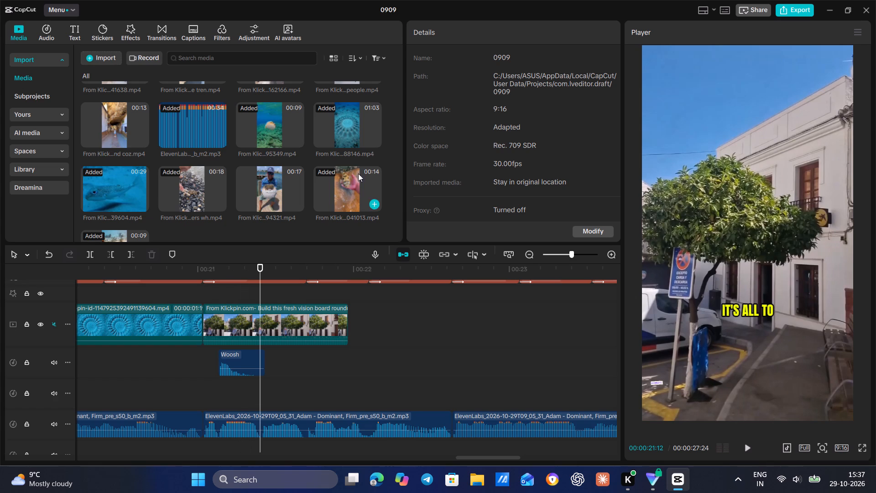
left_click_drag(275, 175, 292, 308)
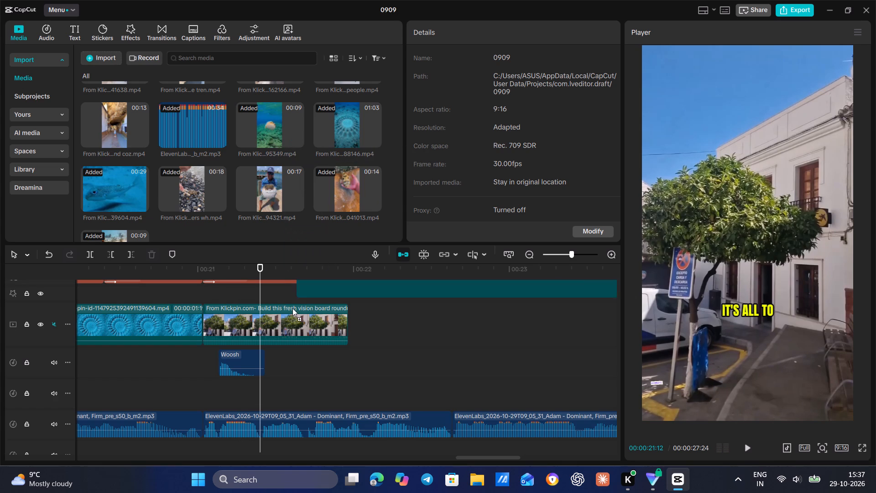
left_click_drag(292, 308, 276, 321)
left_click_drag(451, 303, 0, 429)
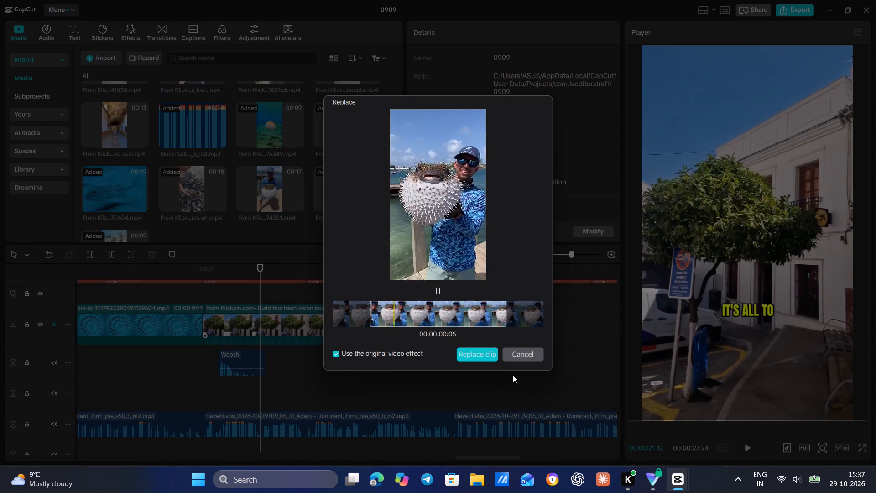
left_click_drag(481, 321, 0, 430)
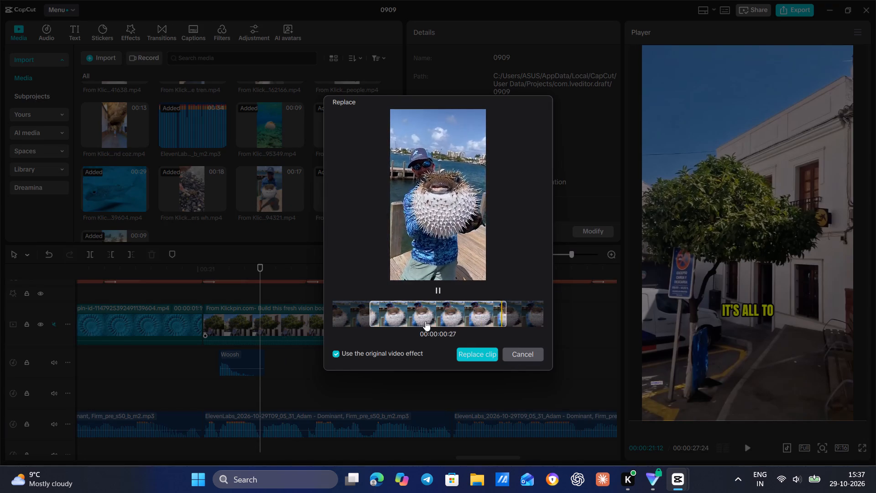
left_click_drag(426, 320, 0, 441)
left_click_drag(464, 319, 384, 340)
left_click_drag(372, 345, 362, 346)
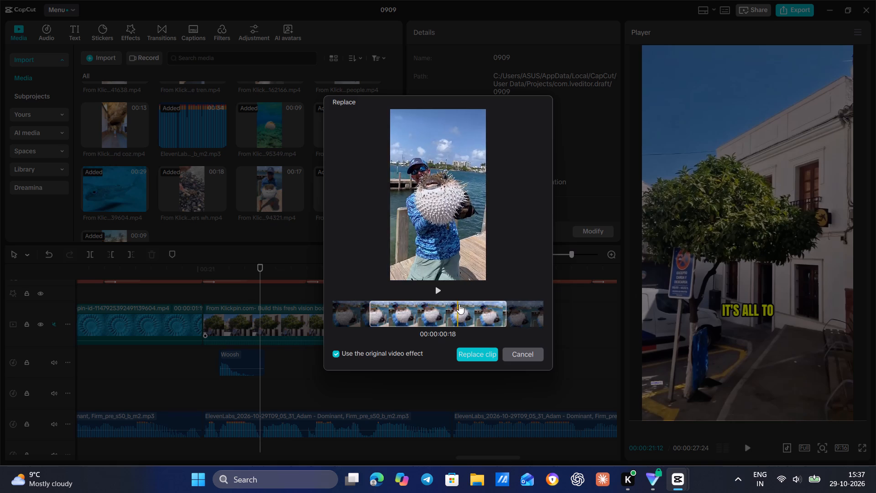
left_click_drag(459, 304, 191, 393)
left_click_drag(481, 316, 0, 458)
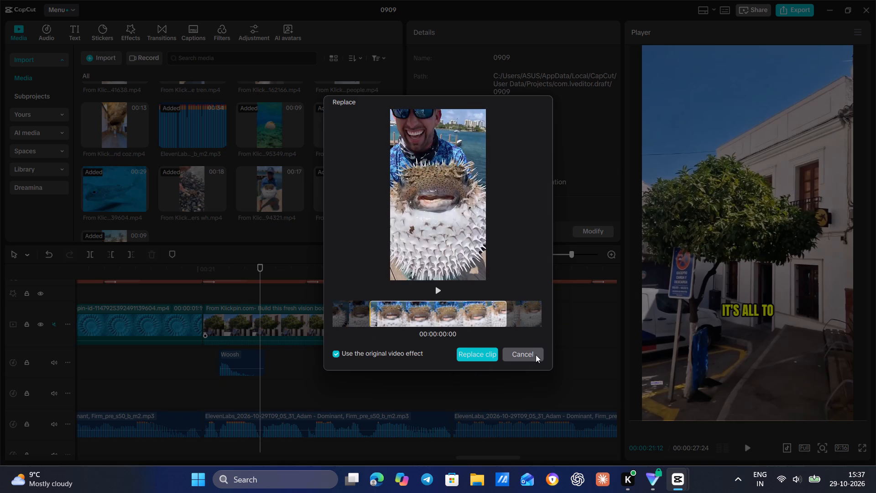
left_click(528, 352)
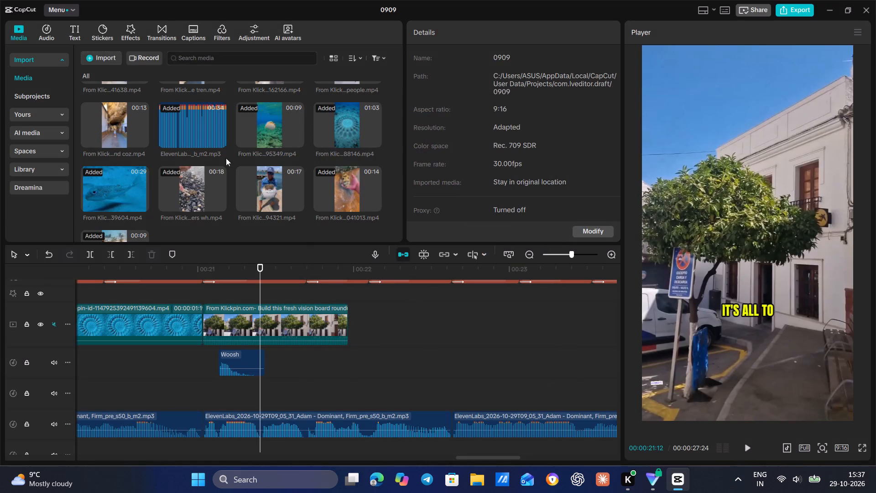
Replace the last building clip with the opening section of the 00:18 pebble beach puffer fish video, keeping the original video effect.
left_click(194, 192)
left_click_drag(194, 186, 203, 233)
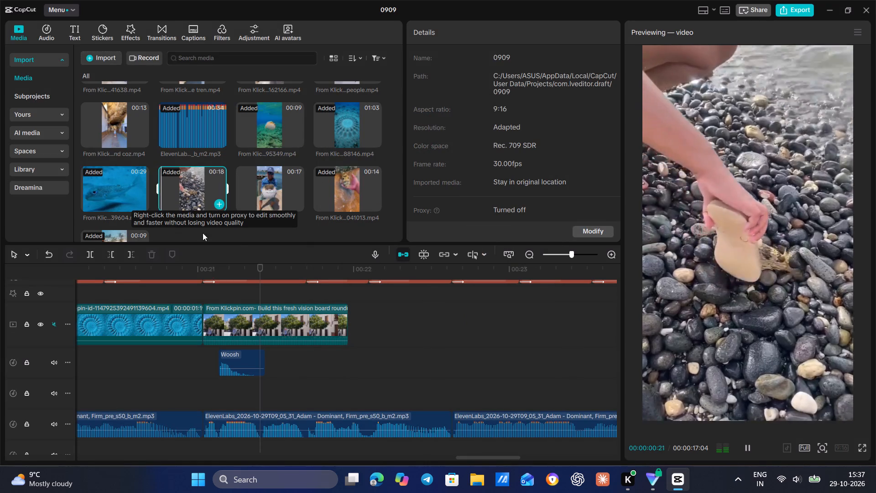
left_click_drag(203, 233, 233, 321)
left_click_drag(456, 308, 300, 340)
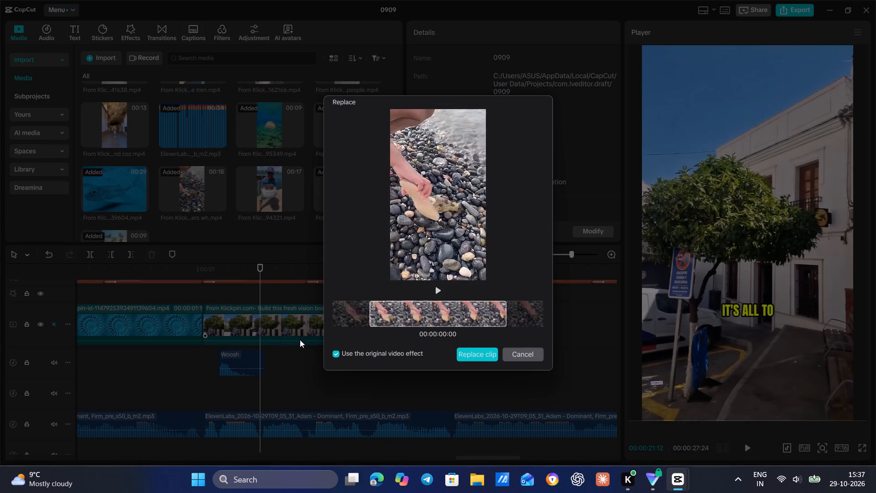
left_click_drag(300, 340, 265, 353)
left_click(472, 357)
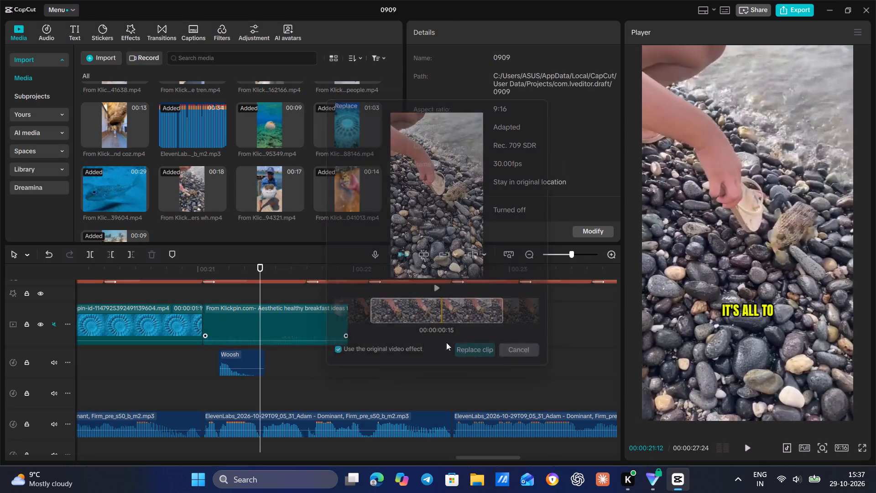
Play the new pebble beach clip, then extend its end to the start of the "WHO WILL LAY" narration segment.
left_click(189, 357)
key("space")
key("space")
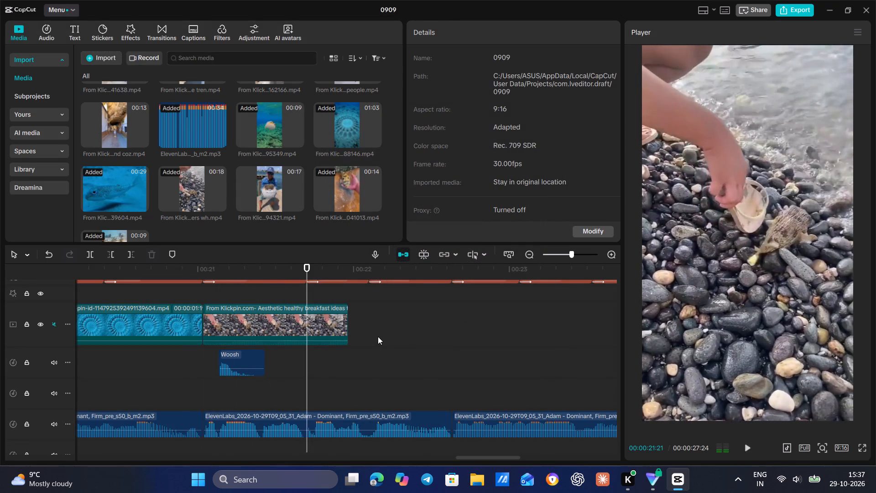
key("space")
key("space")
left_click(344, 325)
left_click_drag(349, 325, 398, 341)
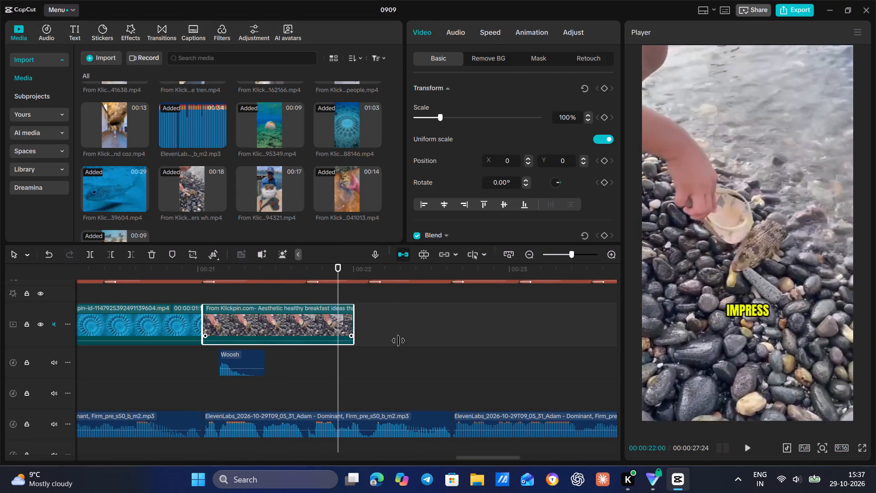
left_click_drag(398, 341, 453, 394)
Play the extended pebble beach clip and the uncovered narration from "WHO WILL LAY" past "IN THE CENTER" to decide which footage suits it.
left_click(162, 373)
key("space")
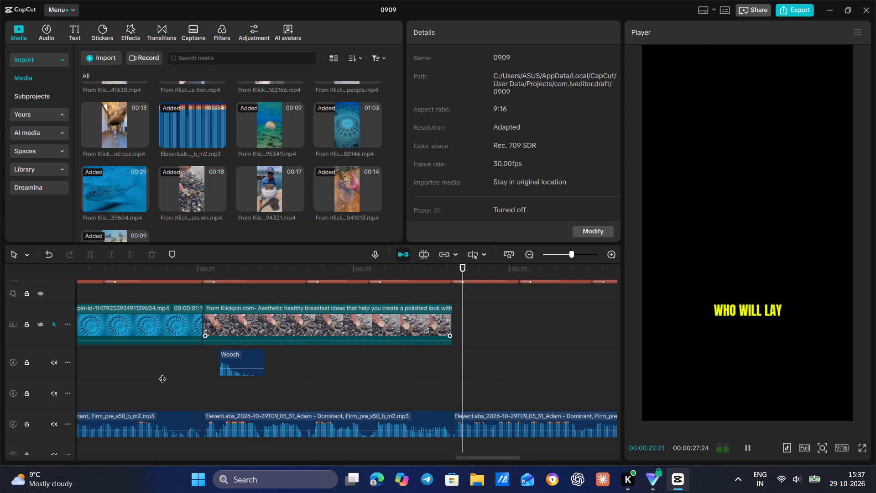
key("space")
key("space")
key("space")
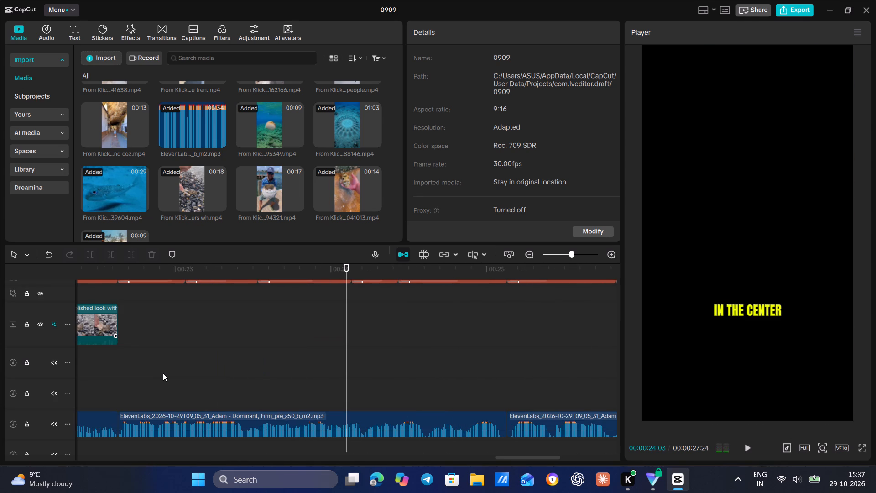
key("space")
key("space")
key("space")
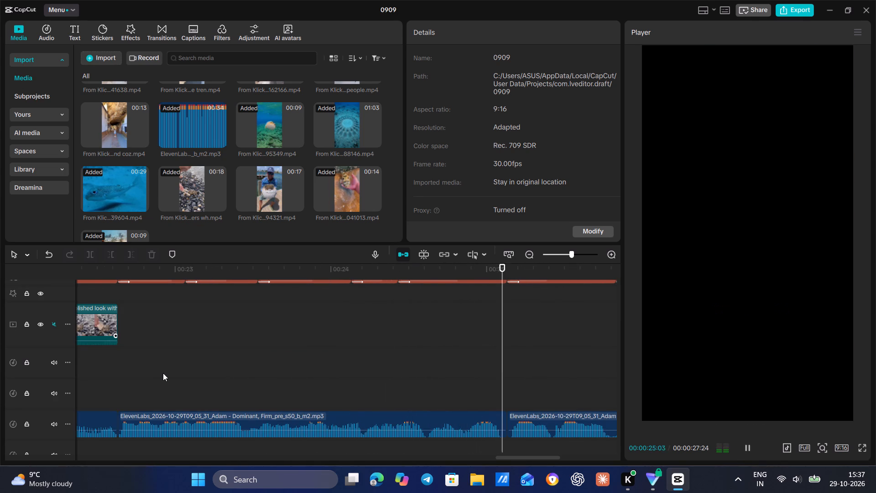
key("space")
key("space")
key("space")
left_click(163, 373)
left_click_drag(163, 373, 71, 399)
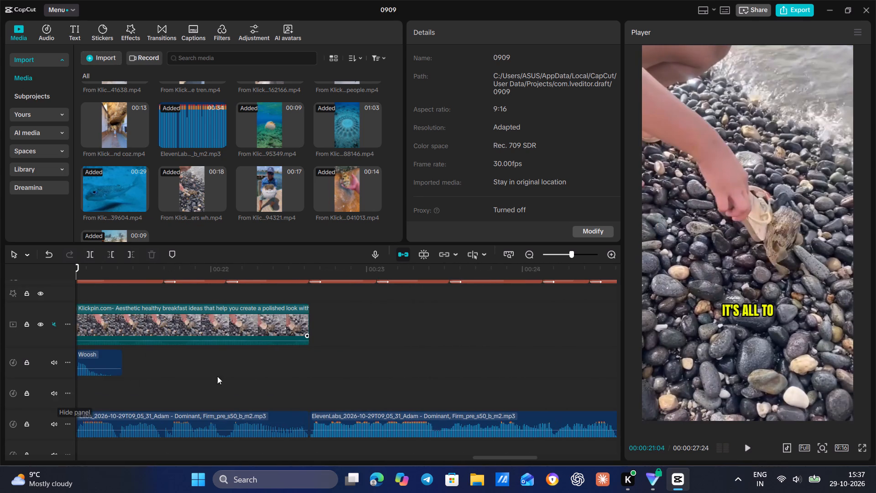
Check the 00:29 video's sand circle shot, then add the 01:03 sand circle video directly after the pebble beach clip at 00:00:22:19.
left_click(304, 375)
left_click(310, 372)
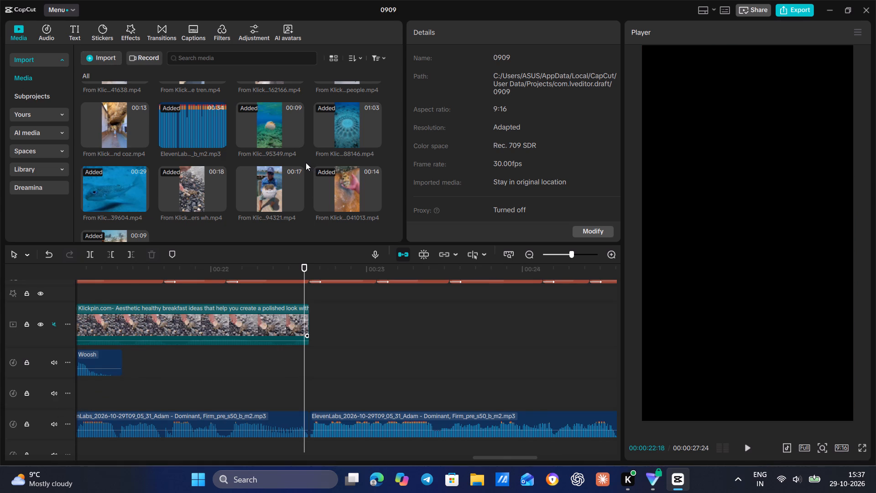
left_click(122, 182)
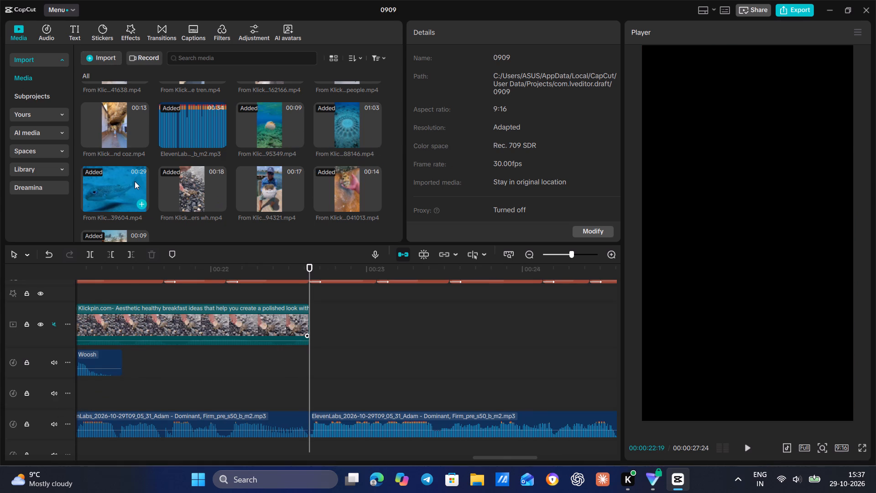
left_click(137, 180)
left_click(141, 187)
left_click(369, 127)
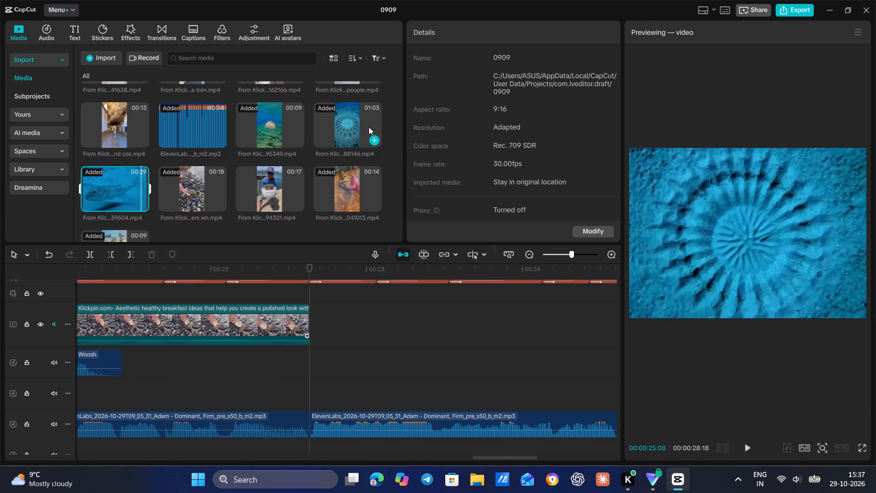
left_click(374, 121)
left_click_drag(361, 121, 345, 209)
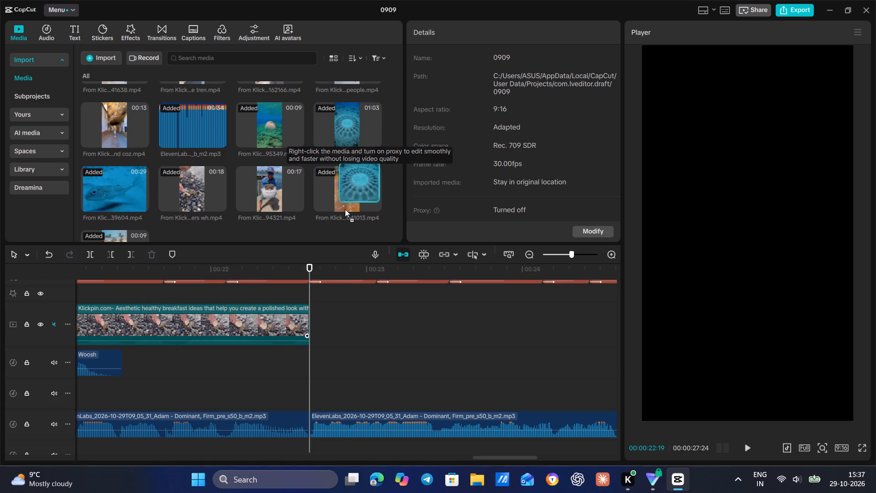
left_click_drag(345, 209, 326, 327)
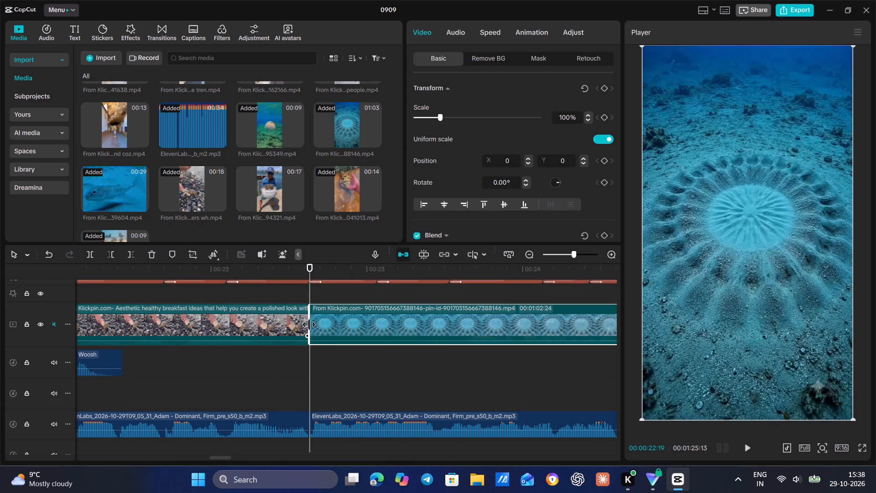
Cut away the beginning of the added 01:03 clip up to the shot of two fish over the whole sand circle.
left_click_drag(309, 325, 585, 333)
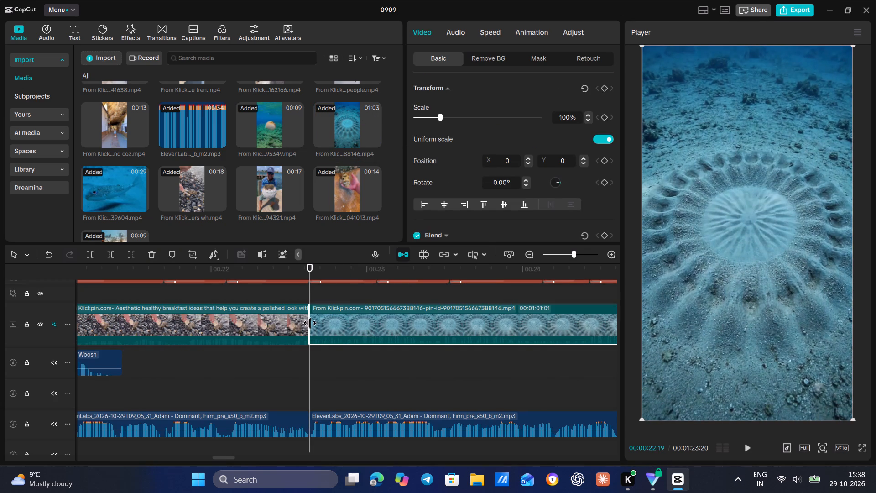
left_click_drag(310, 323, 527, 325)
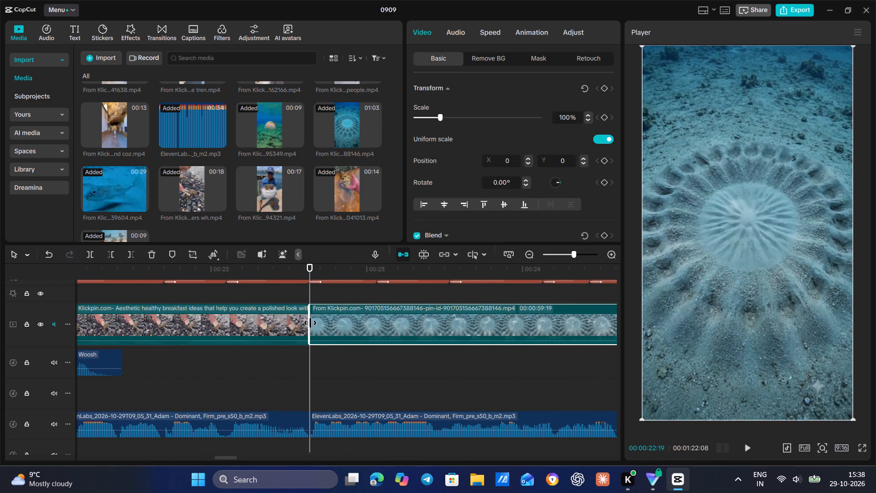
left_click_drag(310, 323, 605, 326)
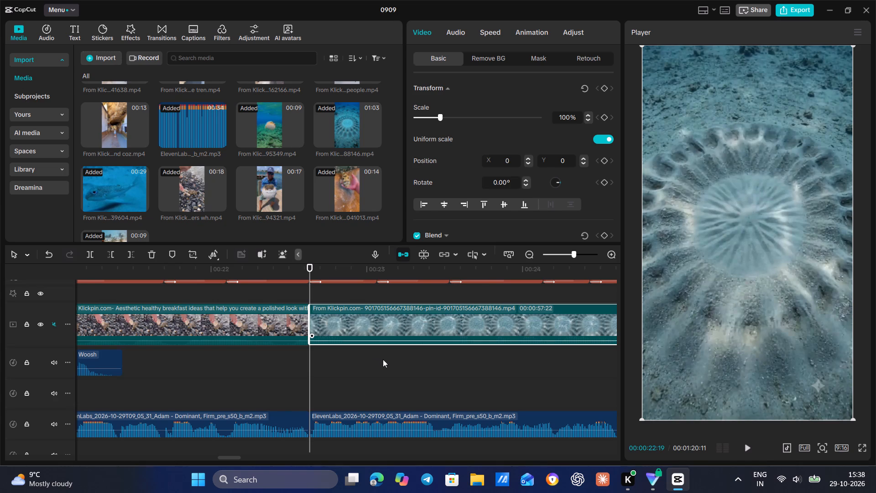
left_click(383, 359)
left_click_drag(383, 360, 842, 380)
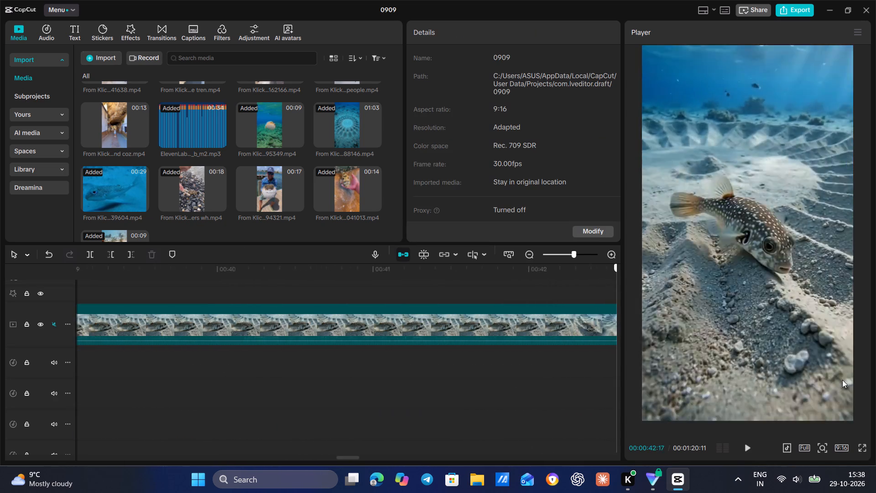
left_click_drag(842, 380, 557, 388)
key("b")
left_click(540, 334)
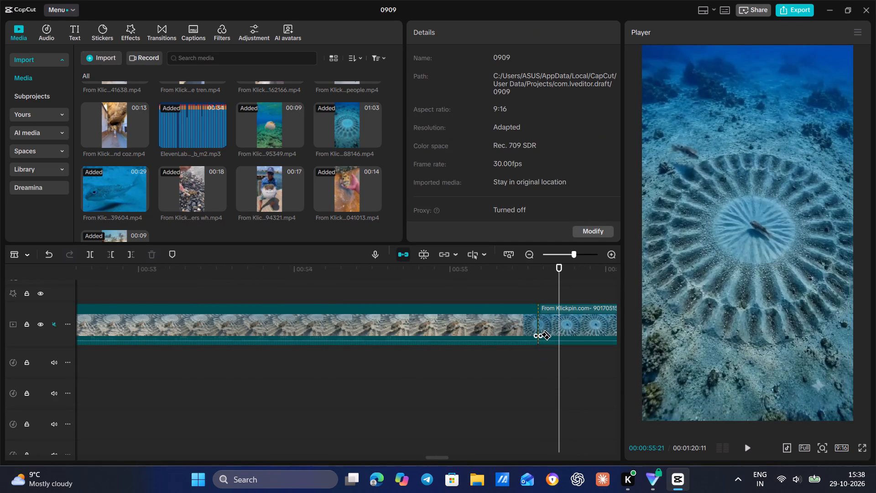
key("a")
left_click(459, 330)
key("backslash")
key("BackSpace")
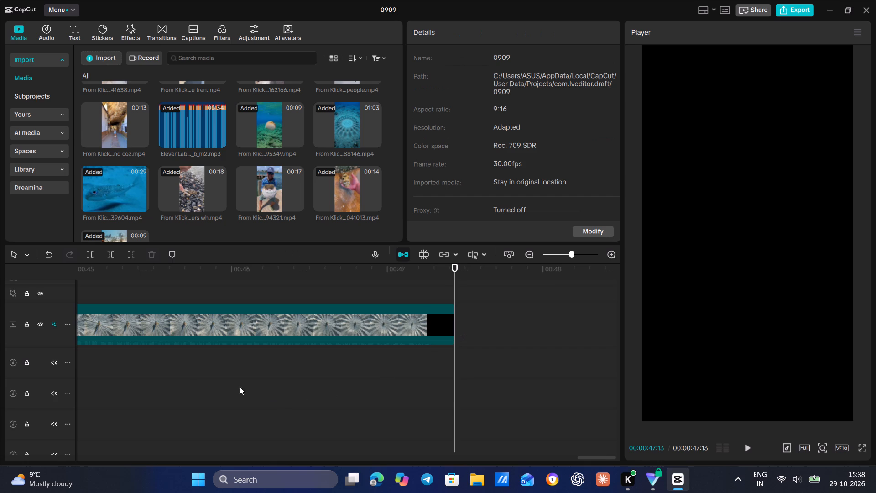
Scan the remaining sand circle footage from its end back to "WHO WILL LAY" for usable shots.
left_click(189, 370)
left_click_drag(189, 370, 137, 437)
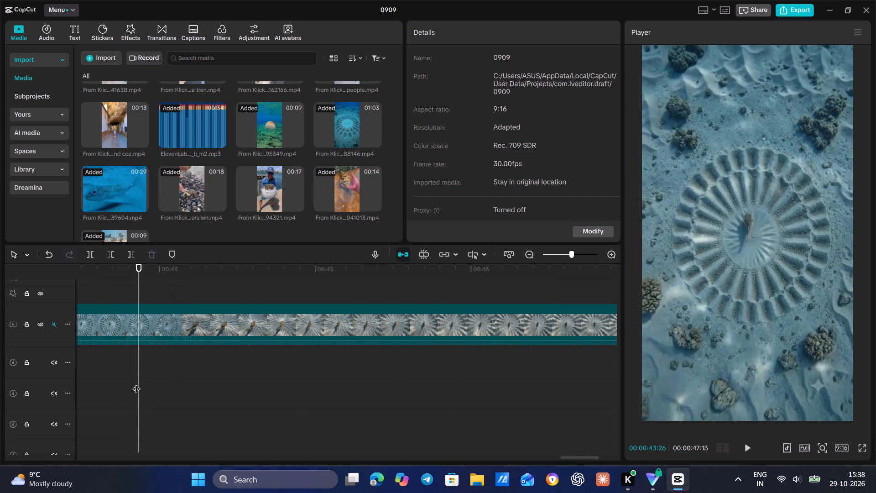
left_click_drag(136, 383, 324, 430)
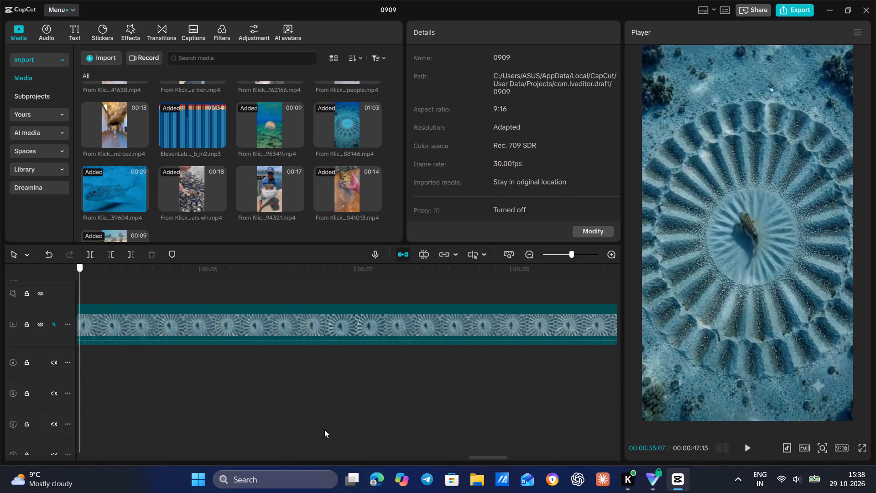
left_click_drag(324, 430, 39, 418)
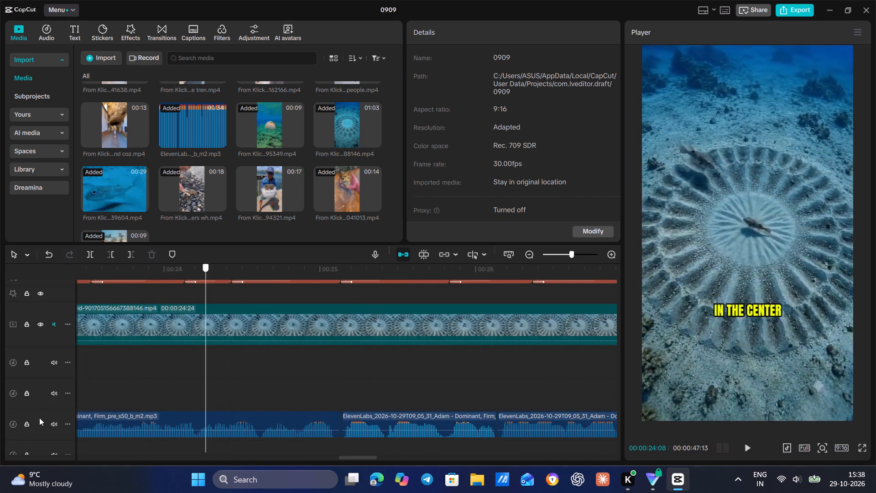
left_click_drag(39, 418, 241, 404)
Play from "WHO WILL LAY" and split the sand circle clip at 00:00:23:19, during "IN THE CENTER".
left_click(234, 373)
key("space")
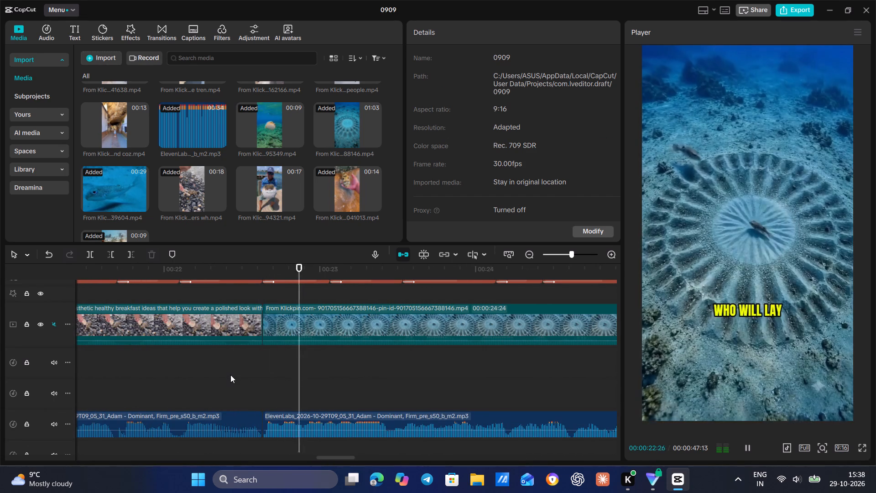
key("space")
key("space")
key("space")
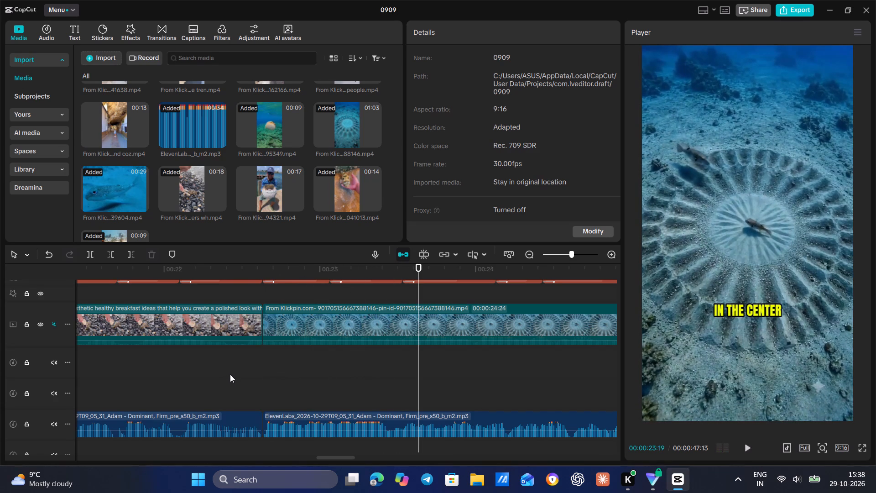
key("b")
left_click(418, 325)
Cut out the sand circle footage between 00:00:23:19 and about 00:00:28:22, so the close-up of two fish comes directly after "IN THE CENTER".
key("space")
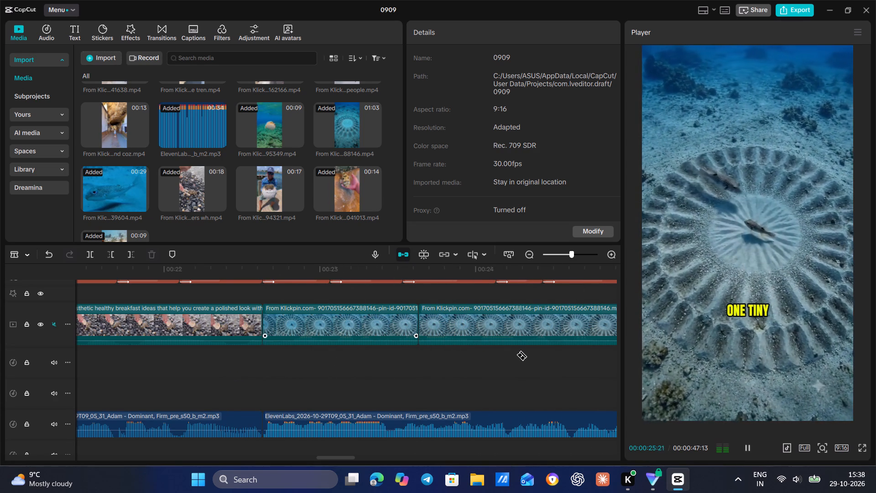
key("space")
key("space")
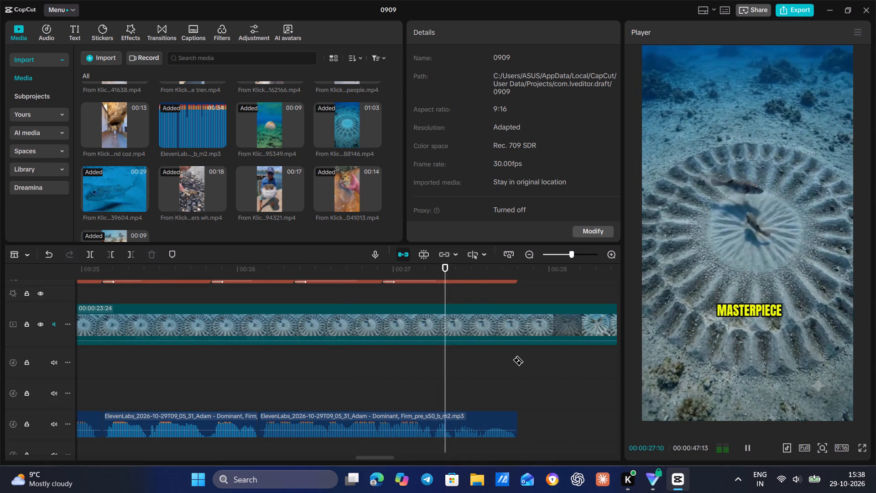
key("space")
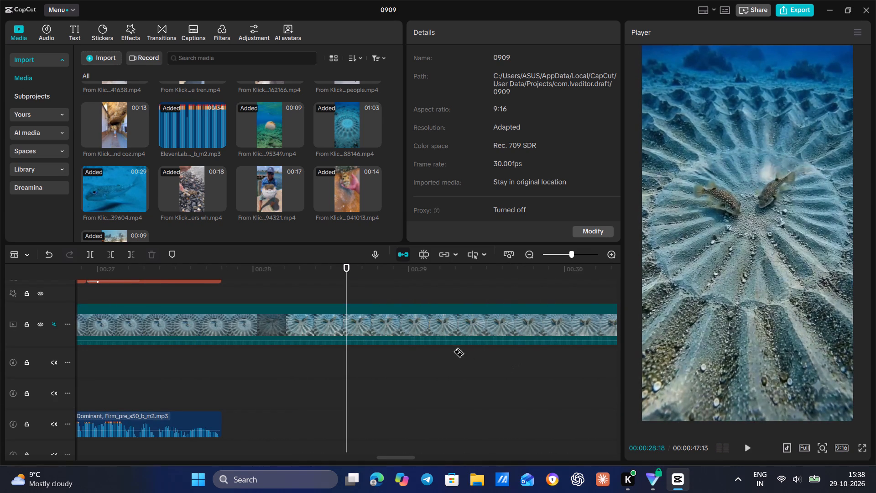
left_click(367, 330)
key("a")
left_click(274, 320)
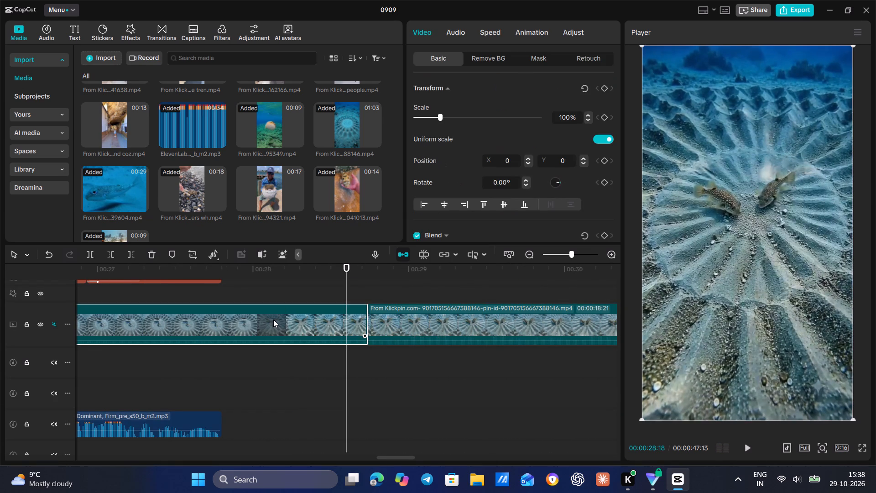
key("BackSpace")
Play from before "WHO WILL LAY" and split the two-fish close-up after "LIKES HIS WORK", at about 00:00:25:04.
left_click(200, 361)
left_click_drag(202, 363, 110, 384)
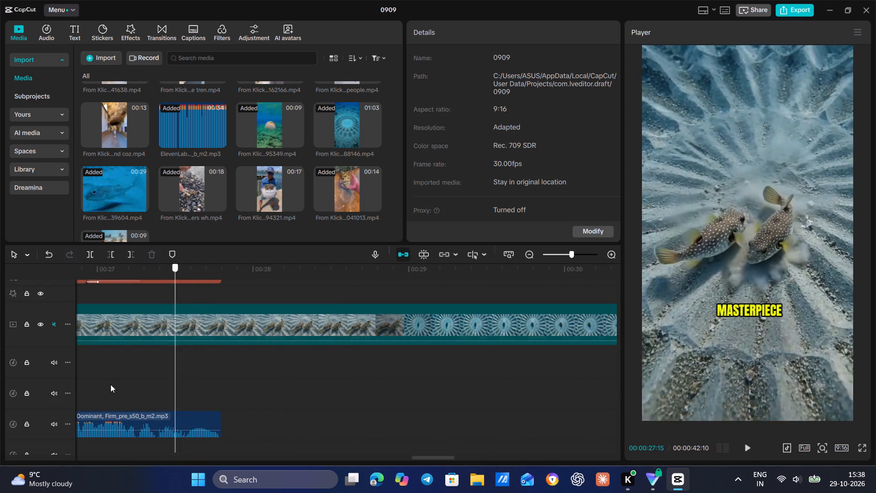
left_click_drag(110, 384, 0, 420)
left_click(494, 368)
key("space")
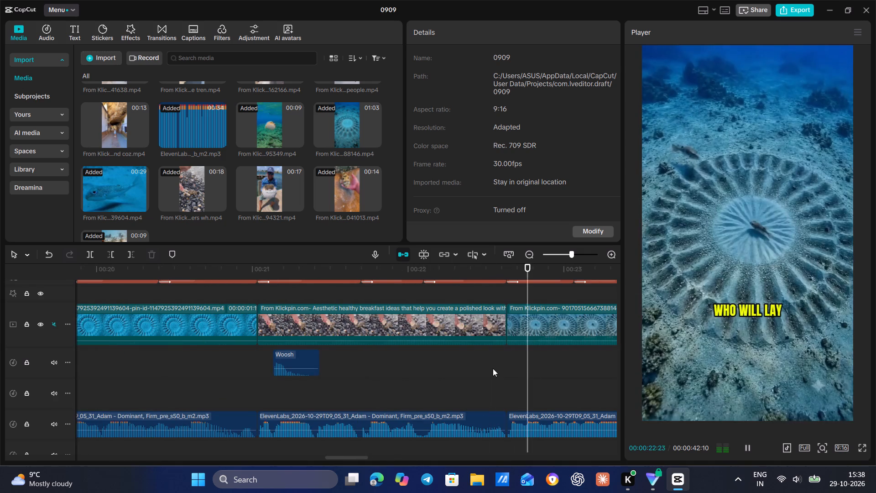
key("space")
key("space")
key("space")
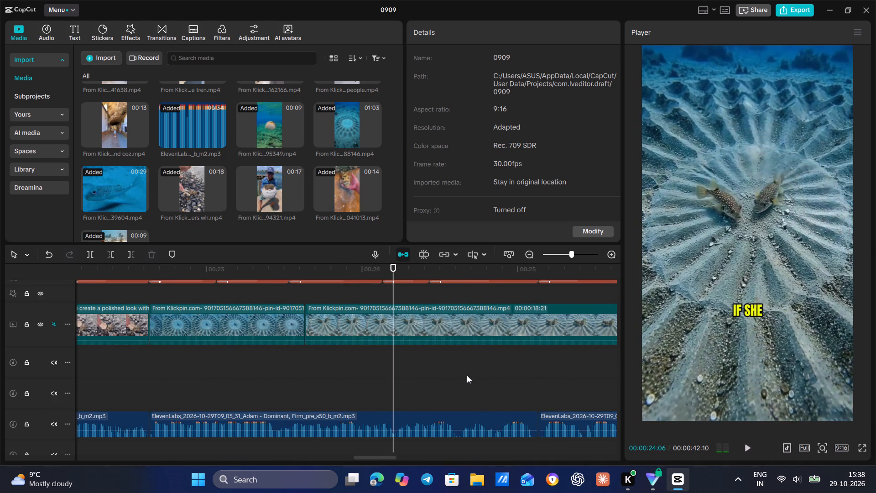
key("space")
key("space")
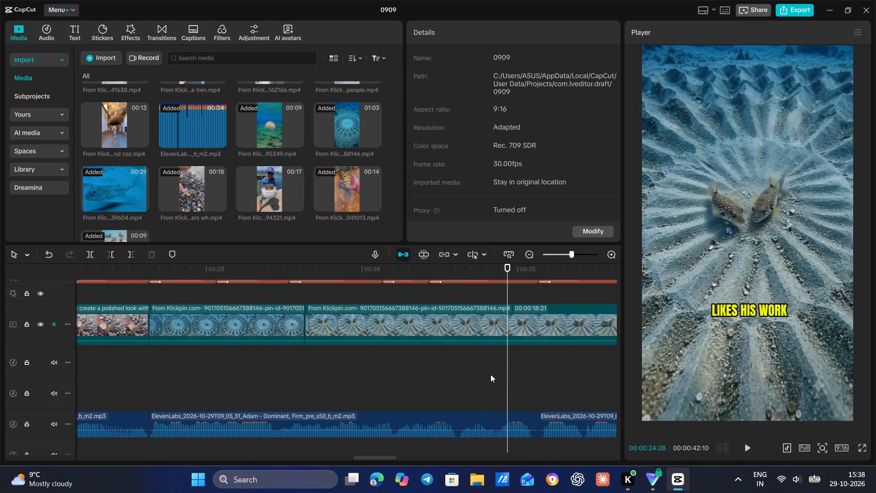
key("space")
key("space")
key("b")
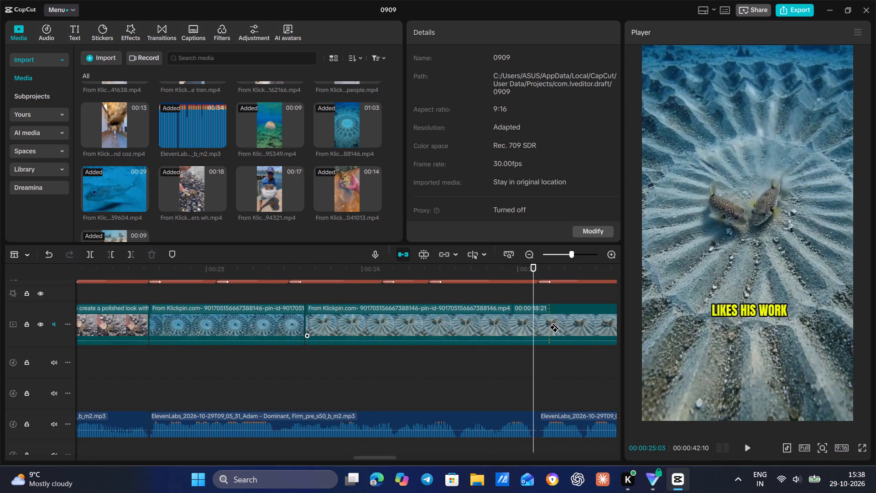
left_click(540, 327)
key("a")
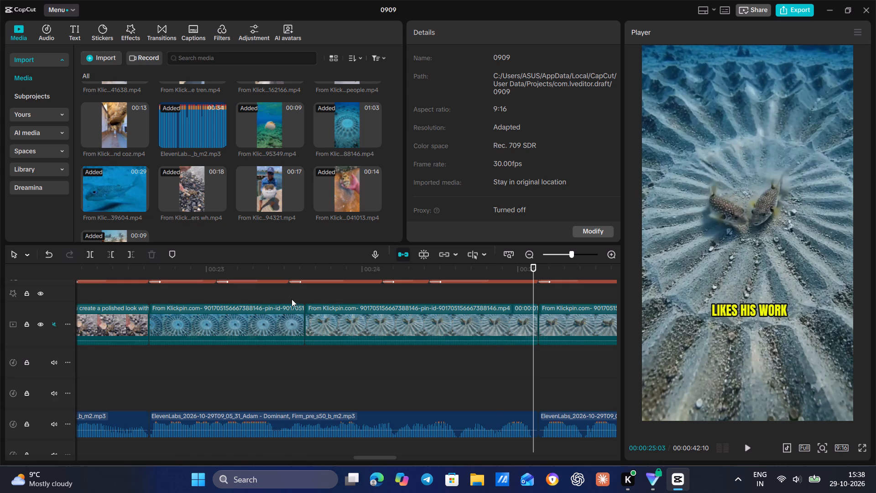
Insert the 00:18 pebble beach video at the new split, directly after the two-fish close-up.
left_click(285, 296)
left_click_drag(285, 296, 135, 328)
left_click_drag(175, 197, 383, 284)
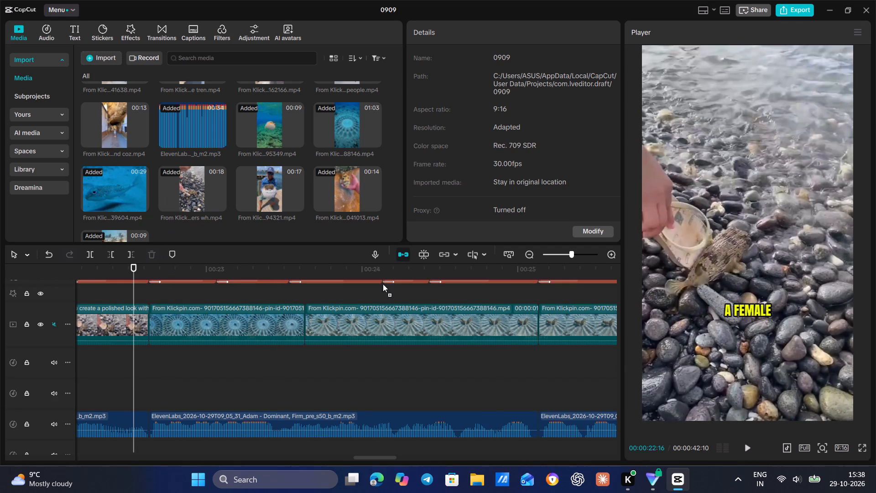
left_click_drag(383, 284, 375, 353)
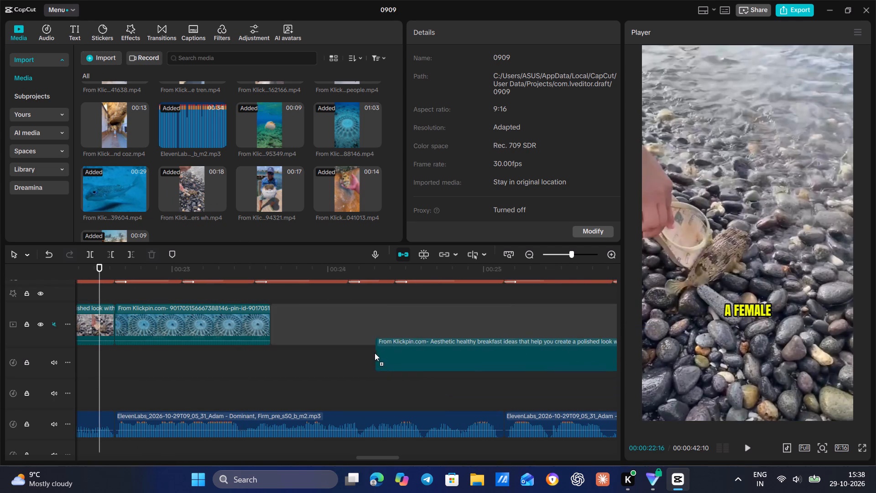
left_click_drag(375, 353, 540, 342)
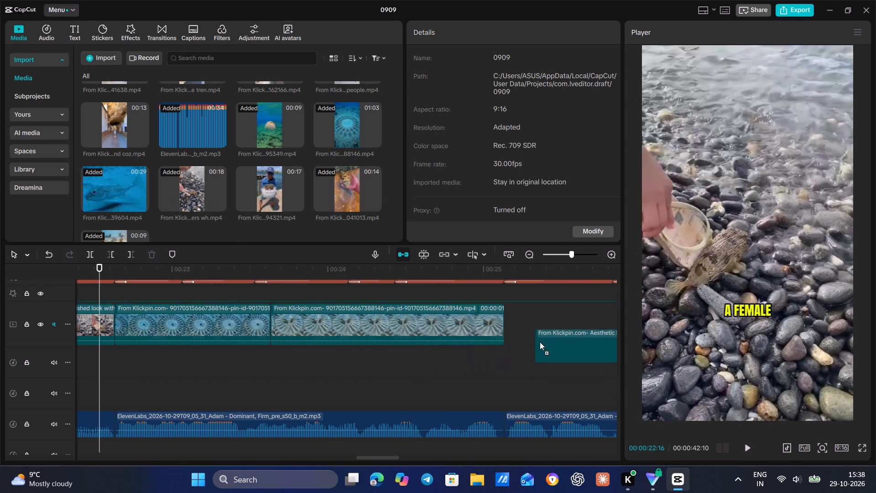
left_click_drag(540, 342, 536, 330)
Play through to "AN UNDERWATER" and trim about 2.6 seconds off the start of the inserted pebble beach clip.
left_click(467, 363)
key("space")
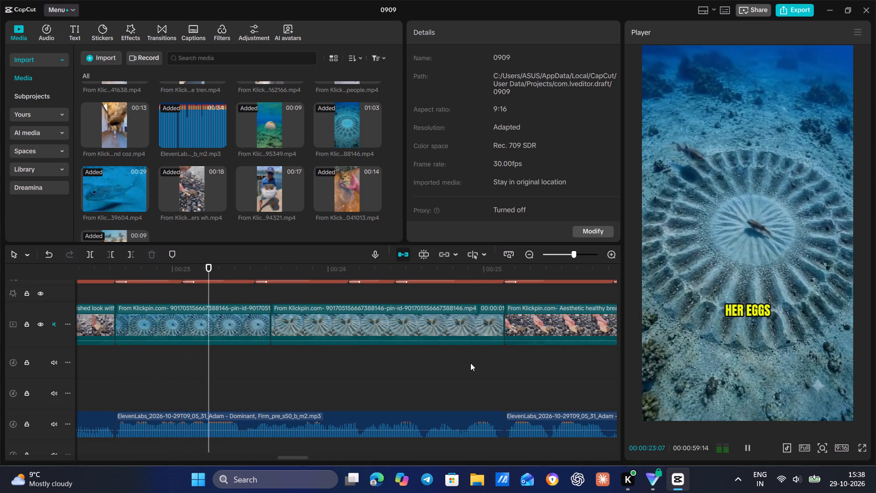
left_click(471, 362)
key("space")
key("space")
key("space")
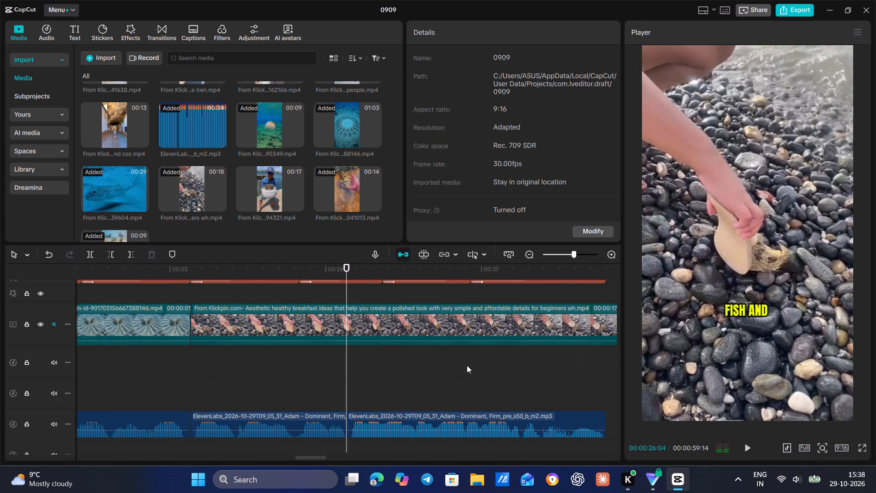
key("space")
left_click(331, 338)
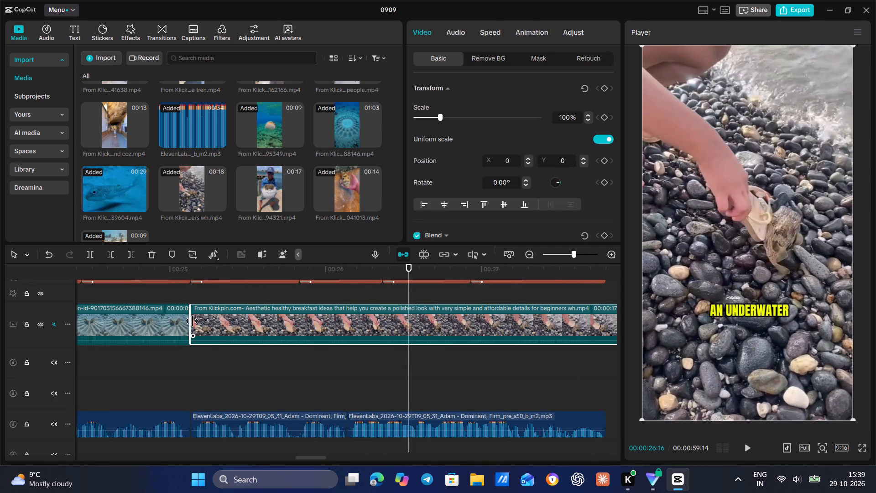
left_click_drag(192, 321, 542, 326)
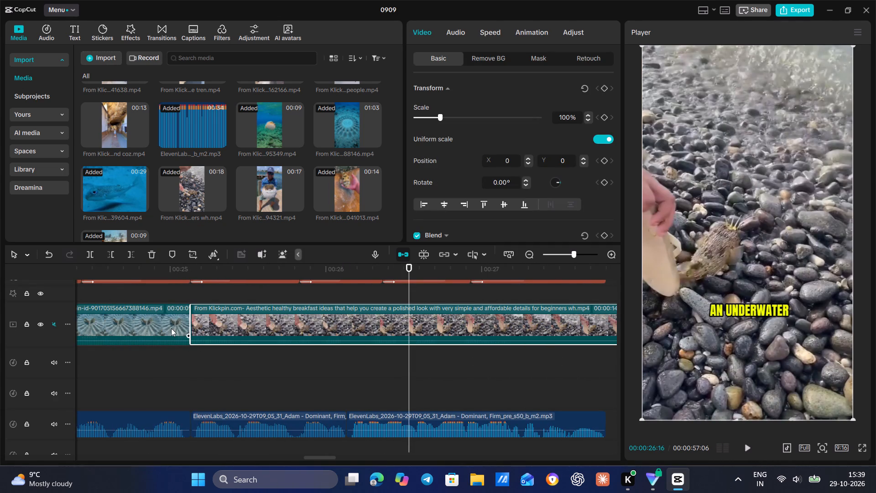
left_click_drag(190, 323, 251, 328)
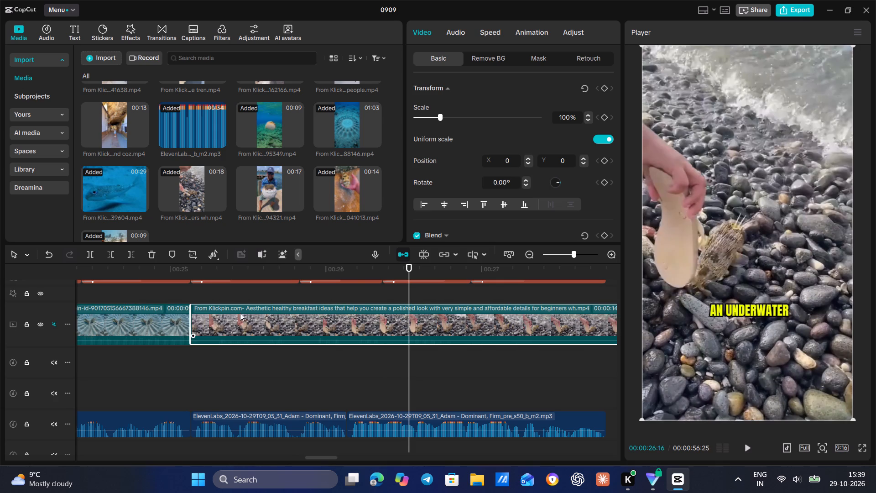
left_click(240, 288)
Play the edit from the very beginning to "ONLY ABOUT" to review how the shots fit the narration.
triple_click(525, 255)
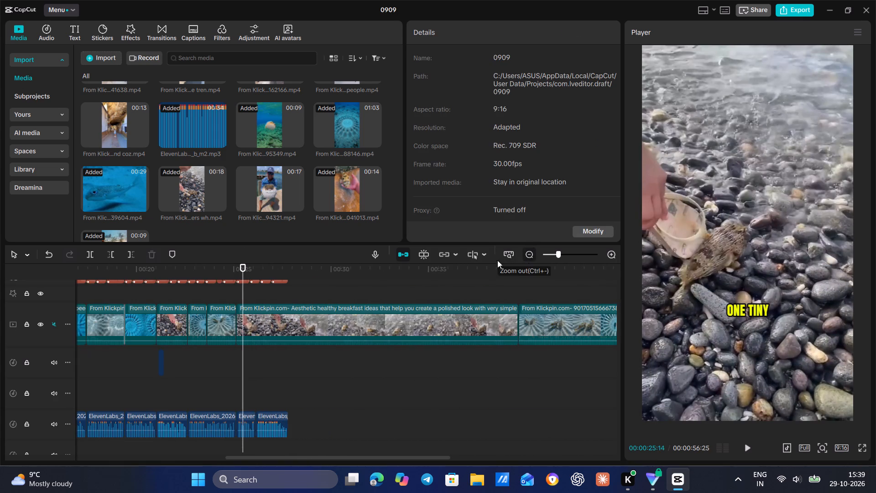
left_click_drag(243, 266, 0, 431)
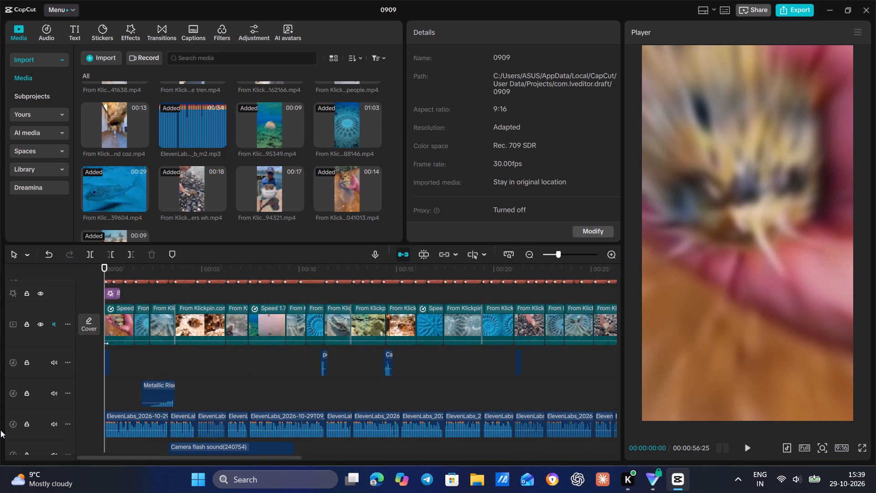
key("space")
key("space")
key("space")
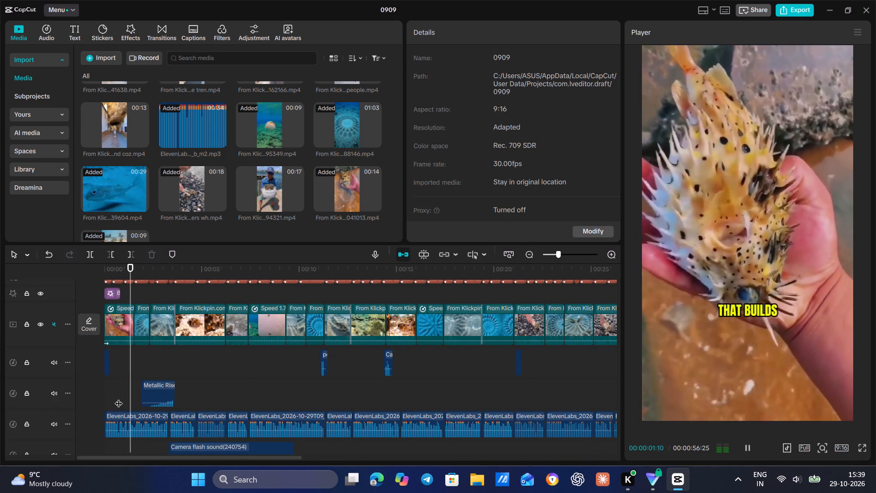
key("space")
key("space")
key("space")
key("space")
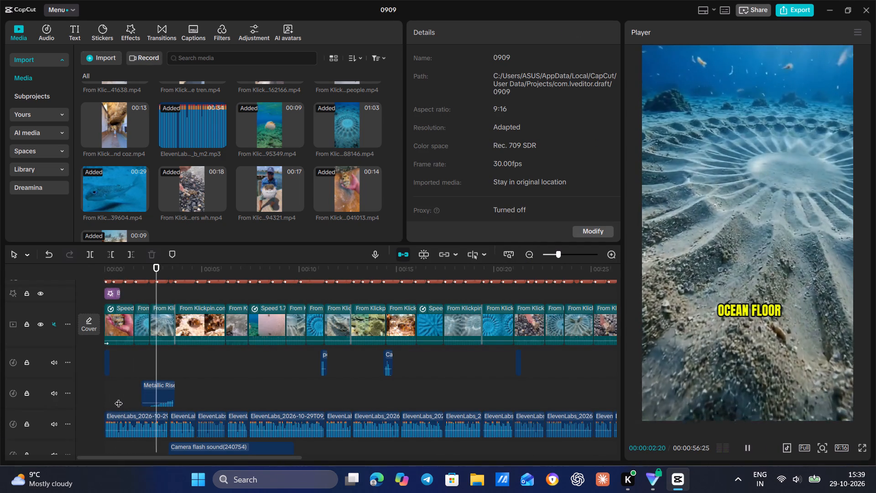
key("space")
key("space")
key("space")
key("space")
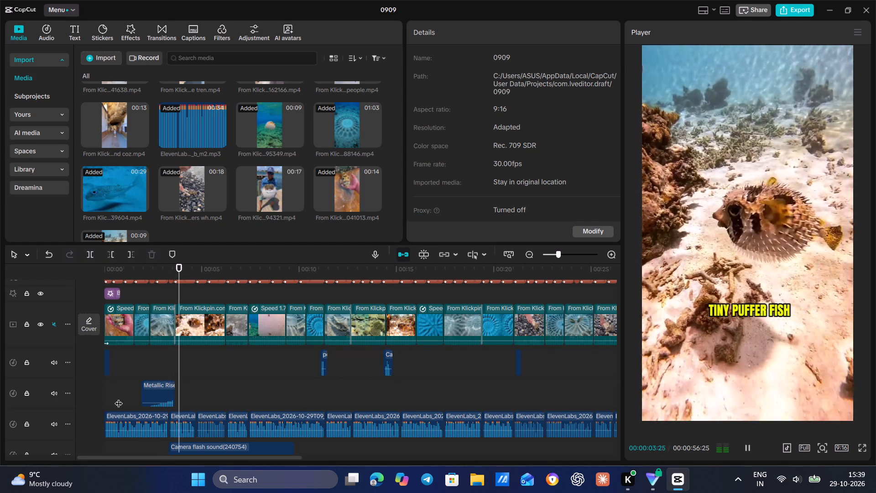
key("space")
key("space")
key("space")
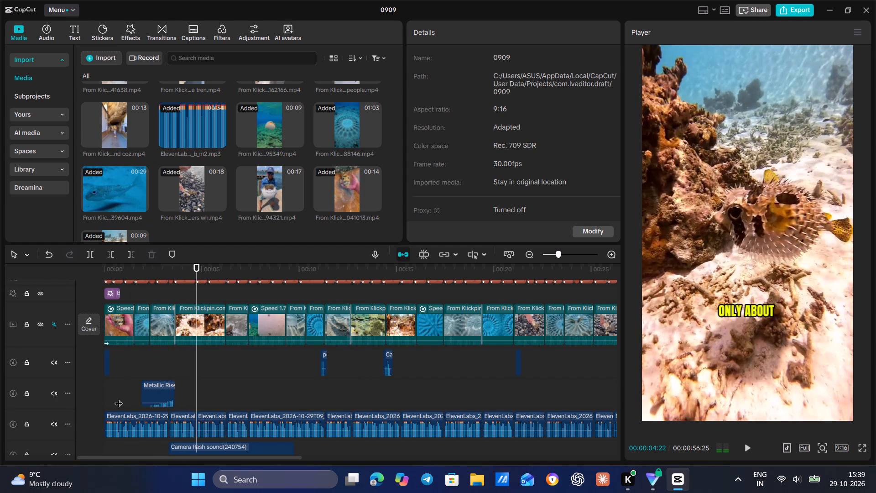
Split the coral puffer fish clip where the "ONLY ABOUT" caption starts, at about 00:00:04:21.
triple_click(606, 255)
key("space")
key("space")
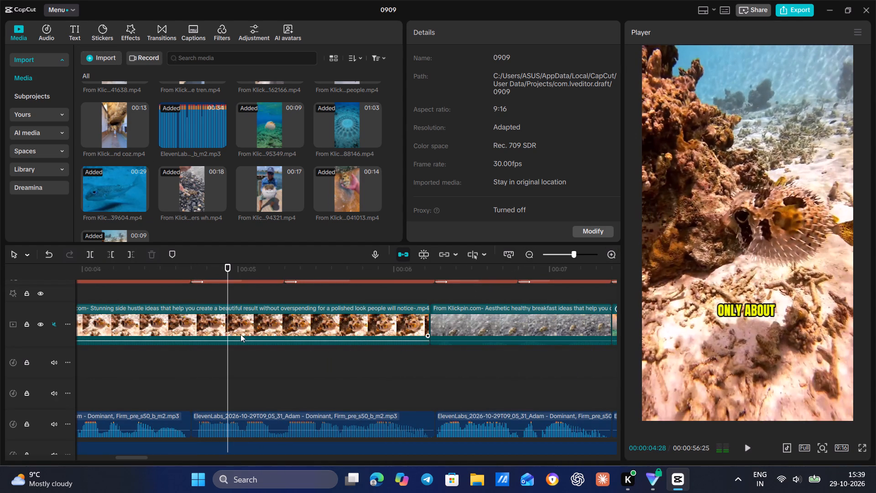
key("b")
left_click(190, 324)
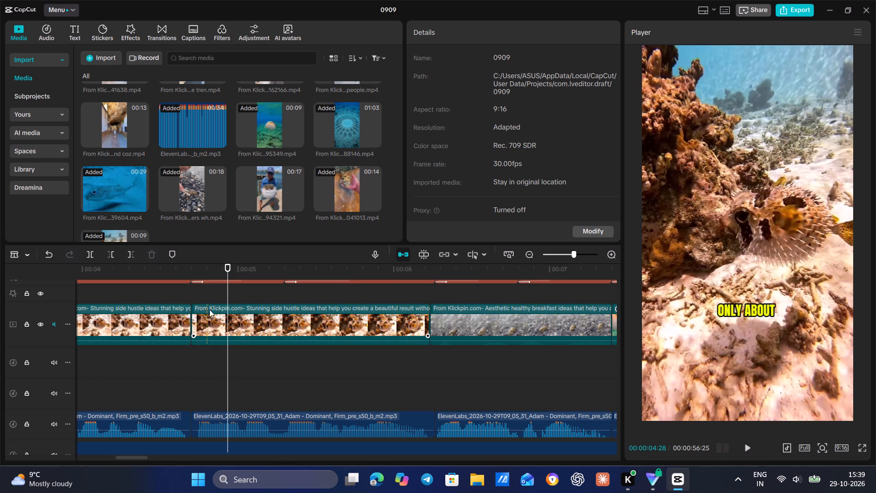
key("a")
Replace the second part of the split puffer fish clip with a section of the 00:18 pebble beach video, keeping the original video effect.
left_click_drag(200, 177, 252, 309)
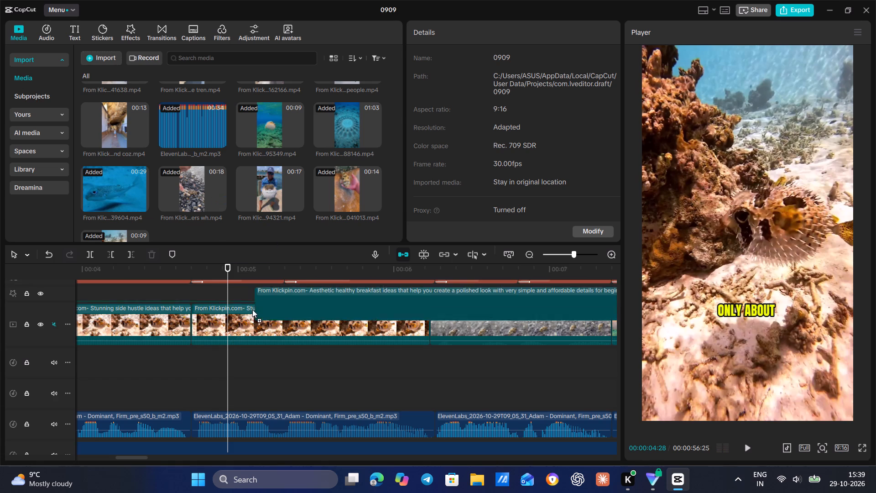
left_click_drag(252, 309, 249, 317)
left_click_drag(432, 313, 215, 349)
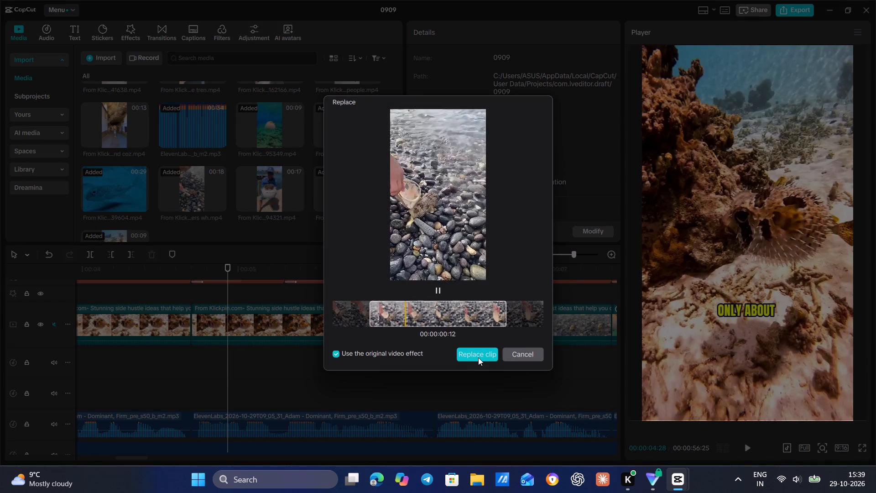
left_click(481, 357)
left_click(167, 354)
Play on from the replaced clip to "INTO THE SAND" to check the shots against the narration.
key("space")
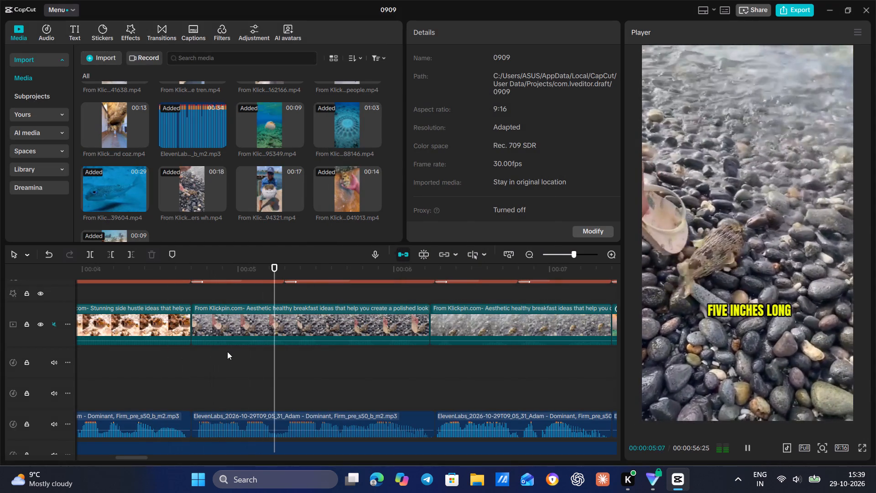
key("space")
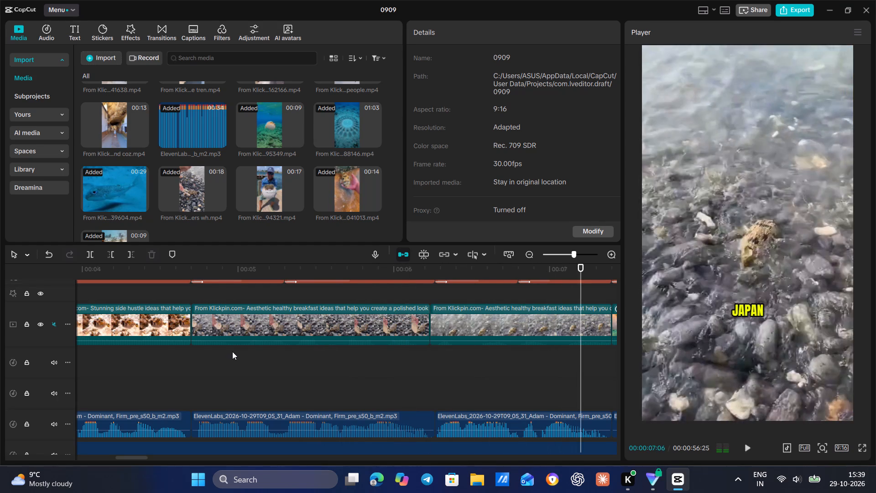
key("space")
key("space")
key("space")
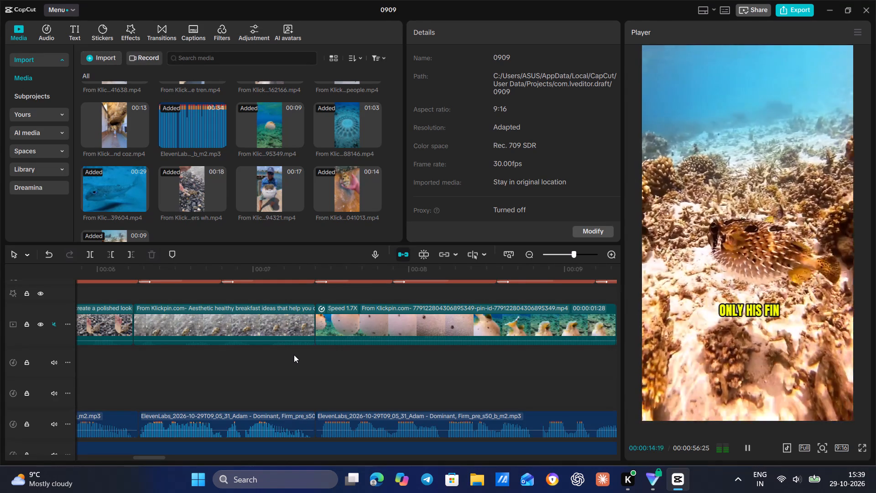
key("space")
key("space")
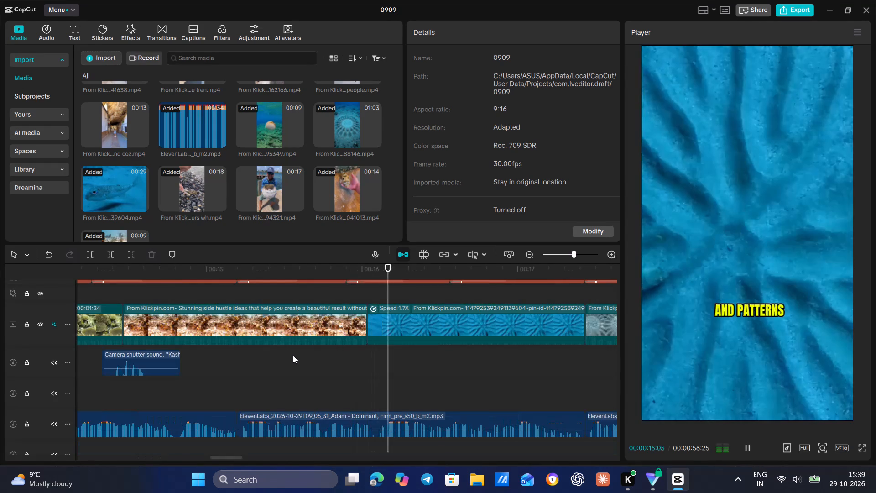
key("space")
Trim the end of the "ONLY HIS FIN" coral puffer fish clip back to about 00:00:15:22 and play across the cut to "THE CIRCLE".
left_click(288, 331)
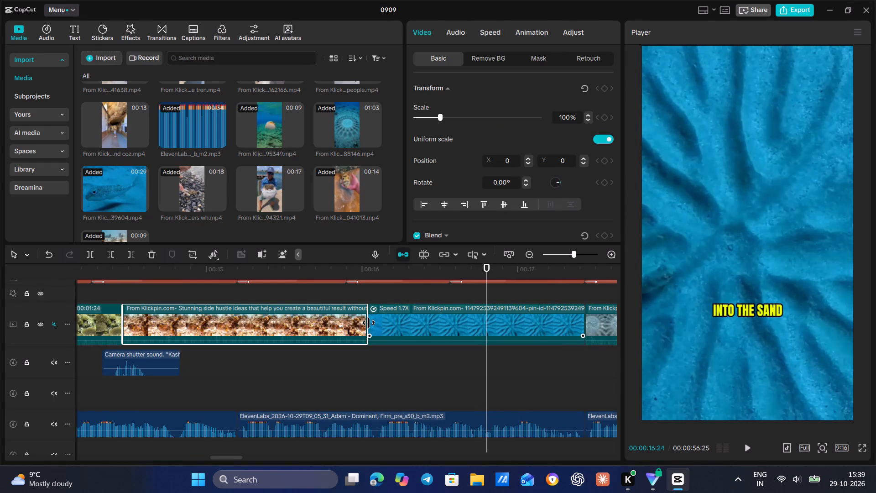
left_click_drag(369, 323, 319, 347)
left_click(240, 374)
key("space")
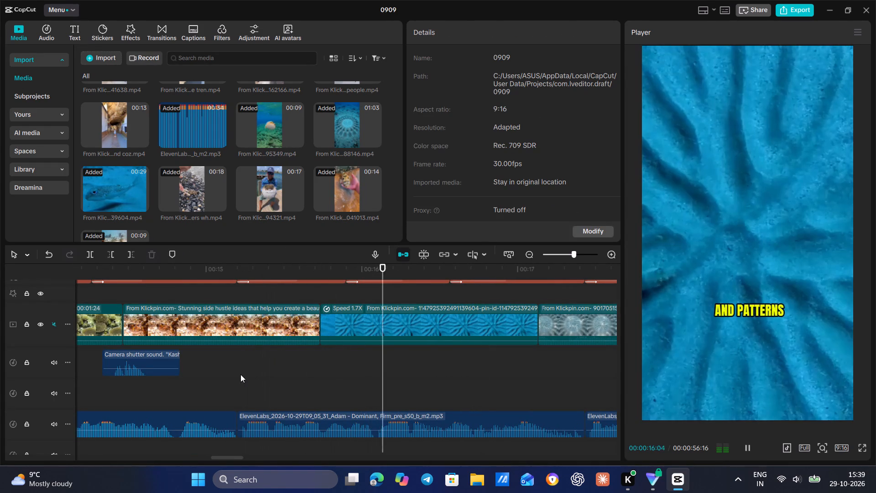
key("space")
key("space")
key("space")
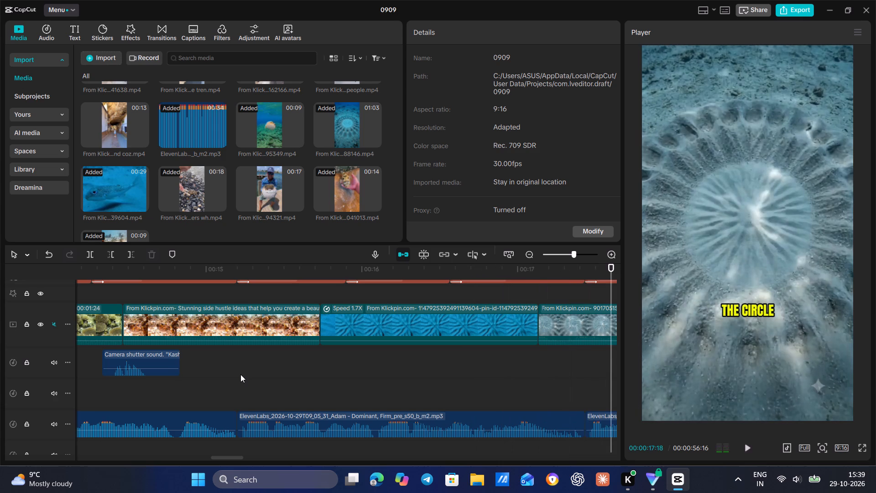
Play on from the "THE CIRCLE" caption to "IMPRESS" to check the shots against the narration.
key("space")
key("space")
key("space")
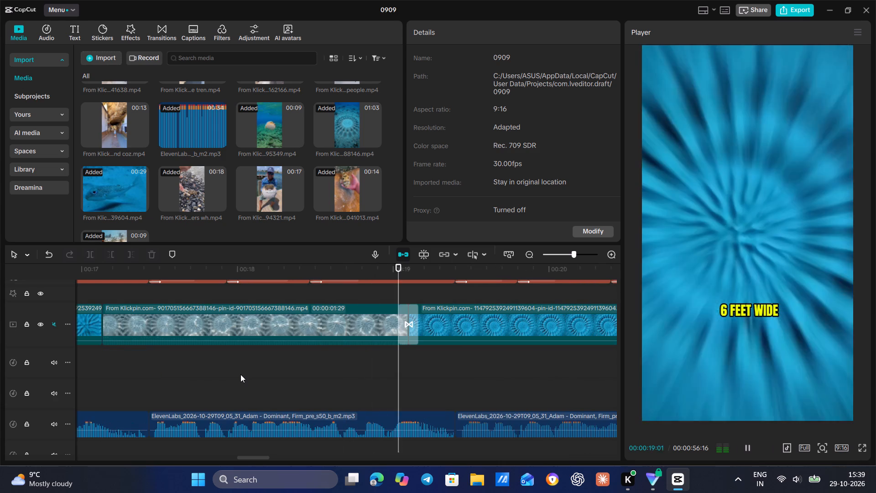
key("space")
key("space")
key("space")
key("space")
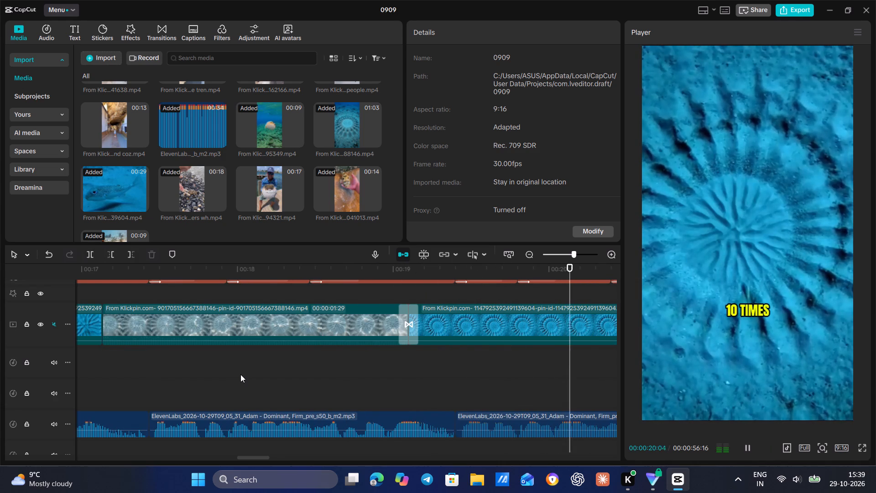
key("space")
key("space")
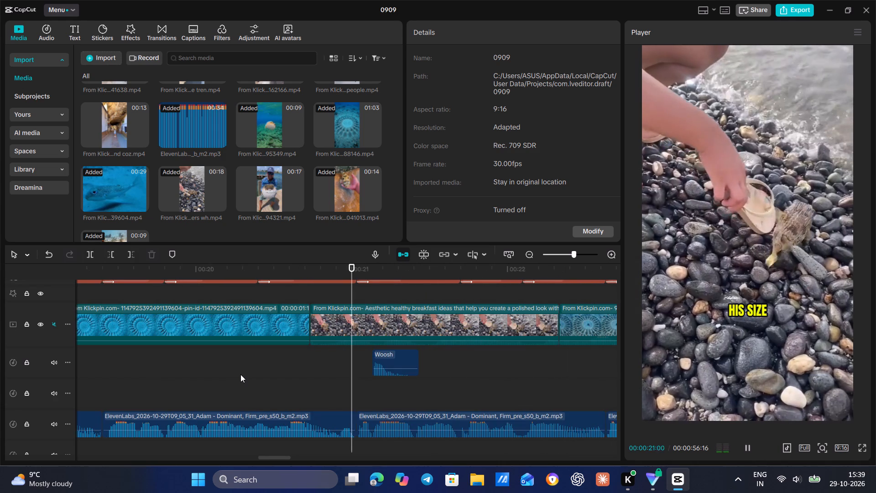
key("space")
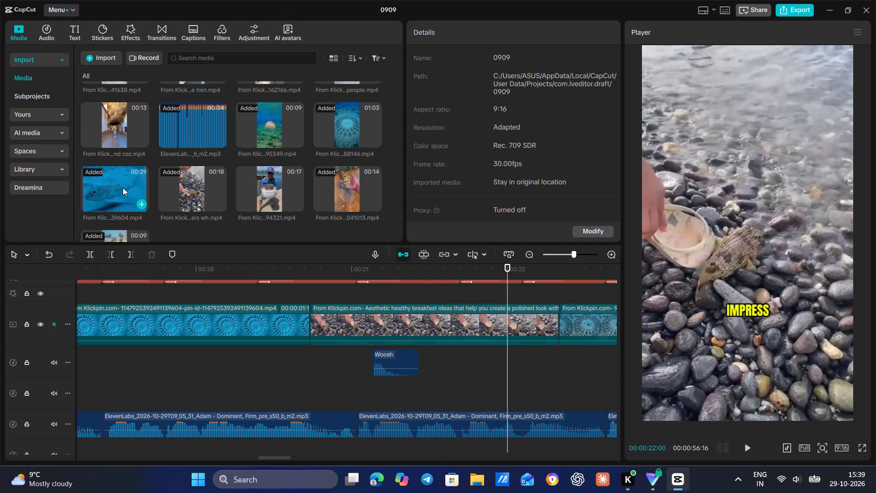
Replace the pebble beach clip under the "HIS SIZE" and "IMPRESS" captions with the 00:29 blue puffer fish video, keeping the original video effect.
left_click_drag(123, 188, 345, 319)
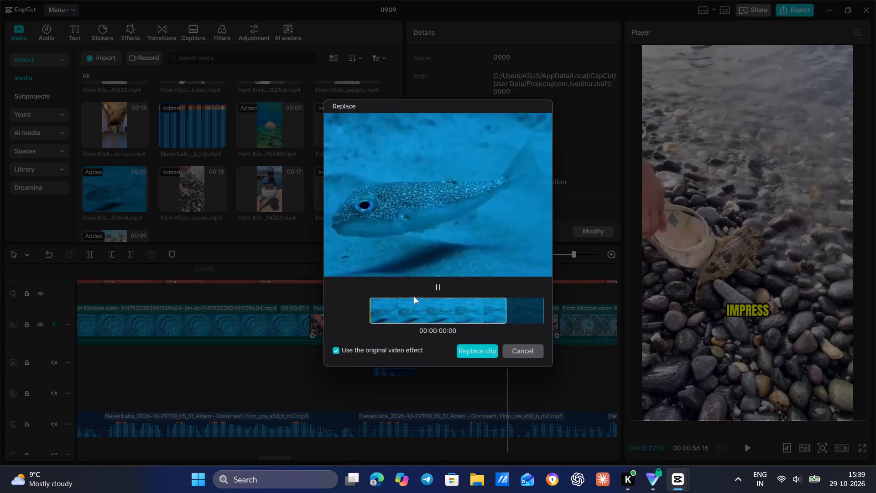
left_click(475, 354)
Rotate the replaced blue puffer fish clip to 90° and enlarge it to fill the vertical frame.
left_click(462, 326)
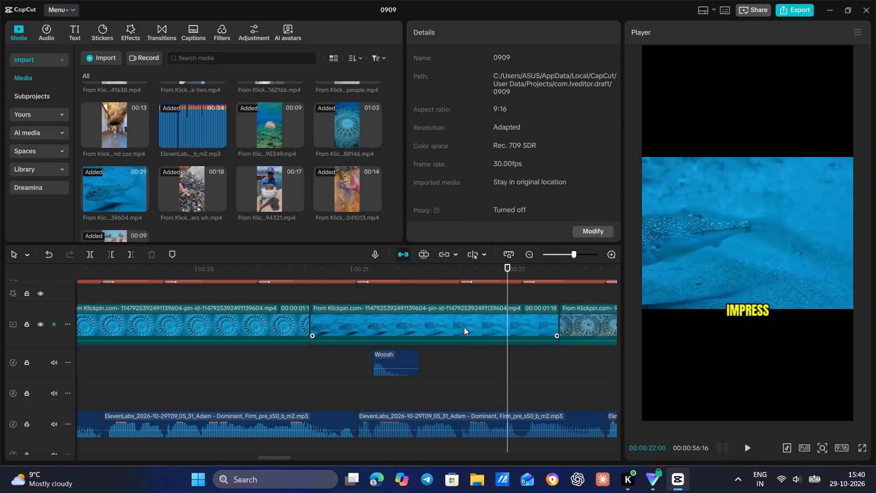
left_click_drag(744, 325, 503, 240)
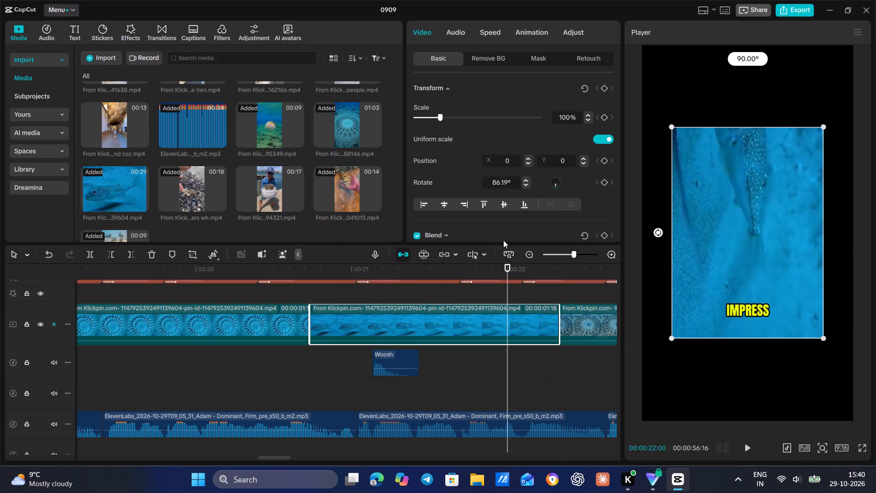
left_click_drag(503, 240, 502, 237)
left_click_drag(669, 127, 571, 36)
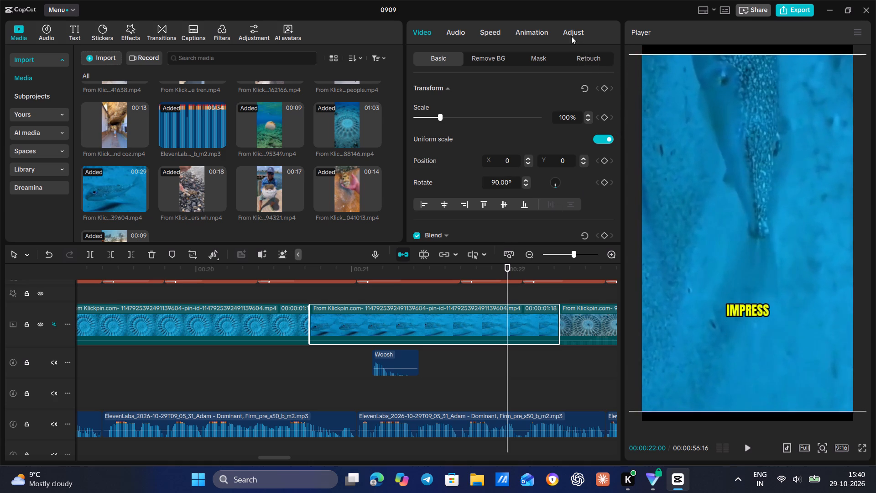
left_click_drag(571, 36, 561, 29)
Play from before the rotated puffer fish clip on to the "FISH AND" caption to check the shots.
left_click(260, 367)
key("space")
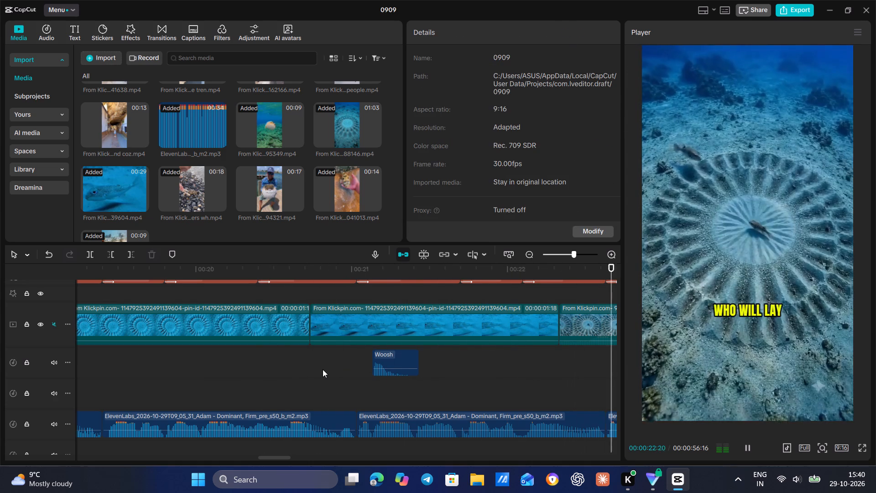
key("space")
key("space")
key("space")
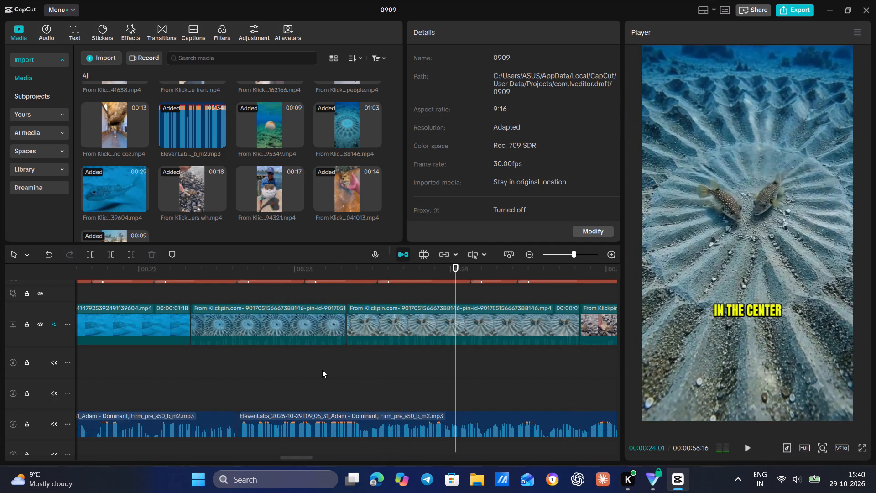
key("space")
key("space")
key("space")
key("space")
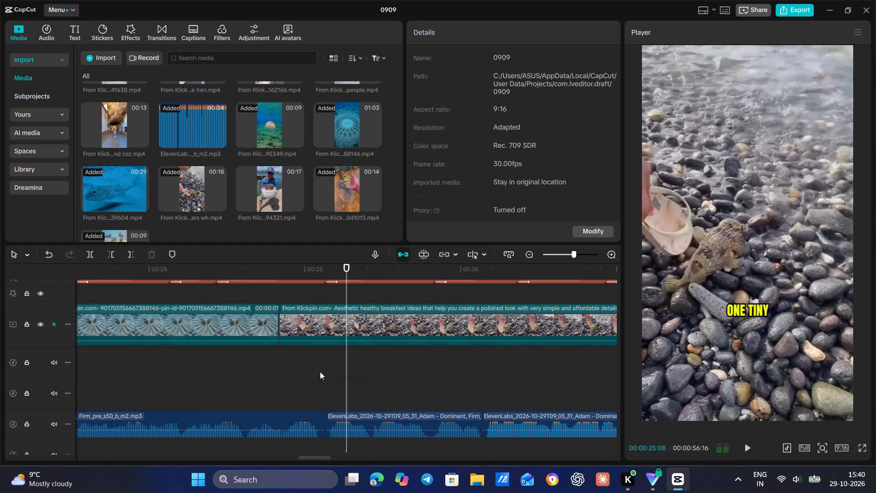
key("space")
key("space")
Delete the pebble beach clip under the "ONE TINY" and "FISH AND" captions and play across the new cut.
left_click(376, 319)
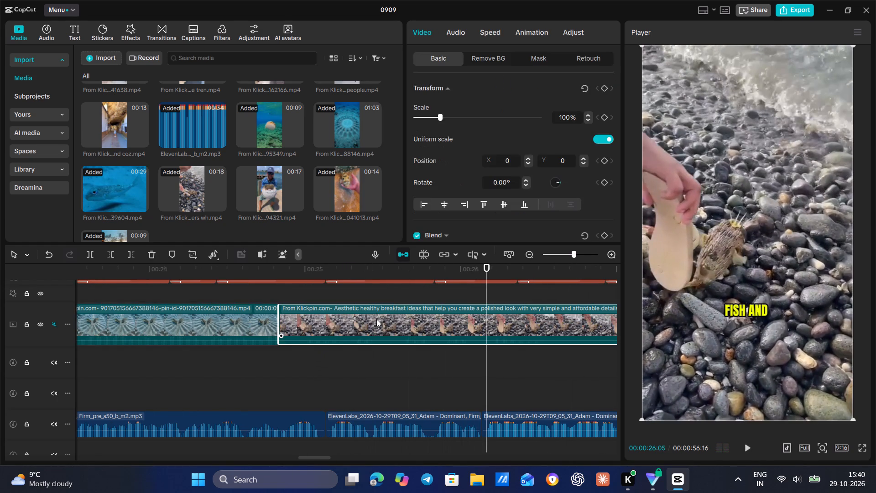
key("BackSpace")
left_click(258, 359)
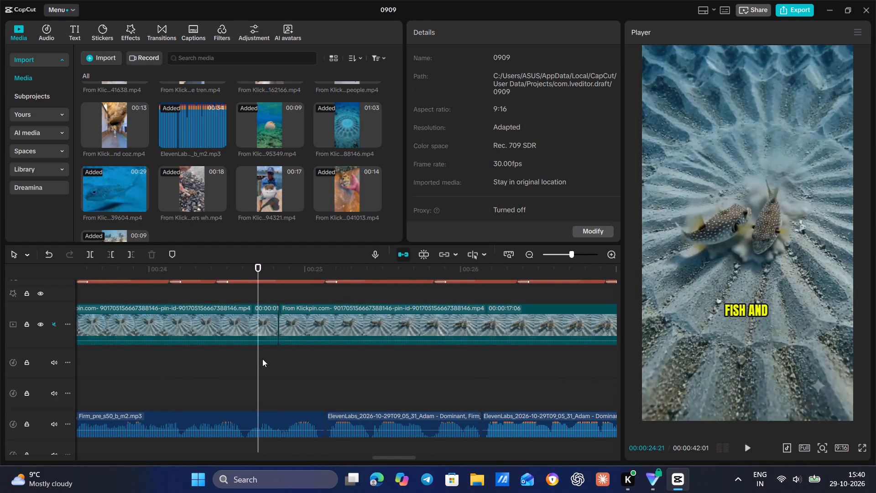
key("space")
key("space")
Trim the start of the last sand circle clip until it is 00:00:11:28 long, and play it through to "MASTERPIECE".
left_click(304, 320)
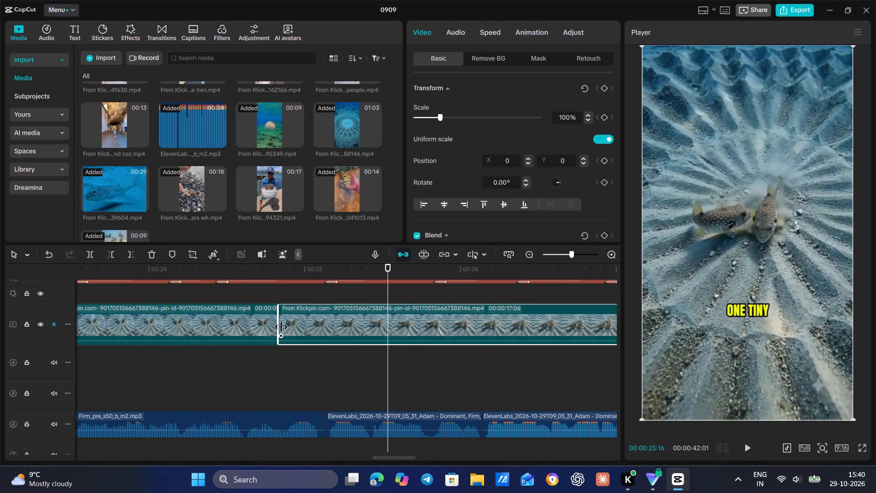
left_click_drag(281, 327, 631, 329)
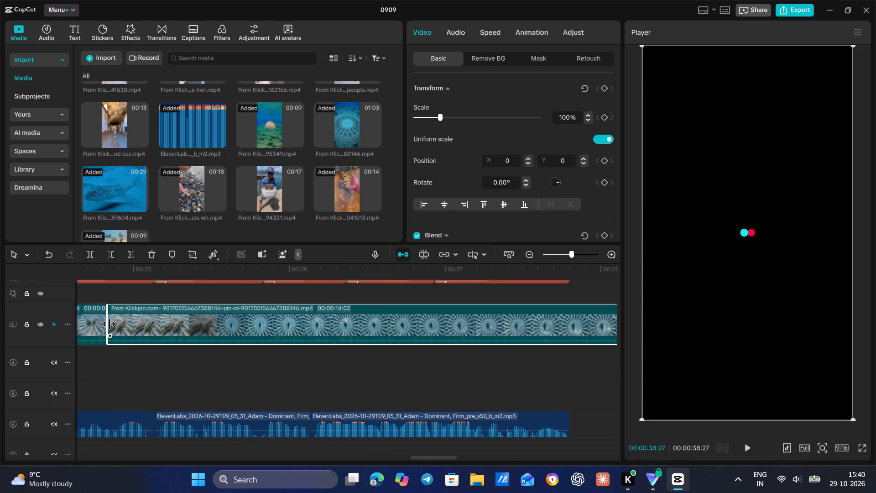
left_click_drag(109, 324, 439, 338)
left_click(78, 365)
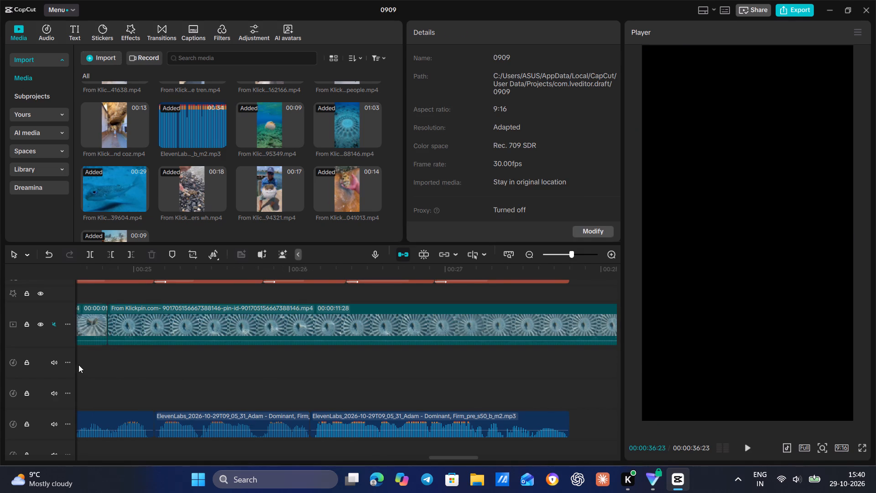
key("space")
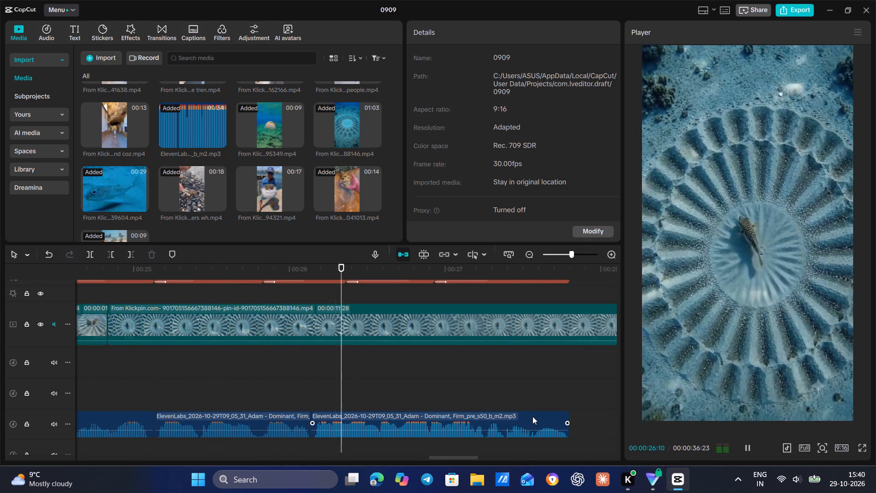
key("space")
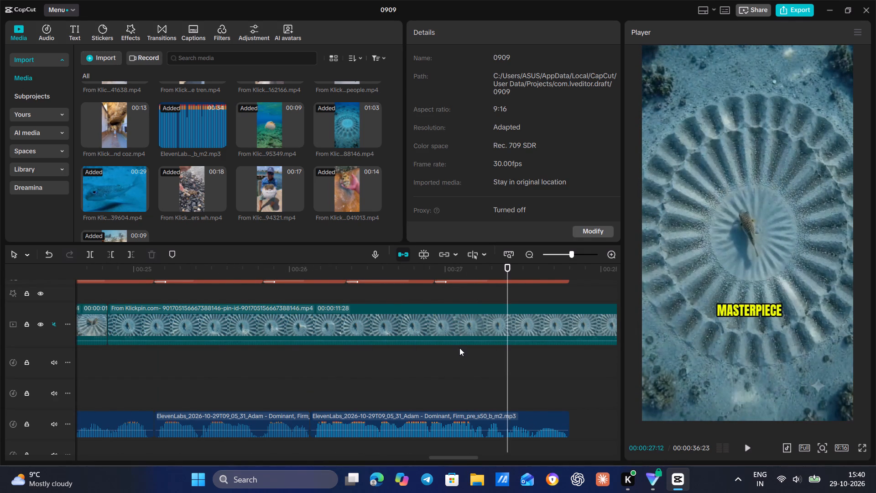
Split the last sand circle clip at about 00:00:35:25 and delete the end section containing the black frames.
left_click(570, 359)
left_click_drag(570, 359, 443, 369)
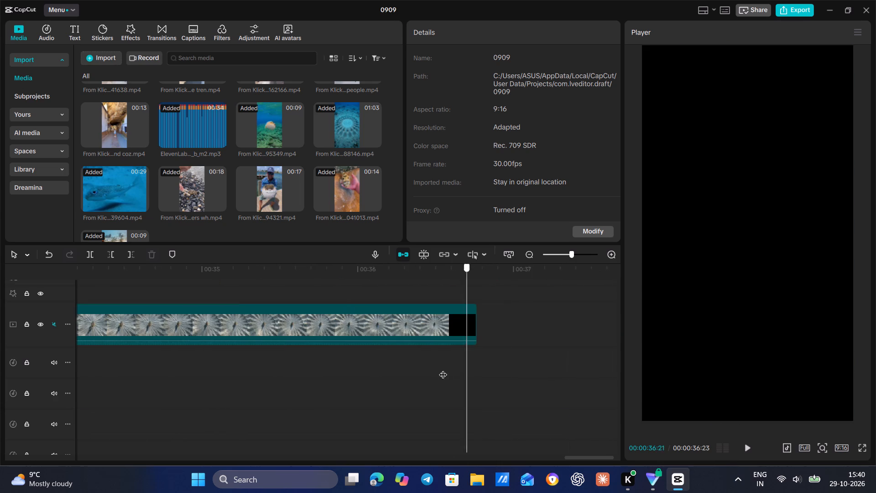
left_click_drag(443, 369, 140, 380)
left_click(332, 321)
key("b")
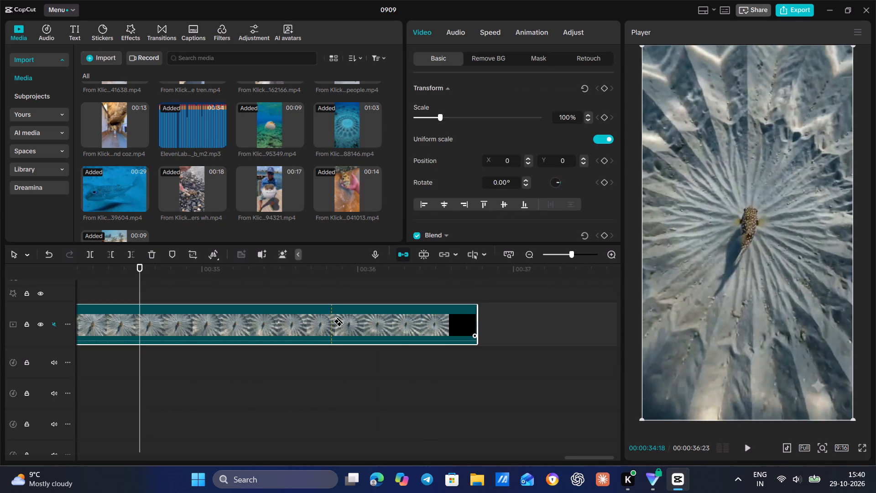
left_click(333, 321)
key("a")
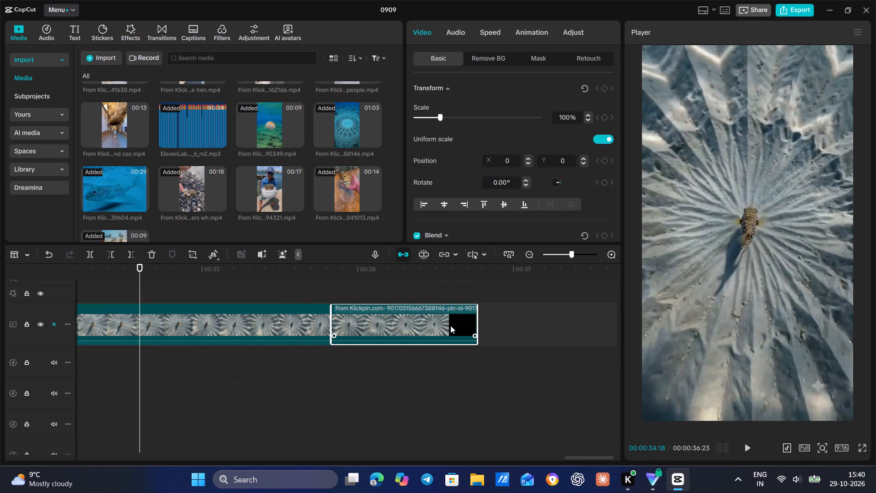
left_click(448, 324)
key("BackSpace")
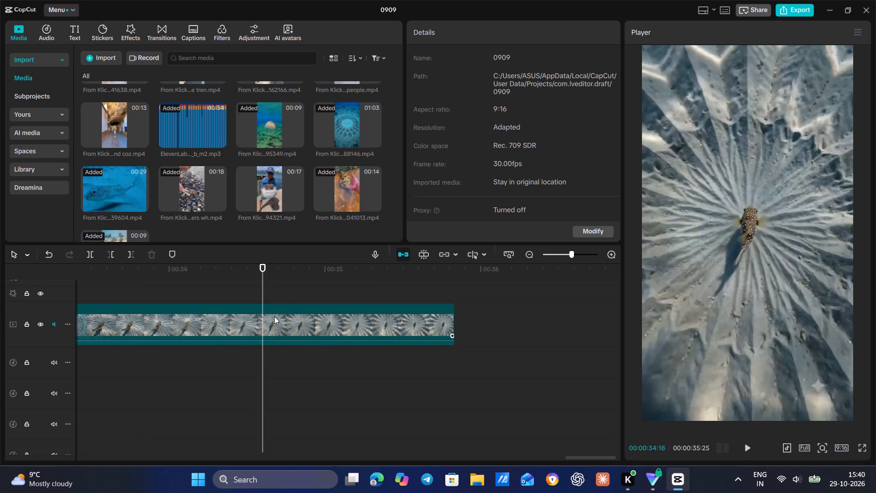
Cut out the last sand circle clip's section from about 00:00:25:28 to 00:00:34:21, keeping its final part, and play across the cut.
key("b")
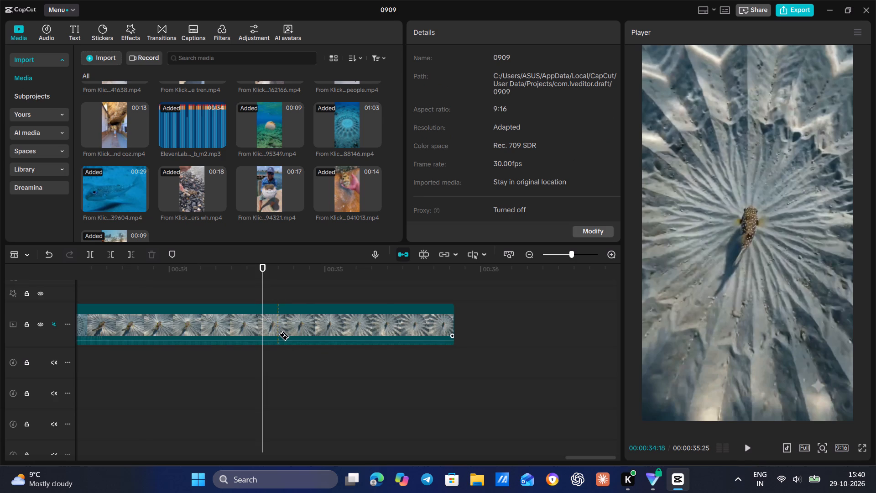
left_click(278, 335)
left_click(213, 362)
left_click_drag(213, 362, 338, 367)
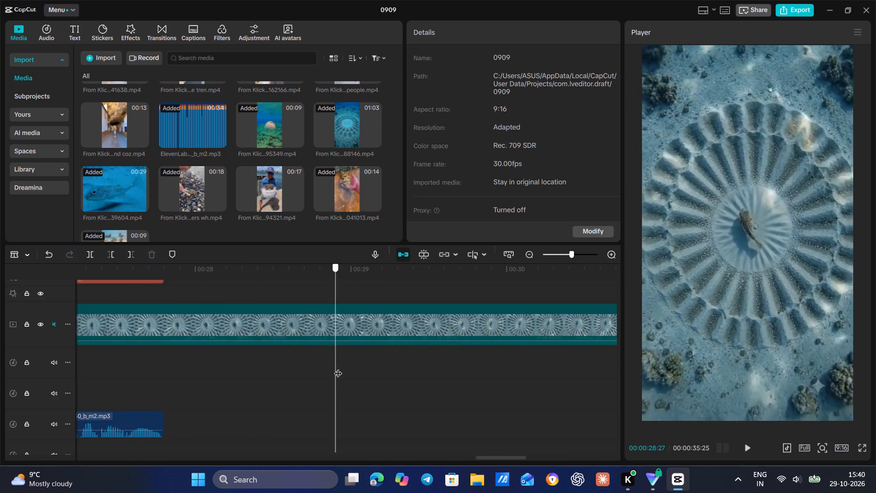
left_click_drag(338, 367, 338, 333)
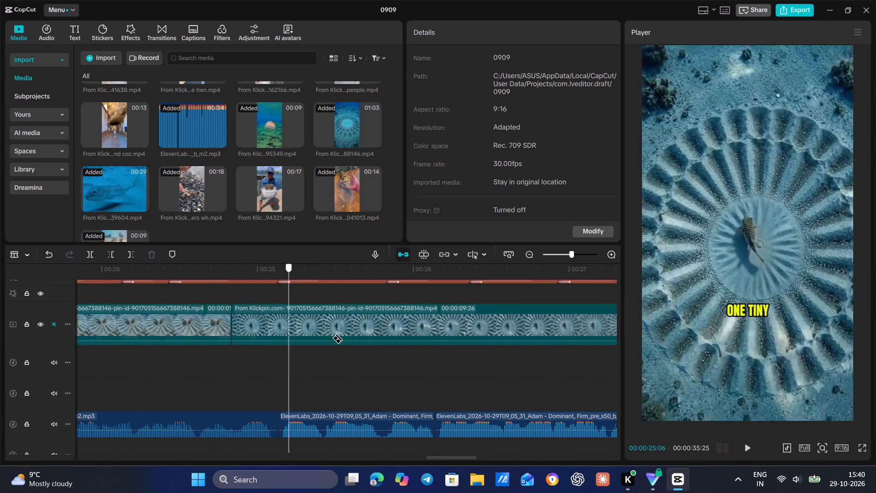
left_click_drag(338, 333, 408, 345)
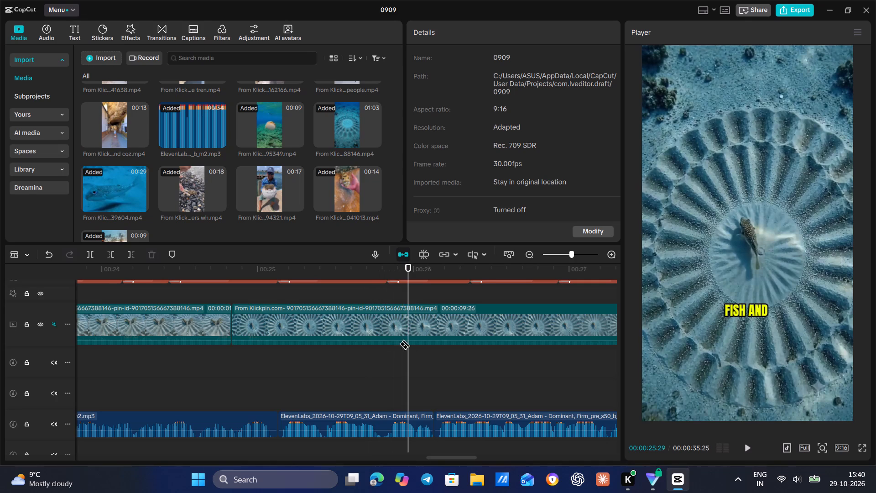
left_click(403, 314)
key("a")
left_click(463, 322)
key("BackSpace")
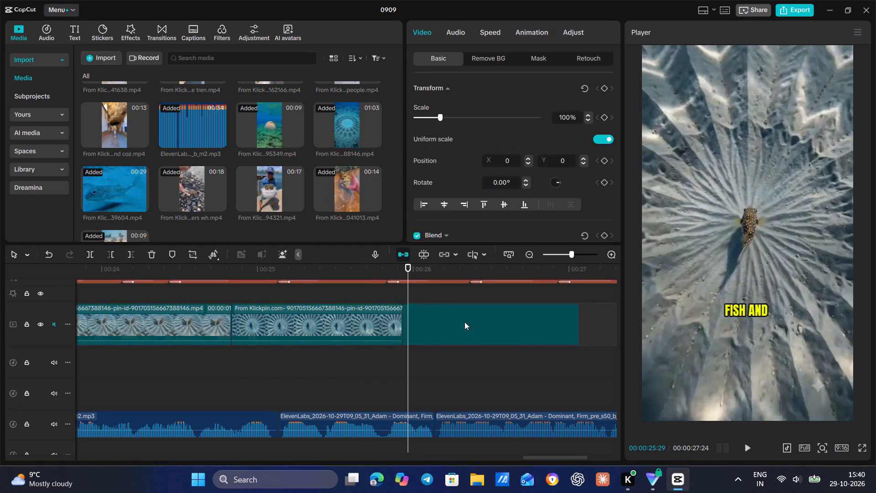
left_click(250, 370)
key("space")
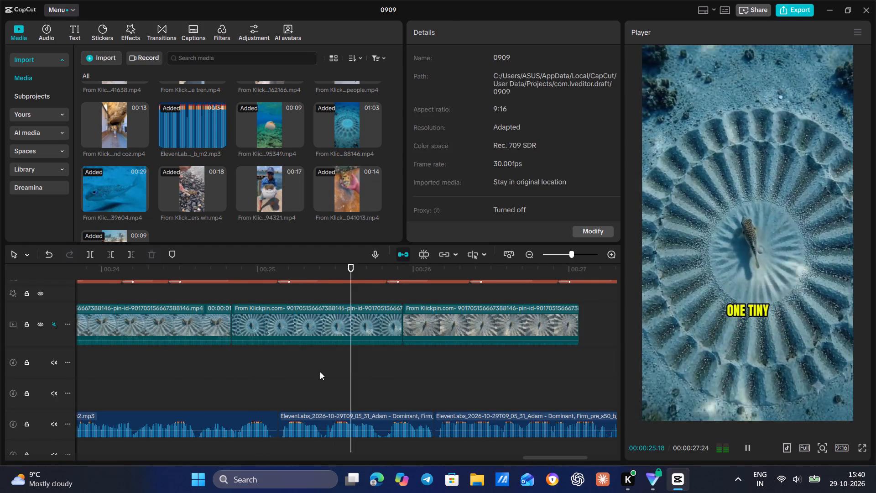
key("space")
key("space")
key("space")
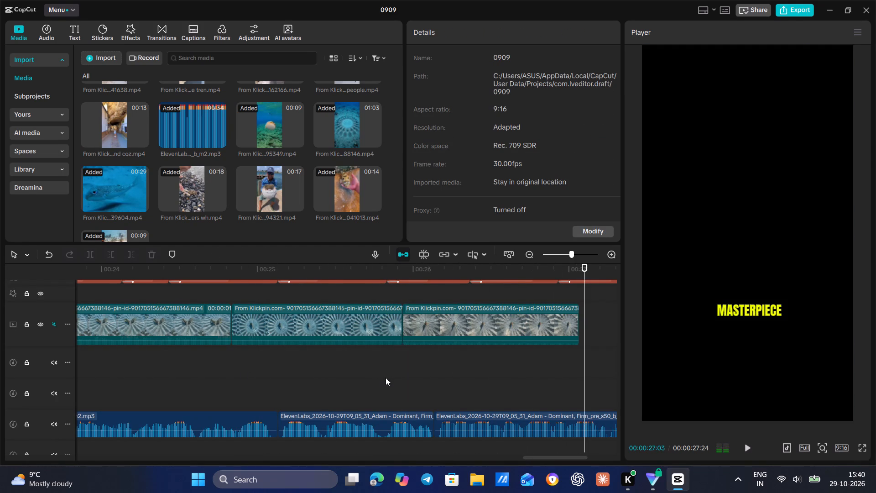
Extend the end of the final sand circle clip under "MASTERPIECE" to a length of 00:00:01:24.
left_click(518, 330)
left_click_drag(580, 325, 594, 349)
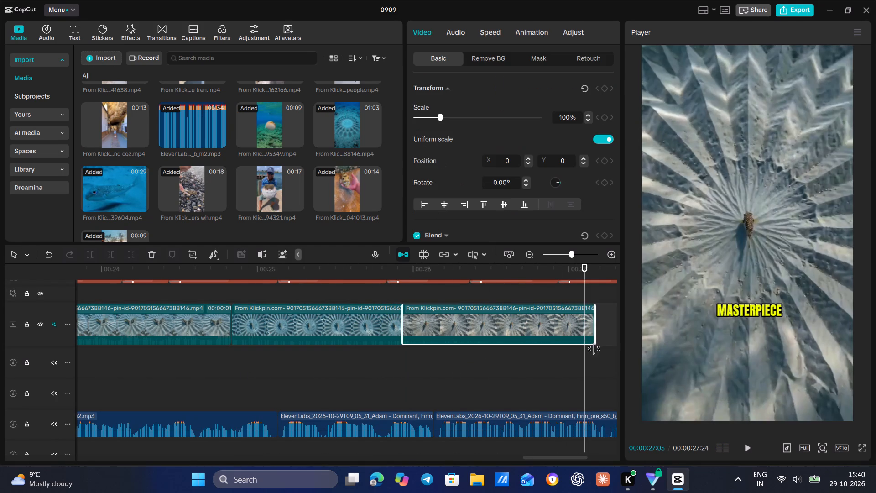
left_click_drag(594, 349, 516, 379)
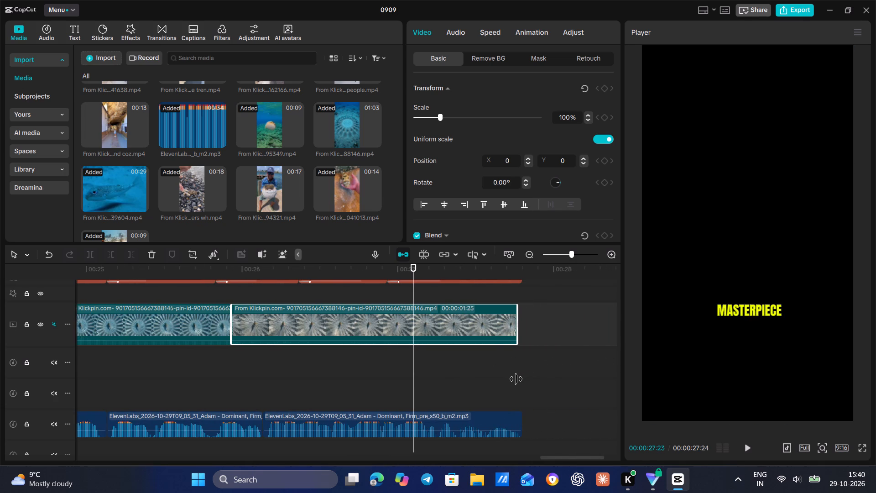
left_click_drag(516, 379, 509, 386)
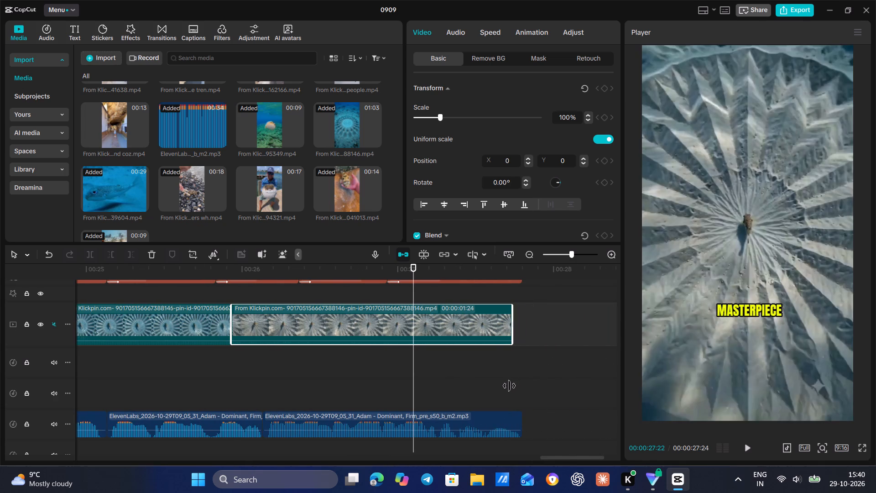
left_click_drag(509, 386, 507, 387)
Extend the end of the second-to-last sand circle clip to about 00:00:26:01 and play through to the end.
left_click(190, 326)
left_click_drag(233, 323, 246, 326)
left_click(183, 357)
key("space")
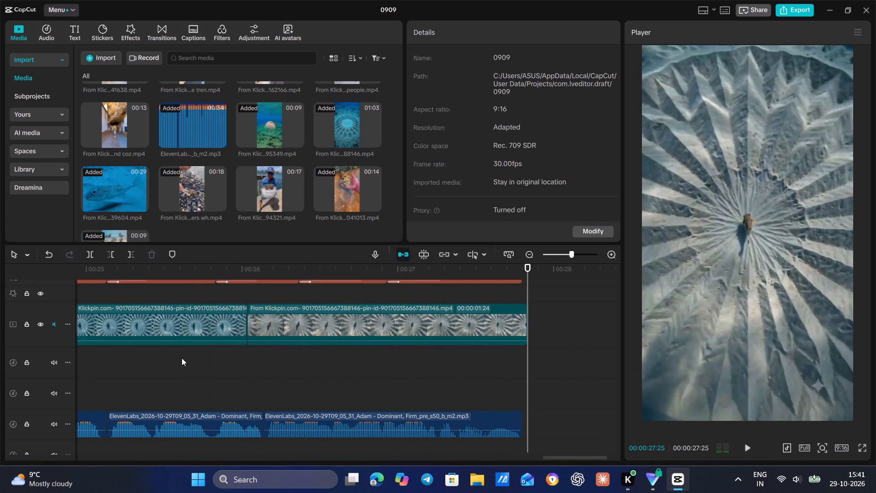
Trim the end of the final sand circle clip to 00:00:27:24, level with the end of the narration.
left_click(510, 314)
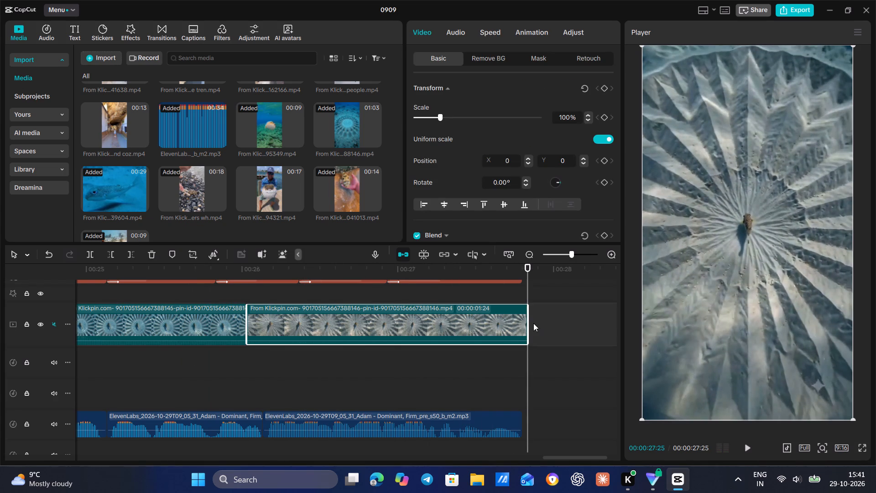
left_click_drag(530, 324, 521, 329)
left_click(517, 299)
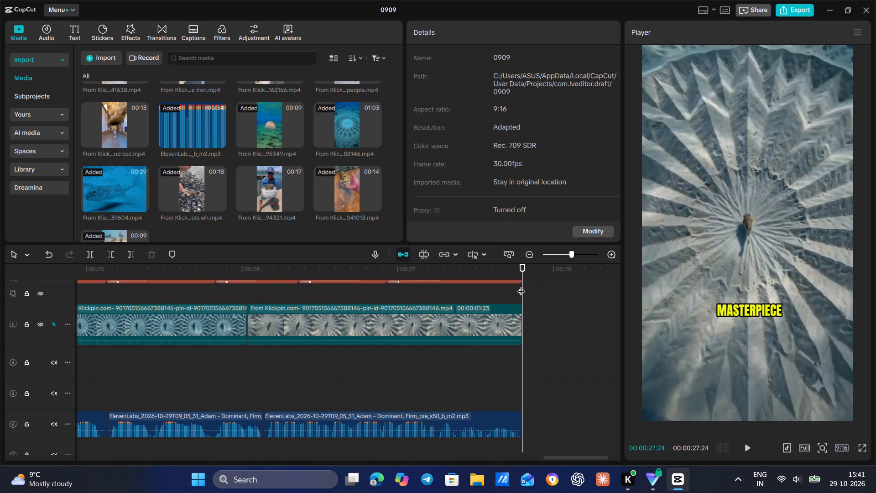
Play the edit from the start to review the cuts, captions and sound effects, and return to the beginning.
triple_click(533, 259)
triple_click(532, 258)
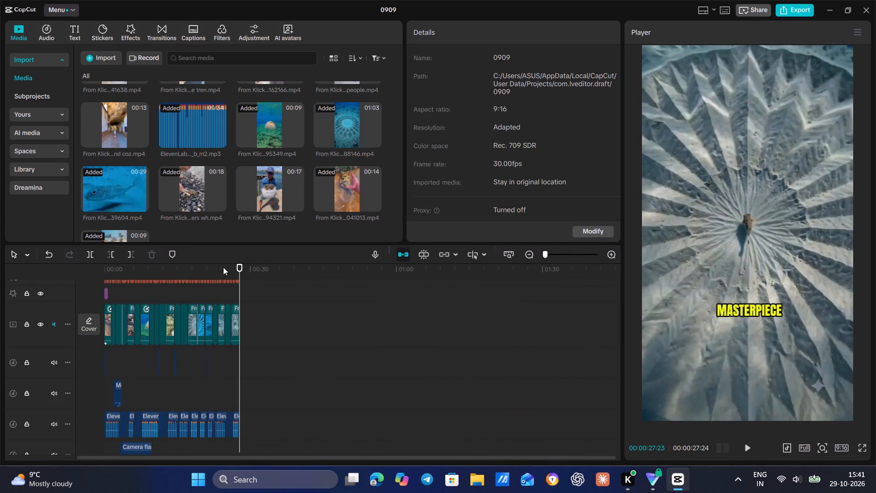
left_click_drag(239, 268, 0, 355)
key("space")
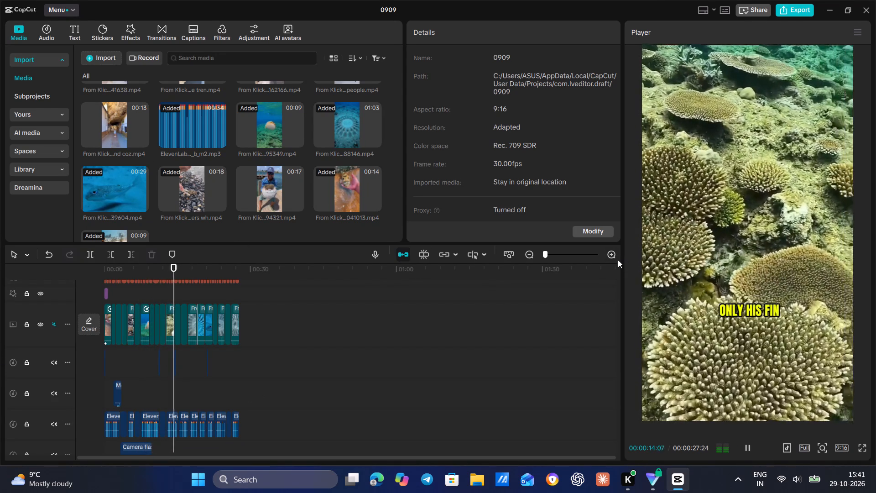
double_click(619, 257)
double_click(613, 253)
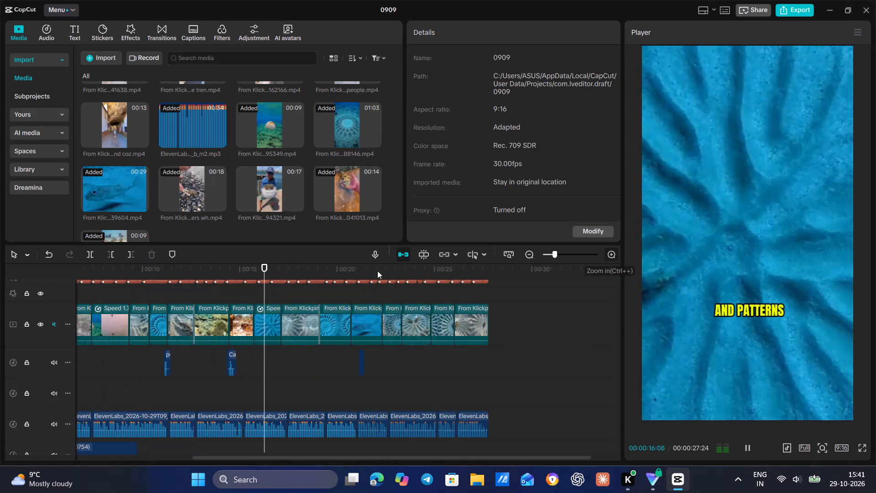
left_click(226, 289)
left_click_drag(226, 289, 0, 341)
scroll(173, 317, "up", 6)
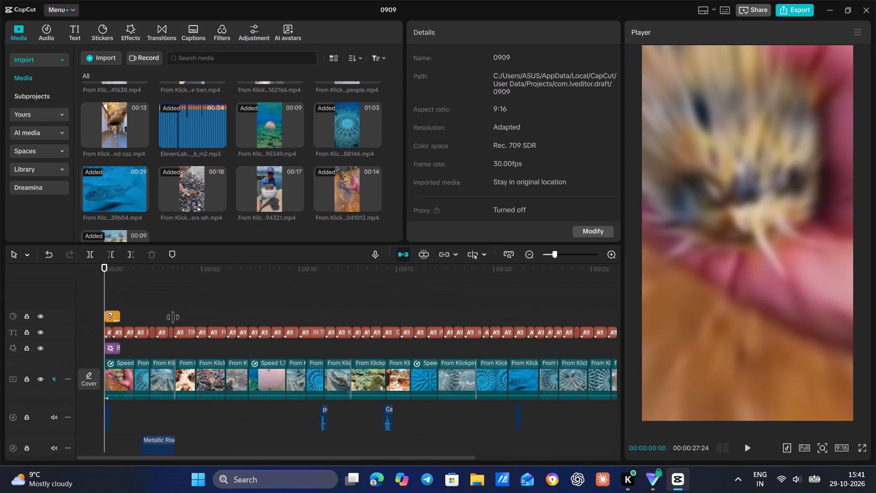
scroll(186, 315, "down", 6)
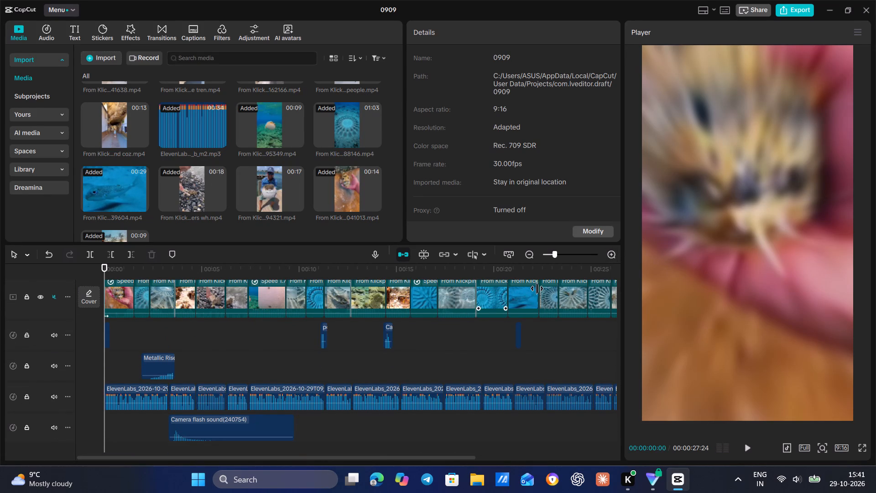
Play the section from the camera flash sound through the "JAPAN" and "DIVERS" captions to check its cuts.
left_click(240, 345)
double_click(613, 259)
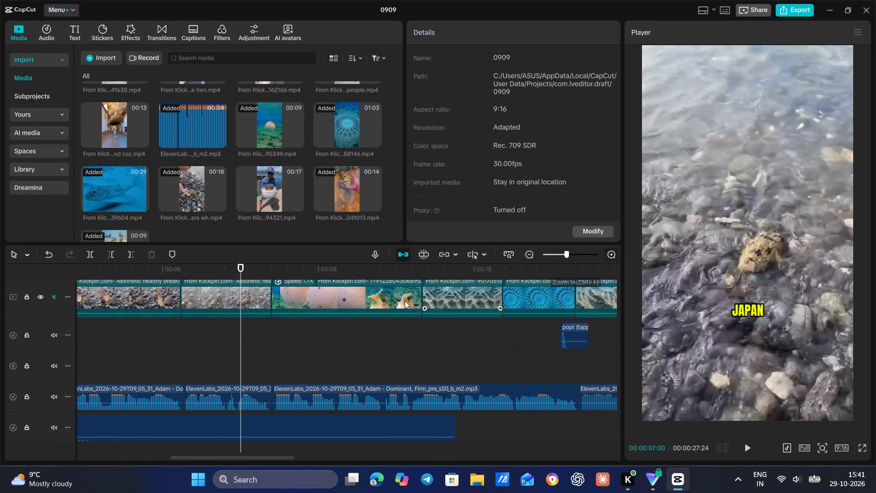
left_click(215, 339)
left_click_drag(215, 339, 9, 356)
left_click(342, 347)
key("space")
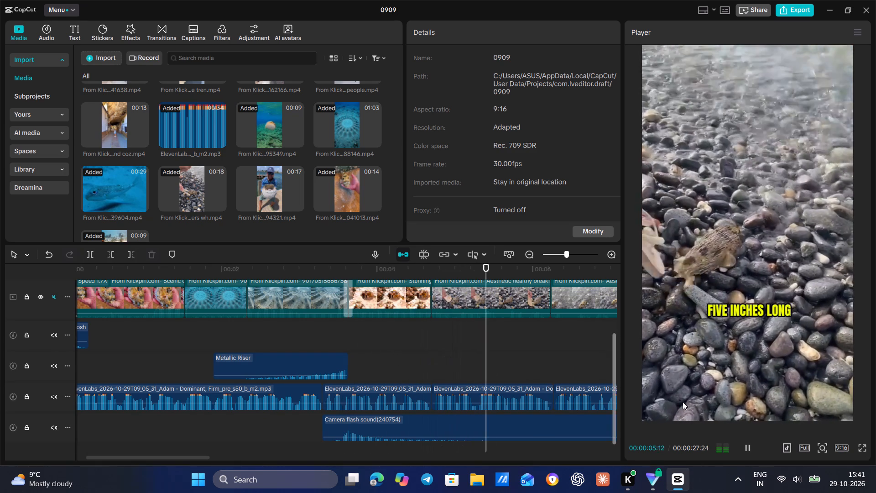
key("space")
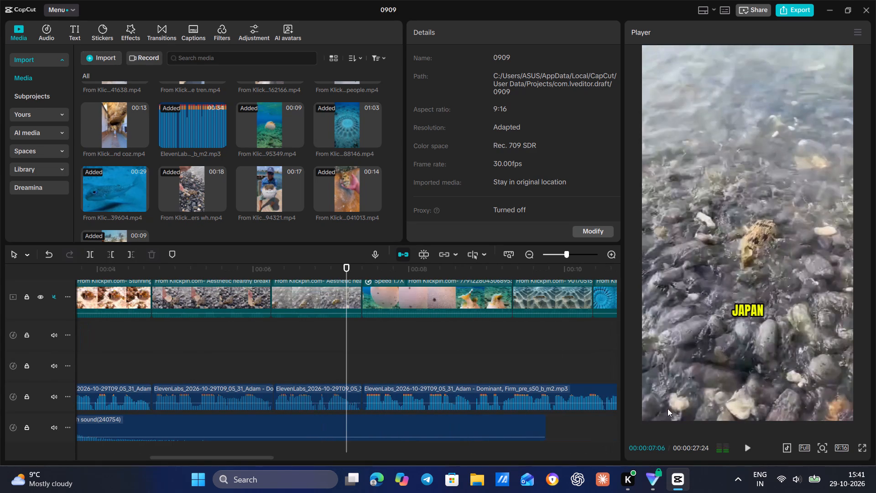
key("space")
key("space")
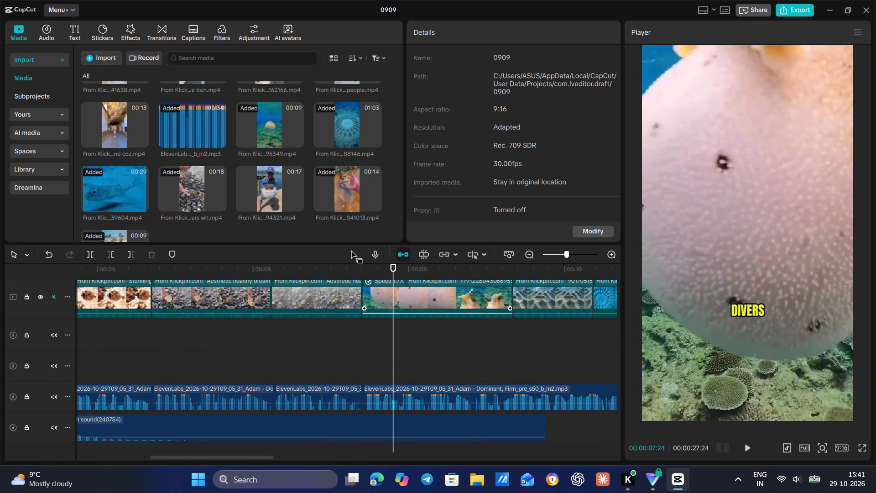
Add a Then and Now transition between the beach clip and the 1.7X puffer fish clip, with a duration of 0.1 s.
left_click(165, 30)
left_click_drag(102, 88, 320, 292)
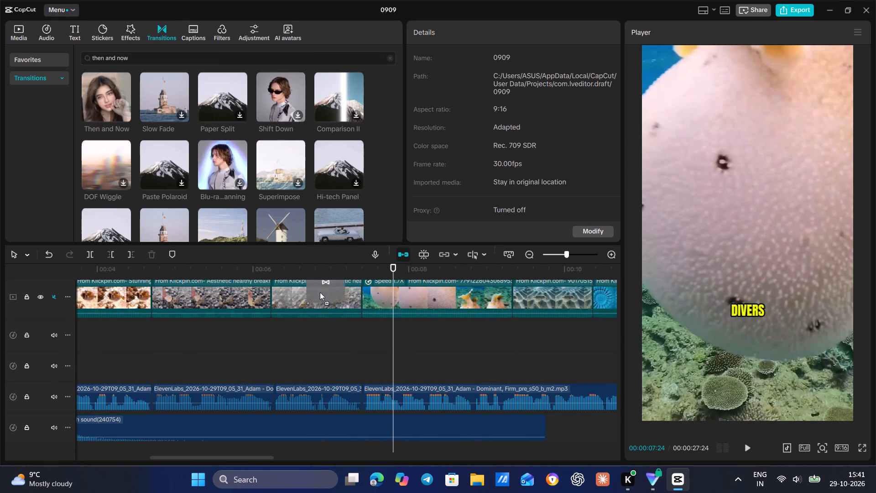
left_click_drag(320, 292, 343, 295)
left_click(453, 106)
left_click(439, 112)
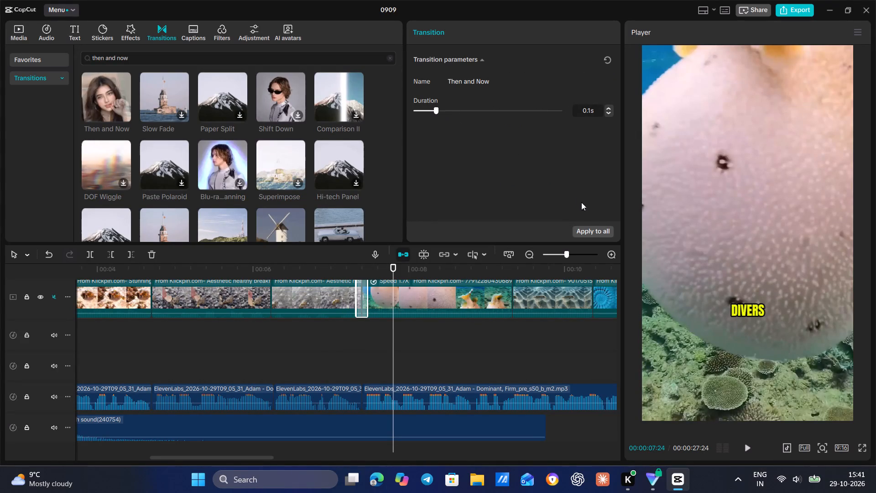
Move the pop sound effect back to the new transition before "DIVERS", at about 00:00:07:11, and play through it.
left_click(325, 331)
key("space")
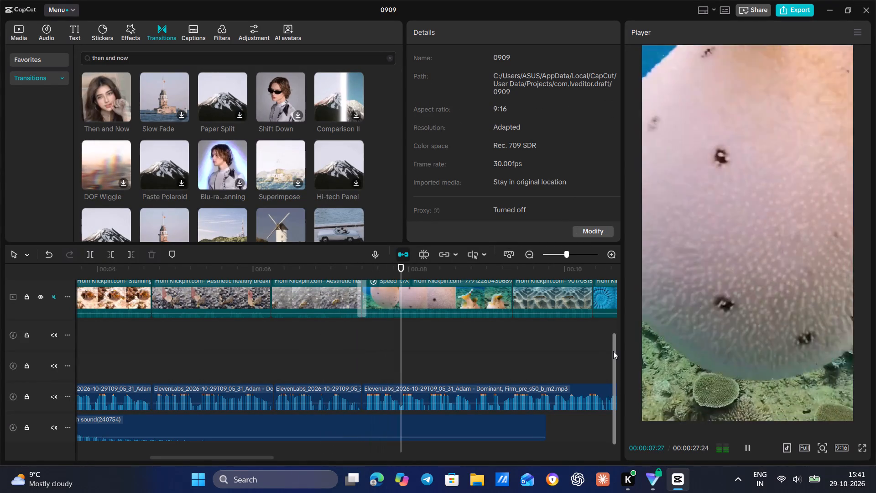
left_click(563, 336)
left_click_drag(563, 336, 605, 336)
left_click_drag(608, 324, 610, 325)
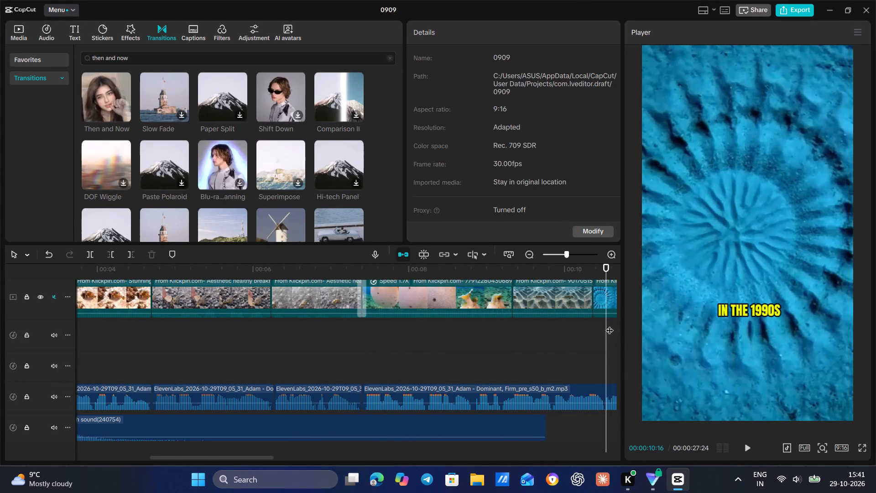
left_click_drag(610, 325, 622, 327)
left_click_drag(290, 333, 311, 343)
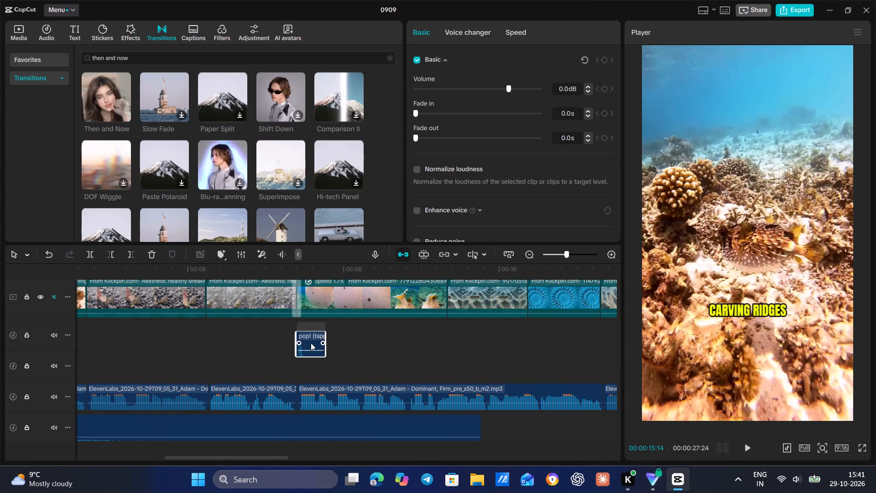
left_click_drag(311, 343, 304, 341)
left_click(268, 344)
key("space")
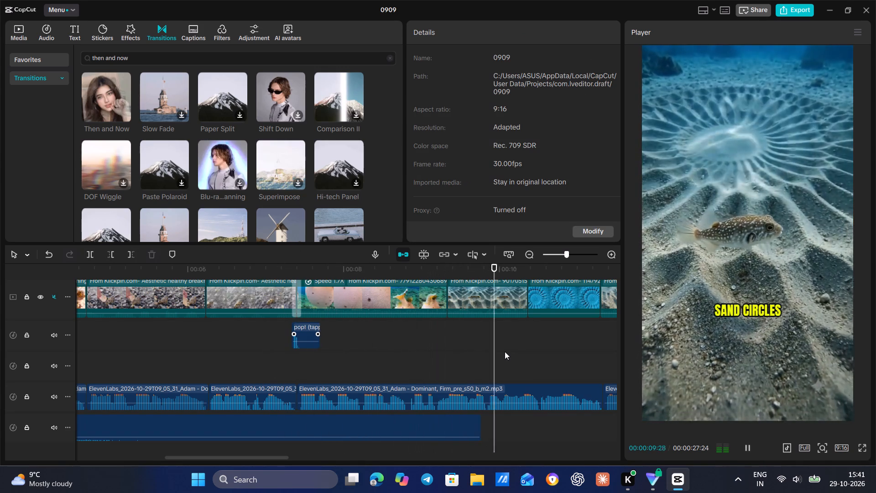
key("space")
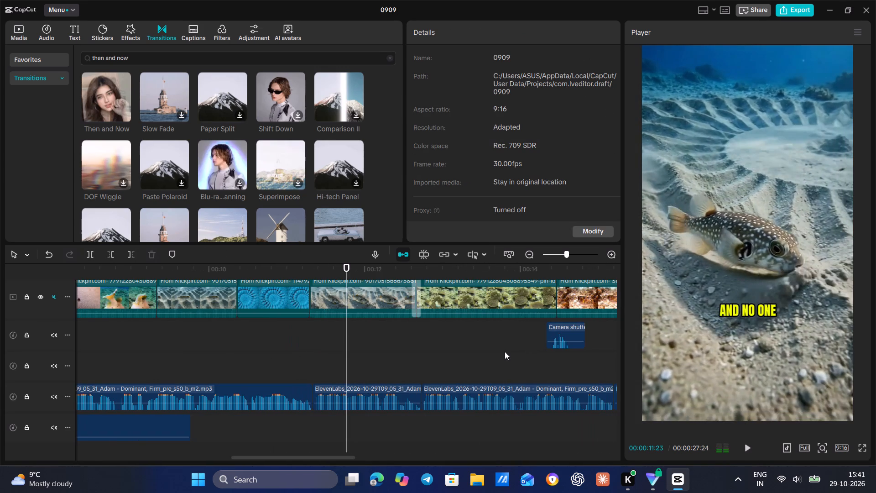
Move the camera shutter sound back to the transition into the coral clip, at about 00:00:12:16, and play across it.
key("space")
key("space")
key("space")
key("space")
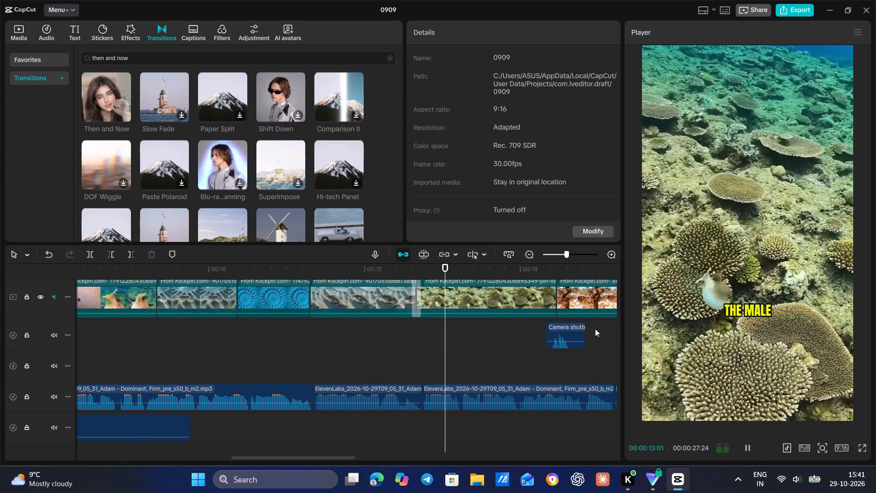
left_click_drag(567, 330, 427, 334)
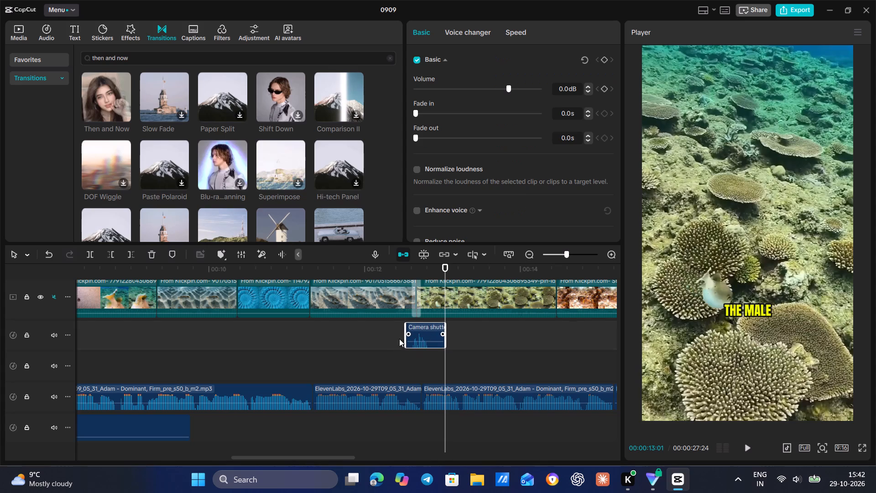
left_click(394, 339)
key("space")
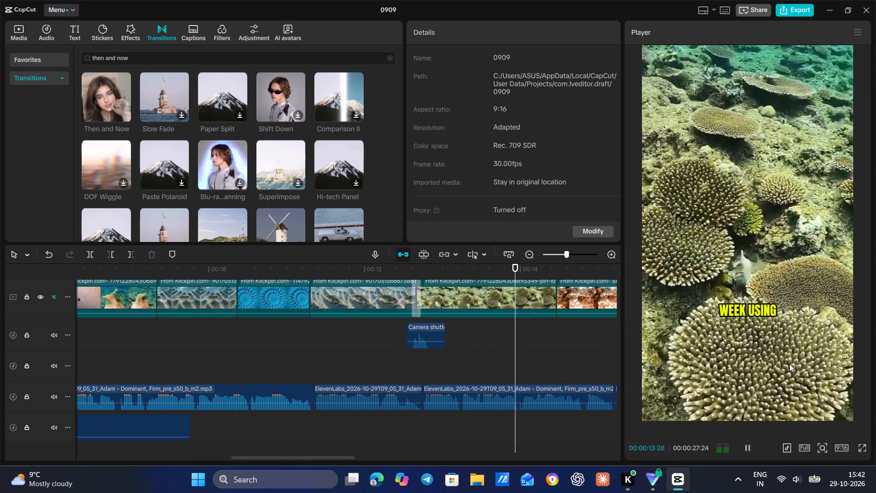
key("space")
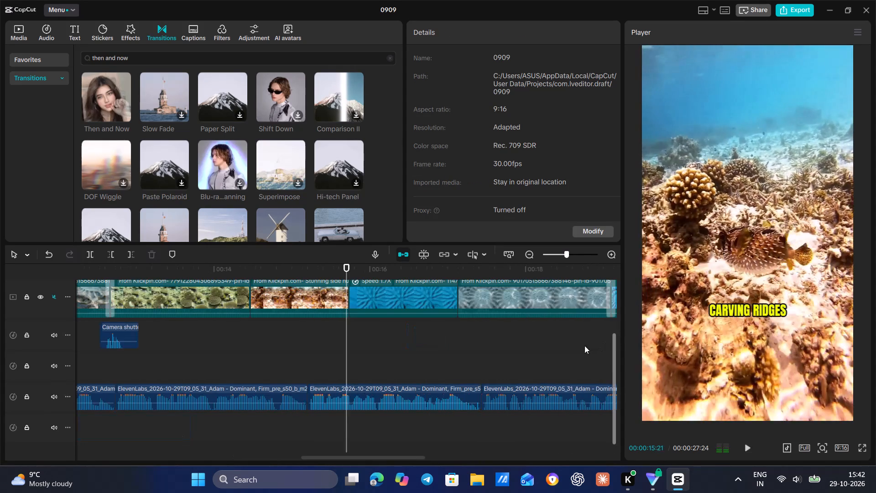
Play on to "MORE THAN" and delete the transition between the sand circle clips at about 00:00:19:02.
key("space")
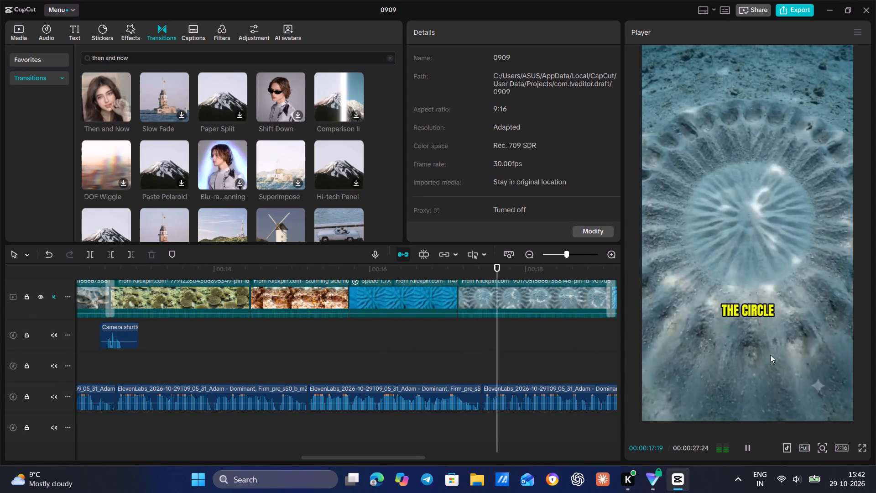
key("space")
key("space")
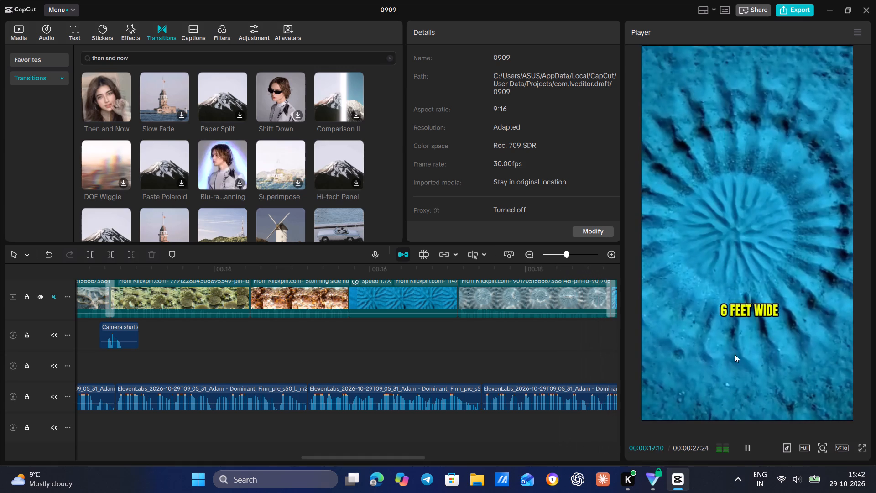
key("space")
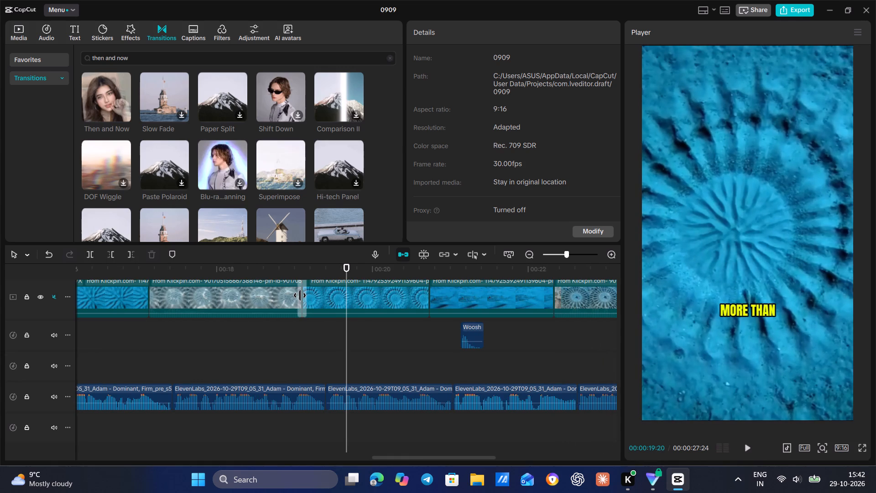
left_click(300, 295)
key("BackSpace")
left_click(342, 325)
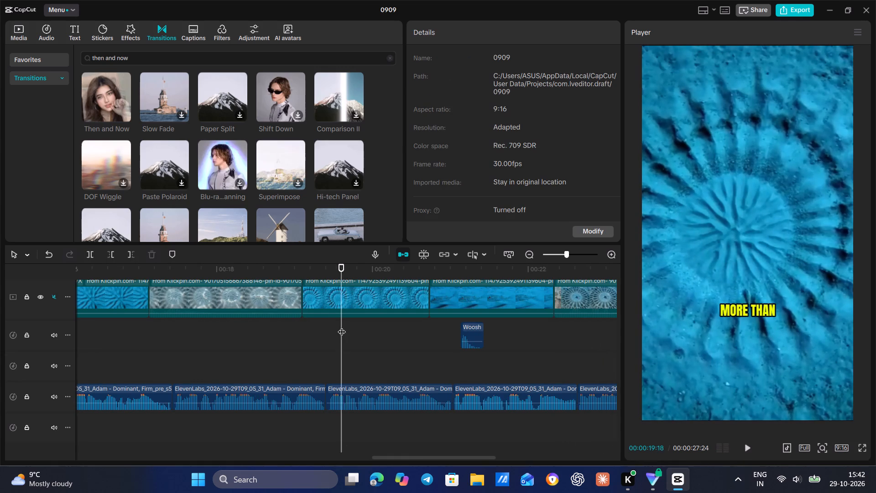
Play the following clips and move the Woosh sound back to the start of the blue swimming fish clip, about 00:00:20:23.
key("space")
key("space")
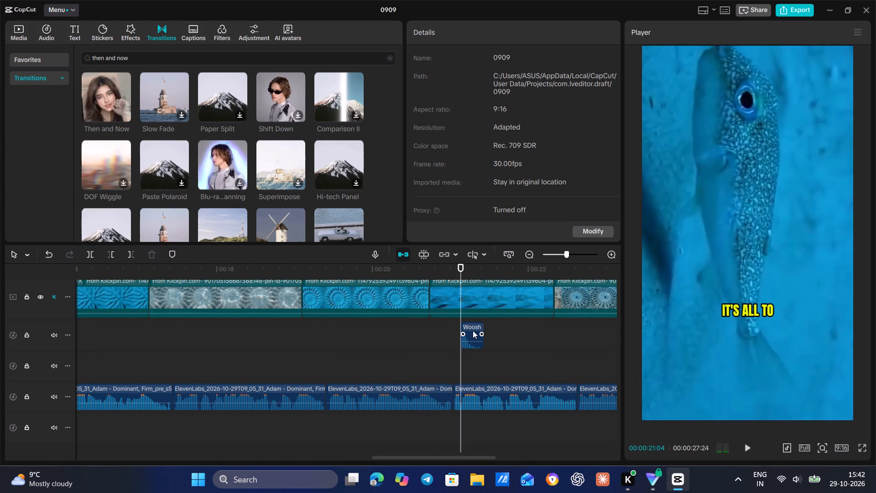
key("space")
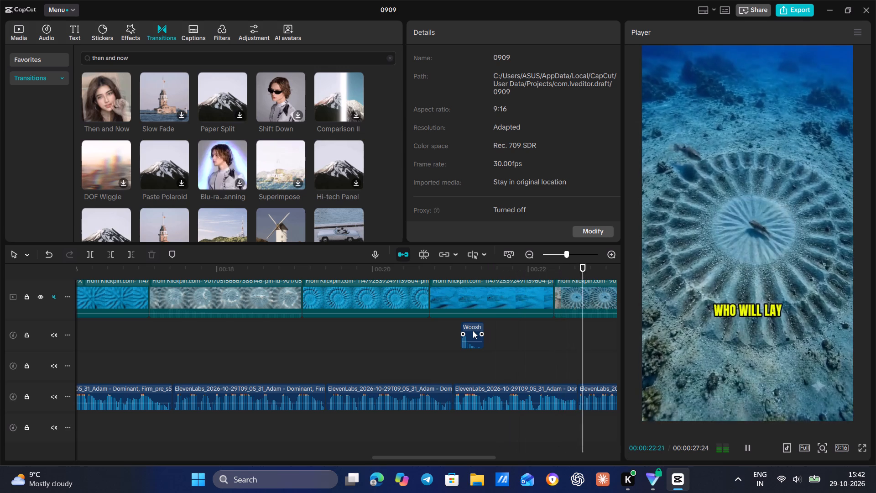
key("space")
key("space")
key("space")
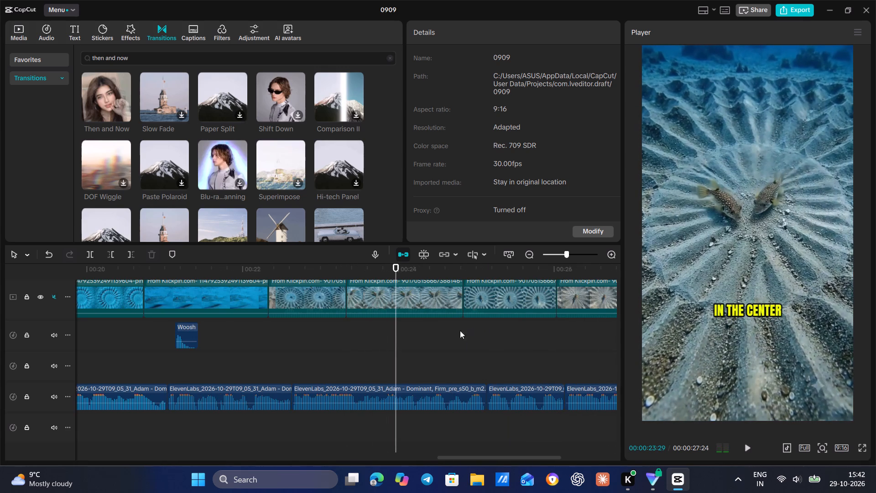
left_click_drag(187, 330, 178, 336)
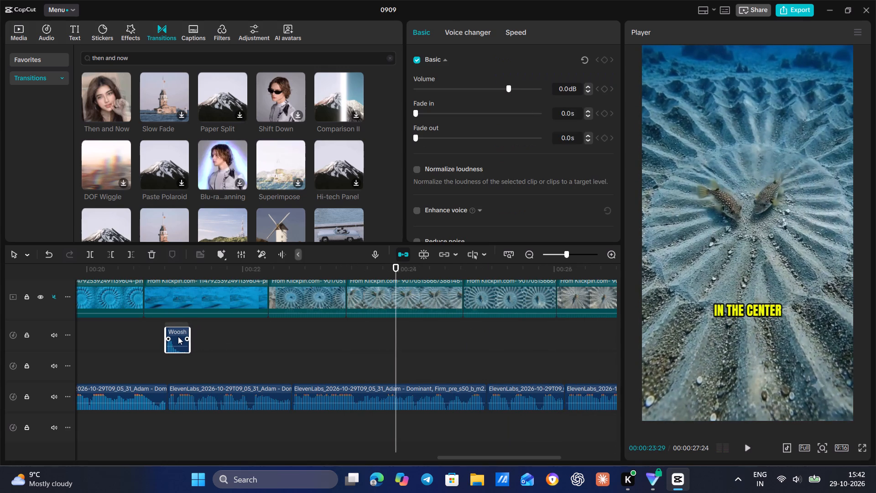
left_click_drag(178, 336, 157, 333)
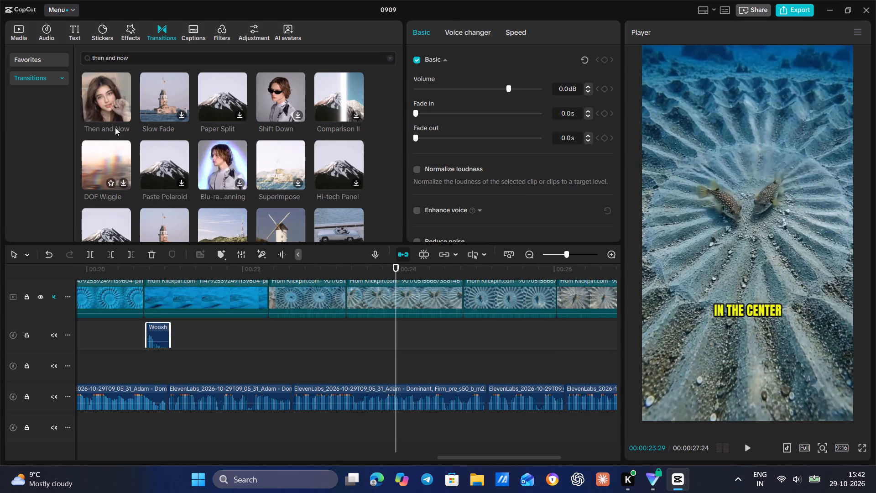
Add a 0.1 s Then and Now transition between the blue sand circle clip and the swimming fish clip, and play across it.
left_click_drag(104, 84, 134, 311)
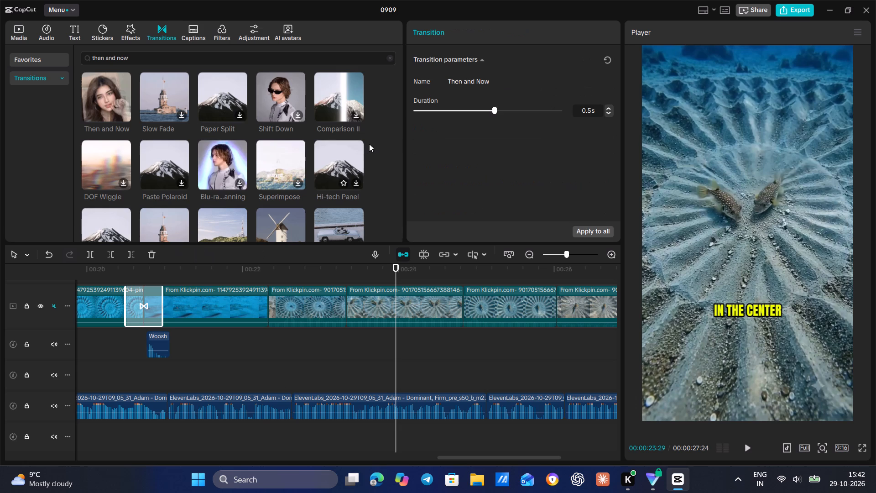
left_click(437, 115)
left_click(433, 113)
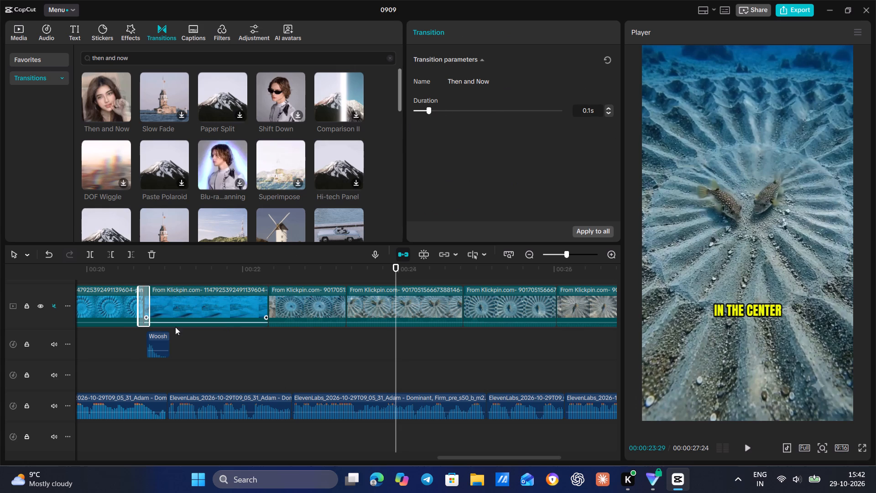
left_click(128, 344)
key("space")
left_click(126, 345)
key("space")
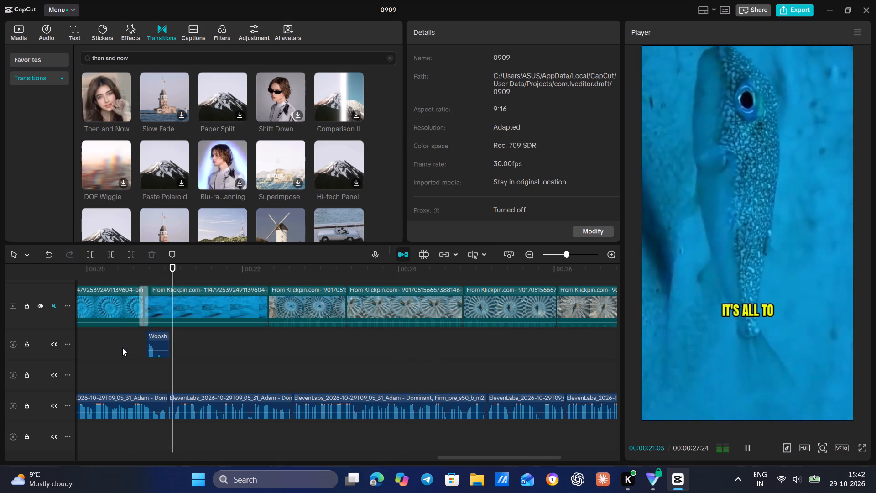
Move the Woosh sound slightly earlier to the start of the new transition, about 00:00:20:20, and play on to "ONE TINY".
key("space")
left_click_drag(162, 335, 154, 344)
left_click(107, 346)
key("space")
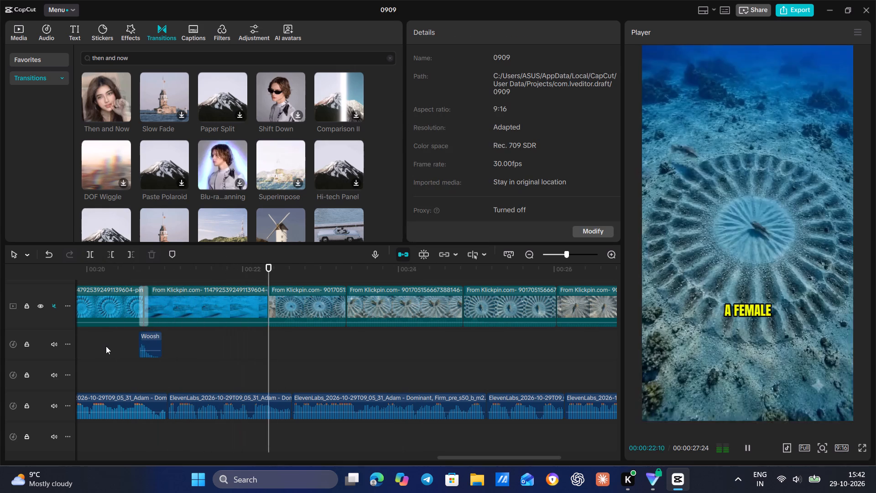
key("space")
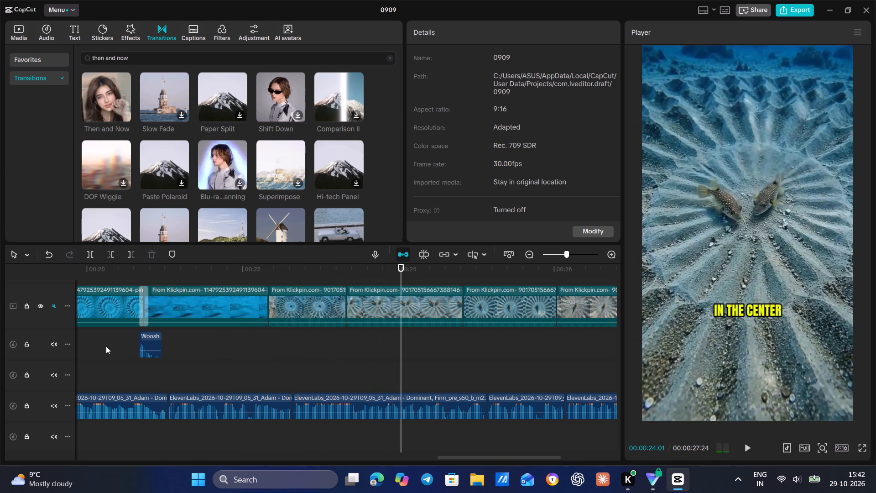
key("space")
key("space")
key("space")
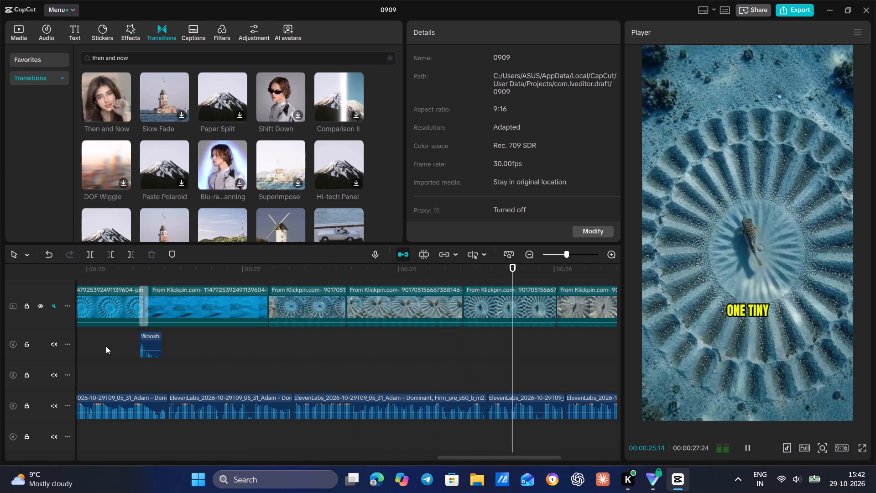
Play the last sand circle clips through to the end of the video, and replay the edit from its opening.
key("space")
key("space")
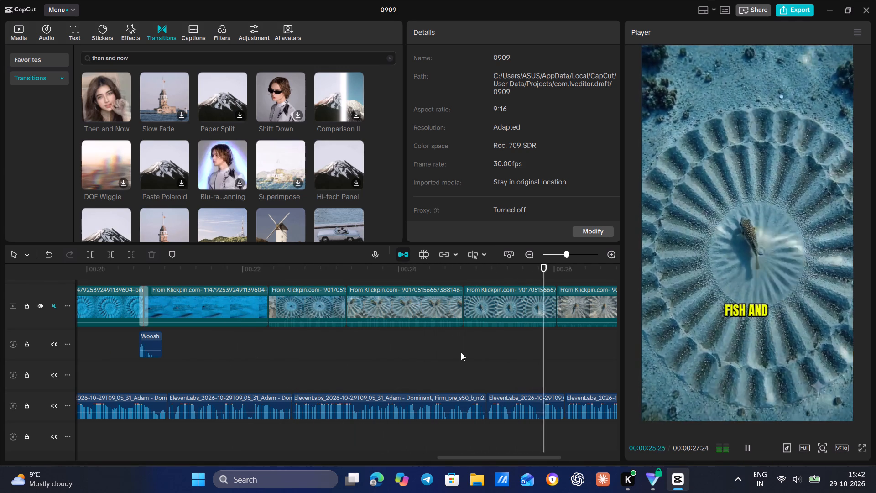
key("space")
key("space")
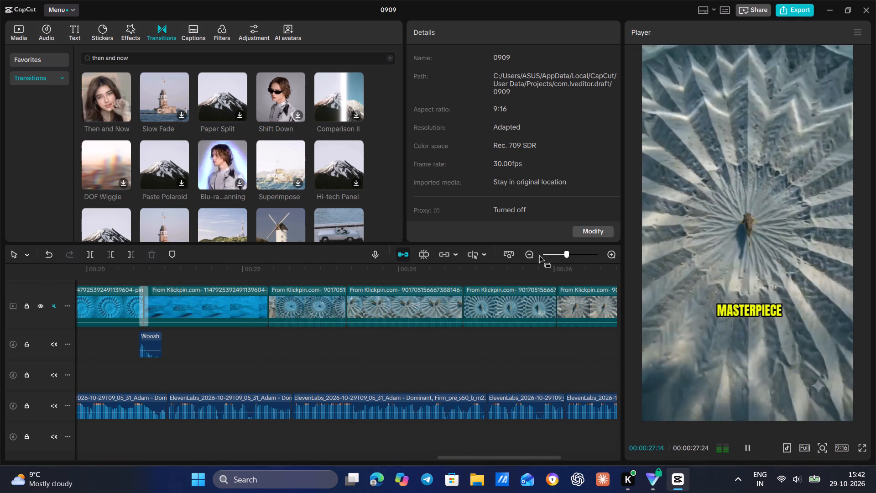
key("space")
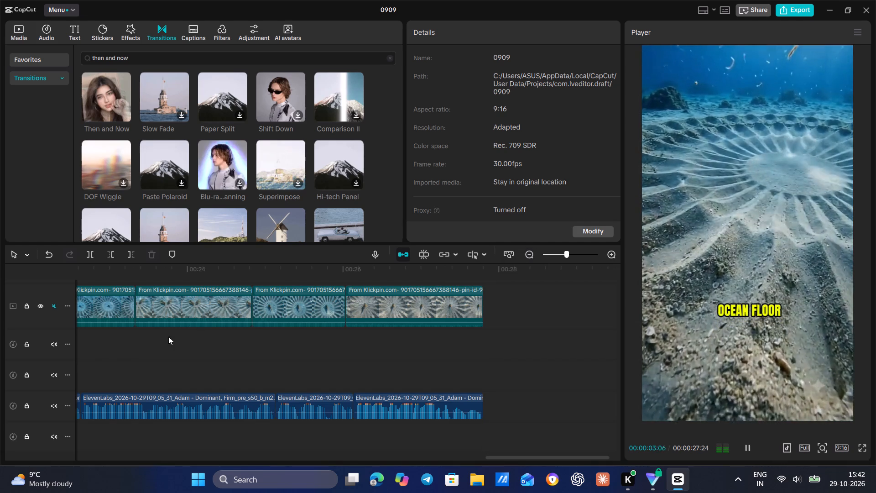
Open the video export settings and name the exported file pufferfish.
left_click(785, 13)
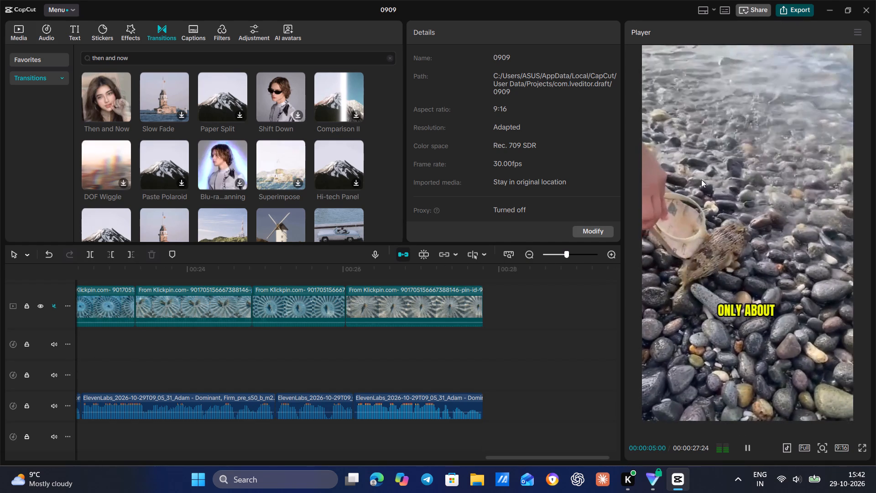
left_click(534, 79)
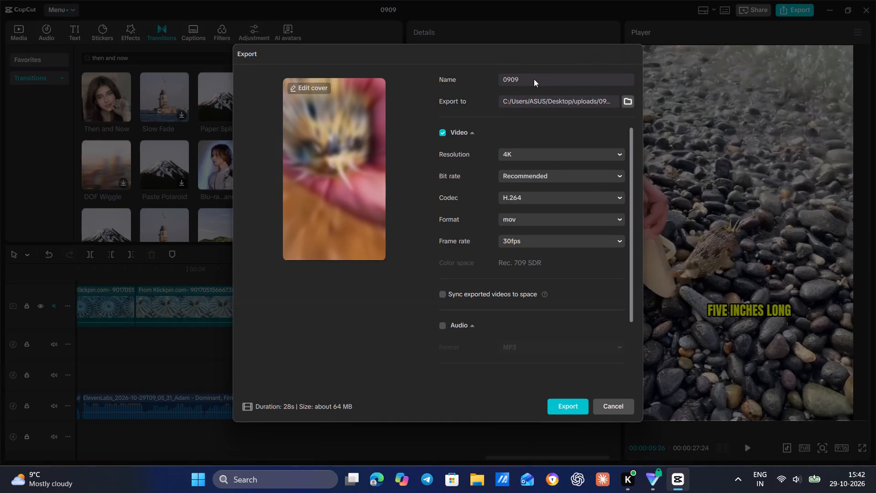
key("BackSpace")
key("BackSpace")
key("BackSpace")
key("BackSpace")
key("BackSpace")
key("BackSpace")
key("BackSpace")
key("BackSpace")
key("BackSpace")
key("BackSpace")
type("puffwr")
key("BackSpace")
key("BackSpace")
type("erfish")
key("Return")
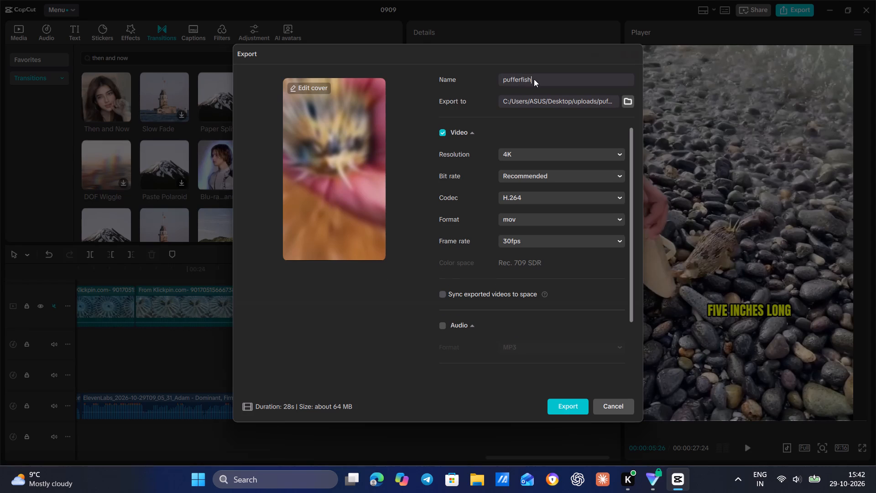
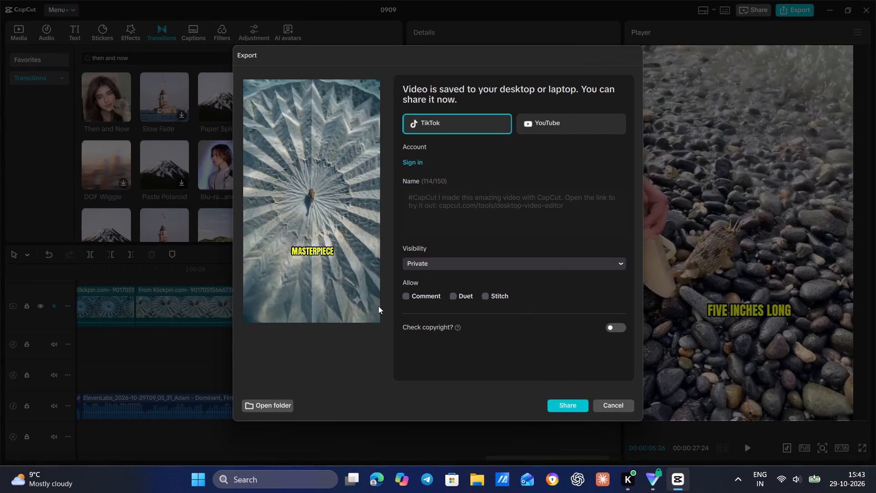
Replay the exported video's preview from the beginning, then dismiss the export window without sharing to TikTok.
left_click(243, 318)
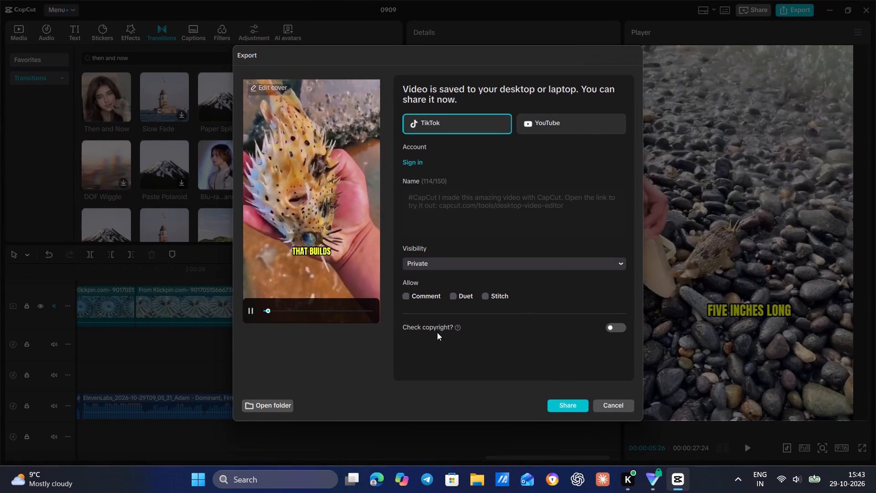
left_click_drag(275, 313, 208, 324)
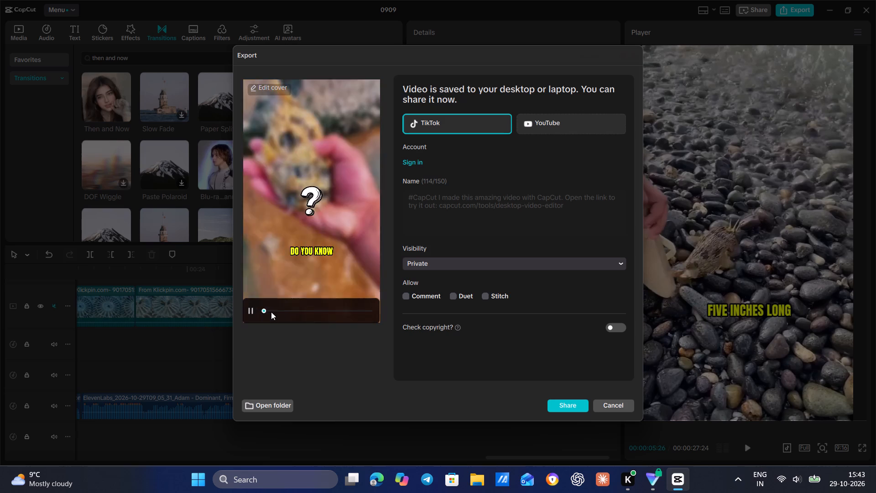
left_click(606, 402)
Switch to Proton VPN, disconnect from the fastest free server and close the VPN window.
left_click(656, 479)
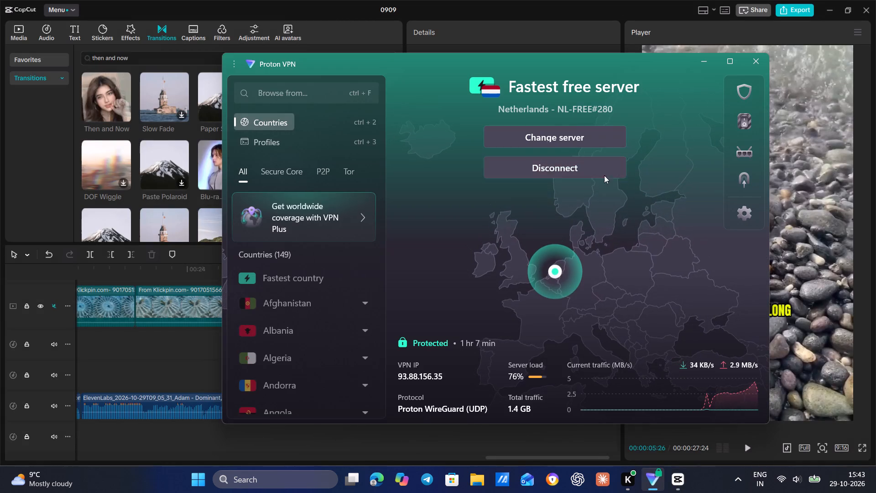
left_click(591, 169)
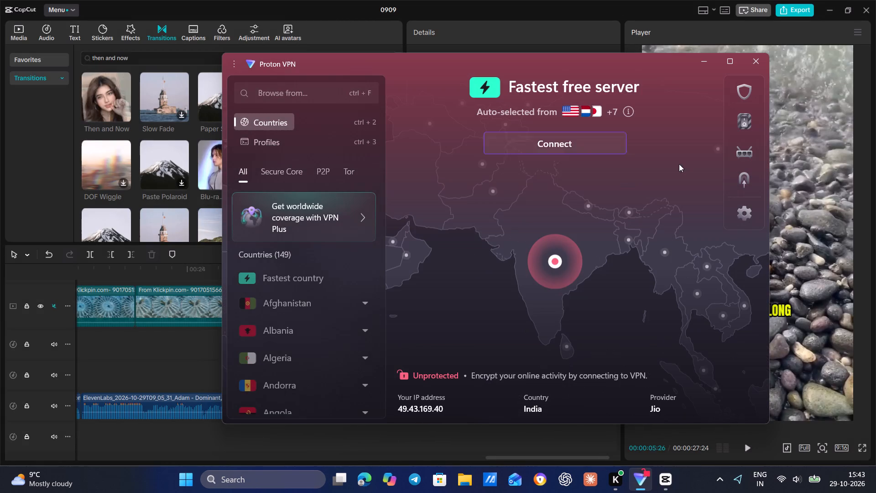
left_click(750, 66)
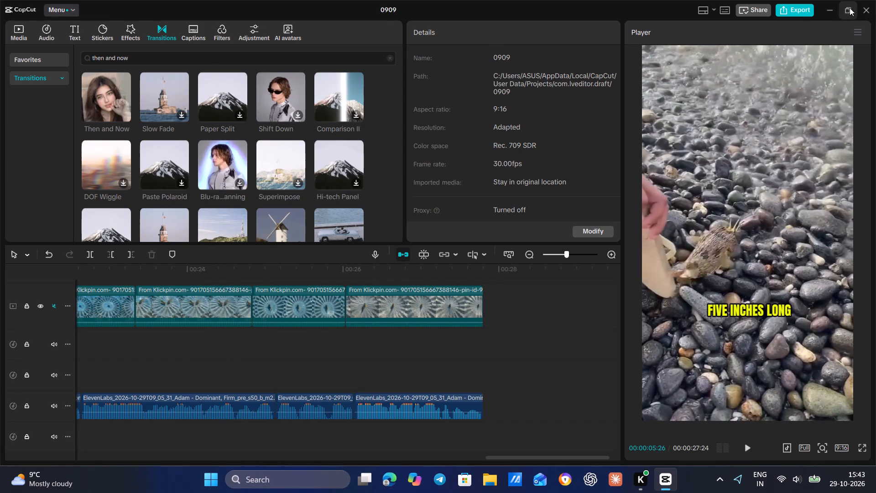
Close the editor window of the 0909 project.
left_click(864, 11)
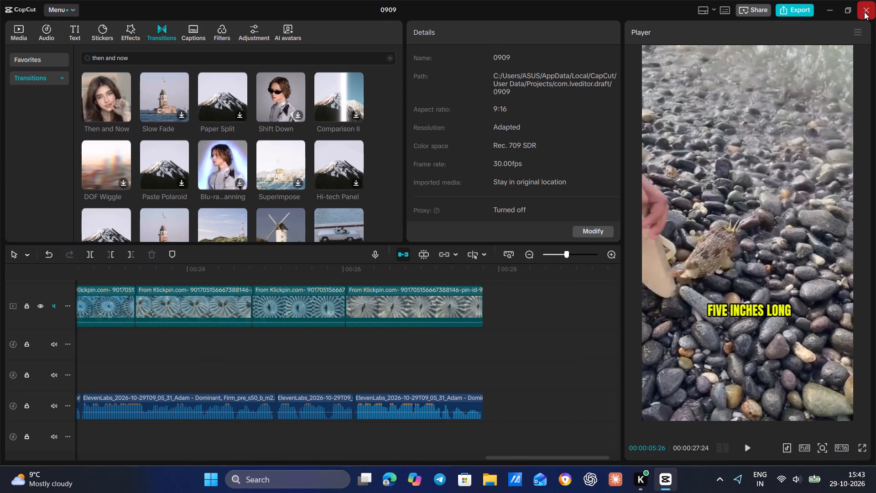